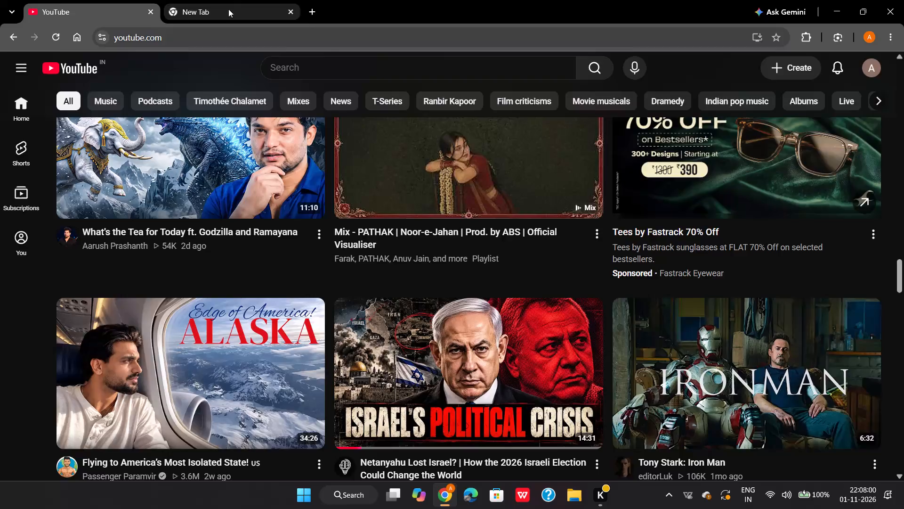
Find Canva through a Google search, go to its India site, and open the Krrish creative presentation.
left_click(228, 9)
left_click(346, 226)
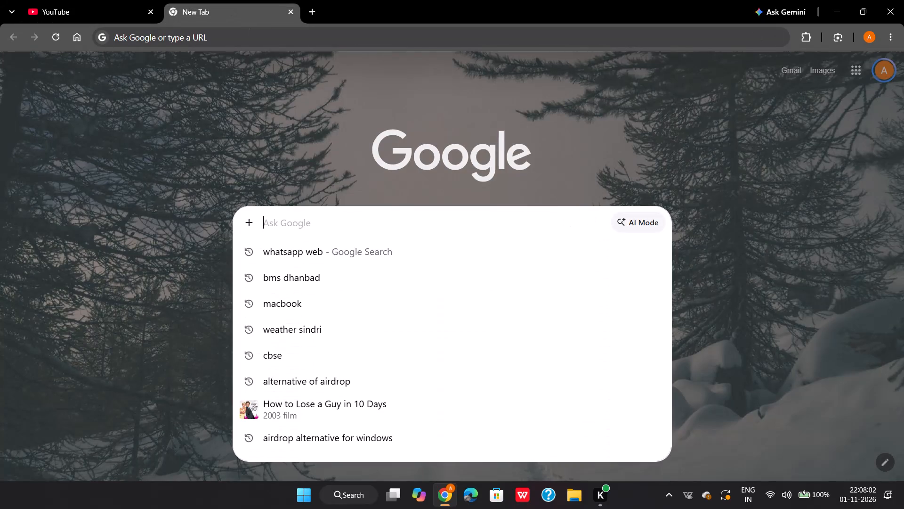
type("can")
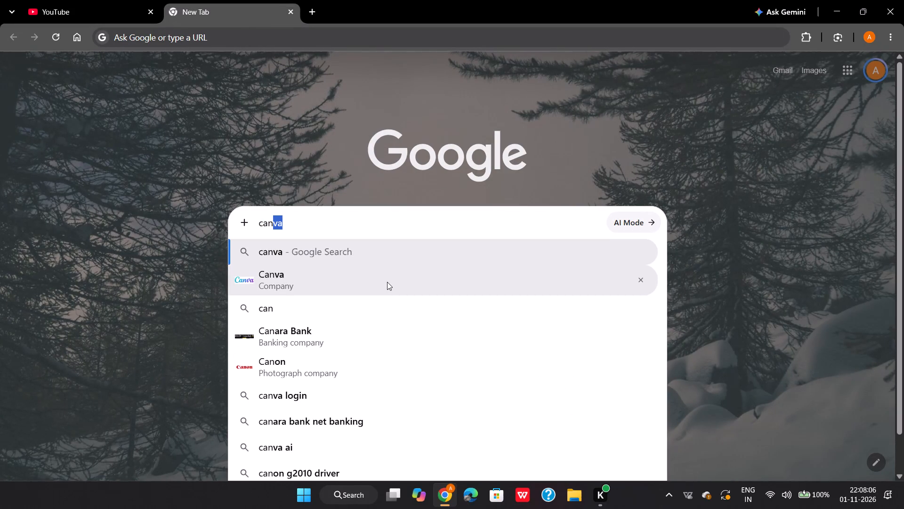
left_click(387, 282)
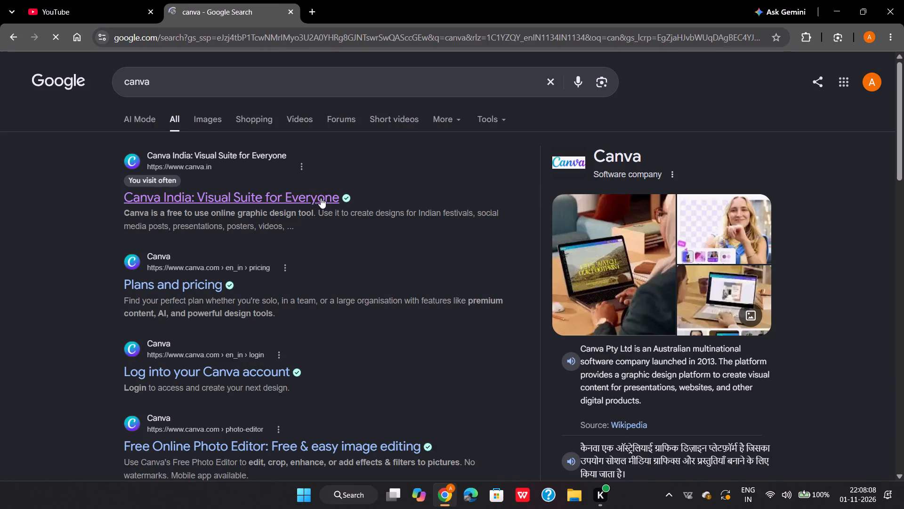
left_click(321, 198)
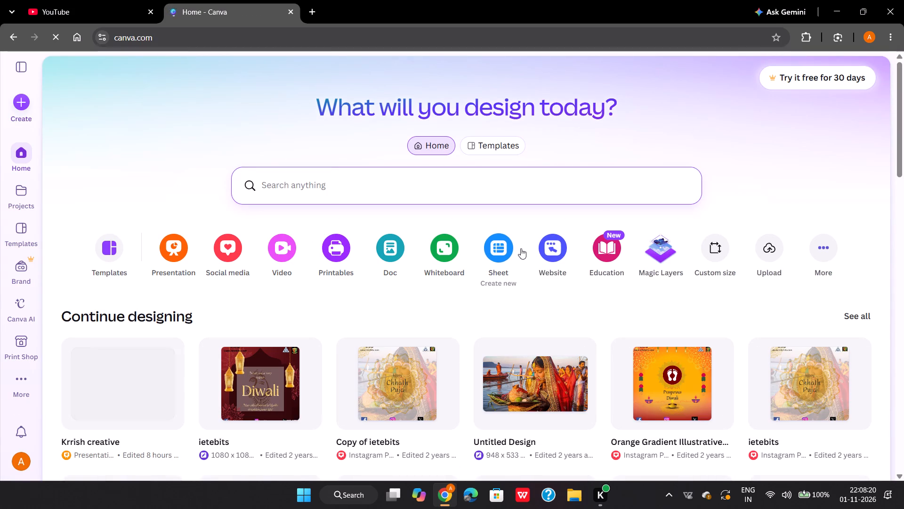
left_click(136, 384)
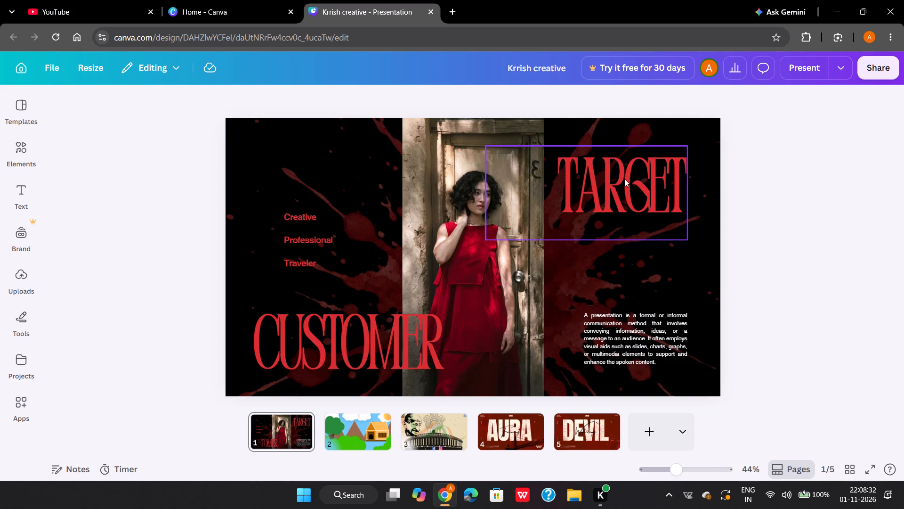
Switch to YouTube, search for "hum", play Murtaza Qizilbash's "Hum" official audio, and skip the advert.
left_click(71, 12)
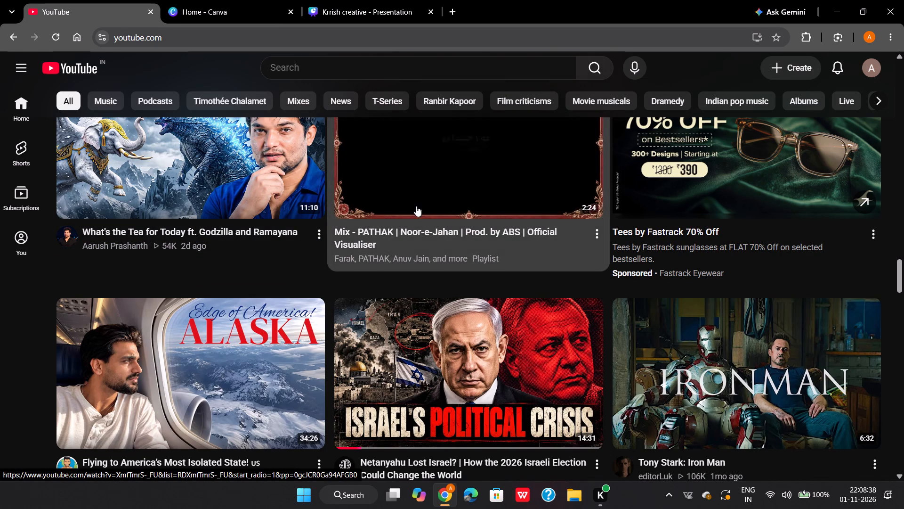
left_click(448, 64)
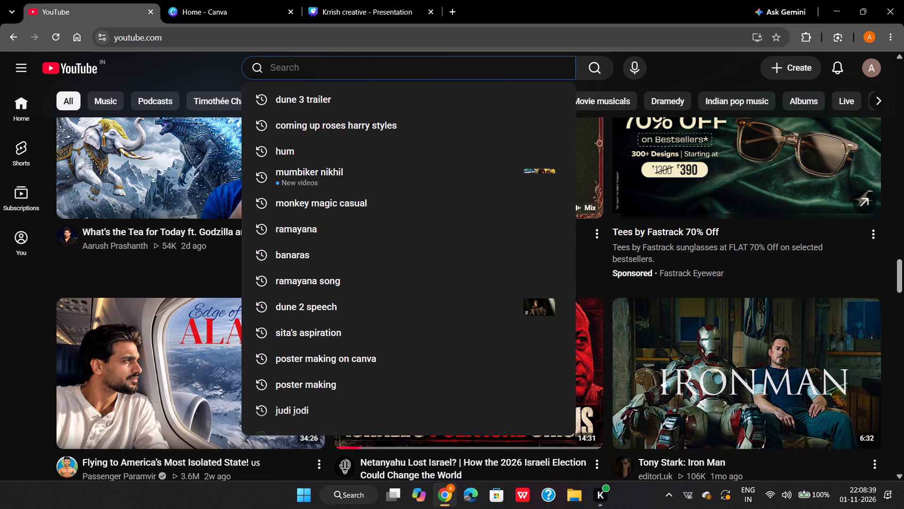
type("hum")
left_click(405, 109)
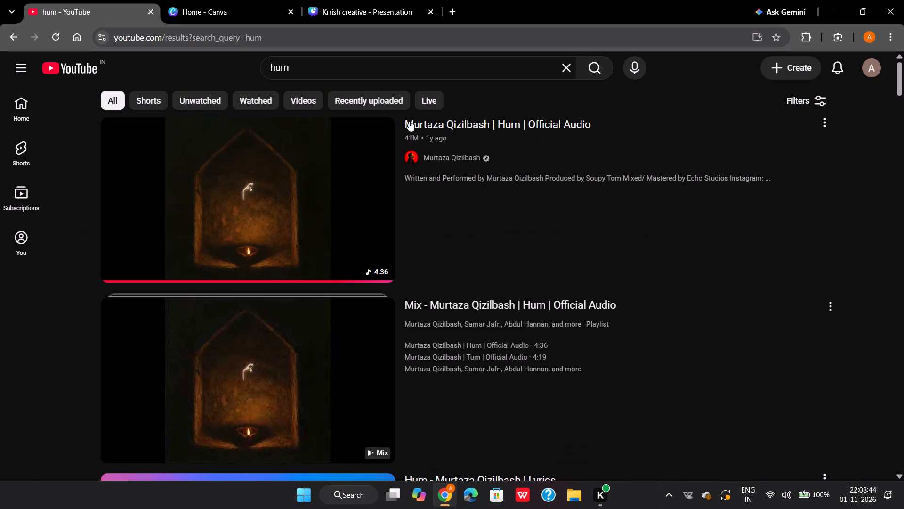
left_click(346, 192)
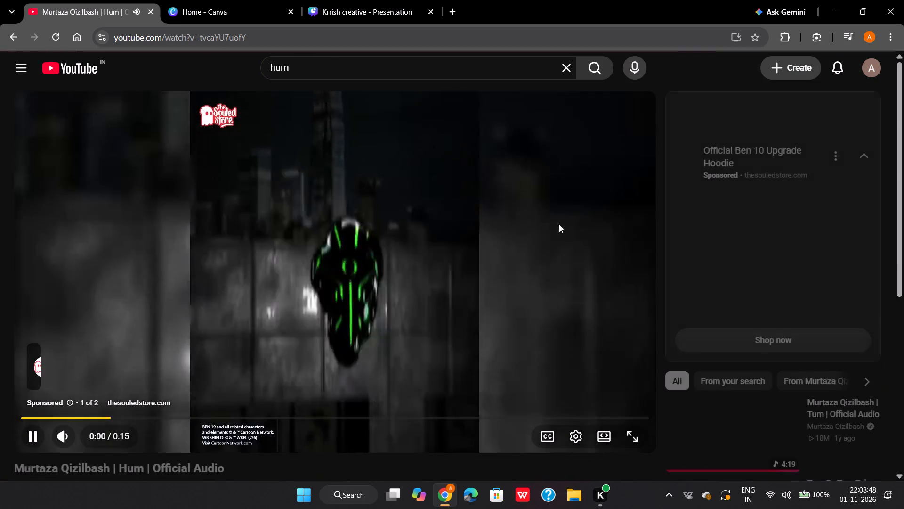
scroll(684, 219, "down", 2)
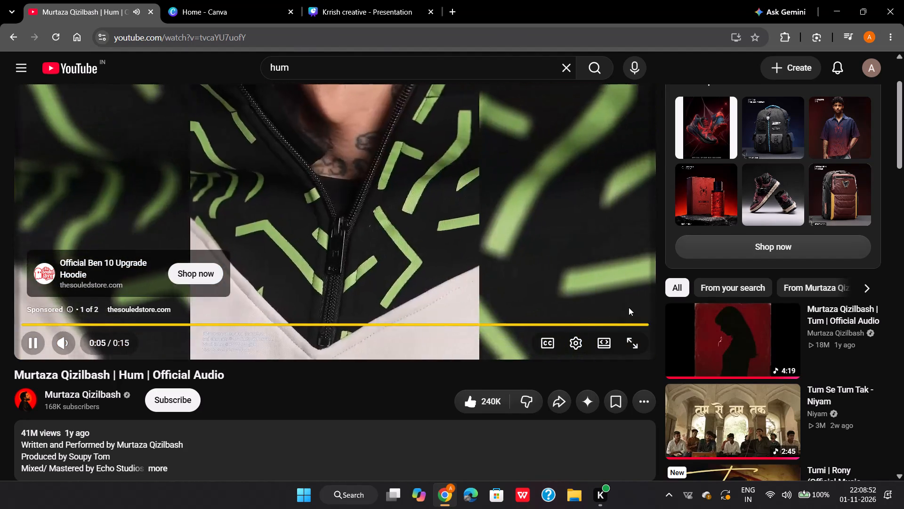
left_click(628, 307)
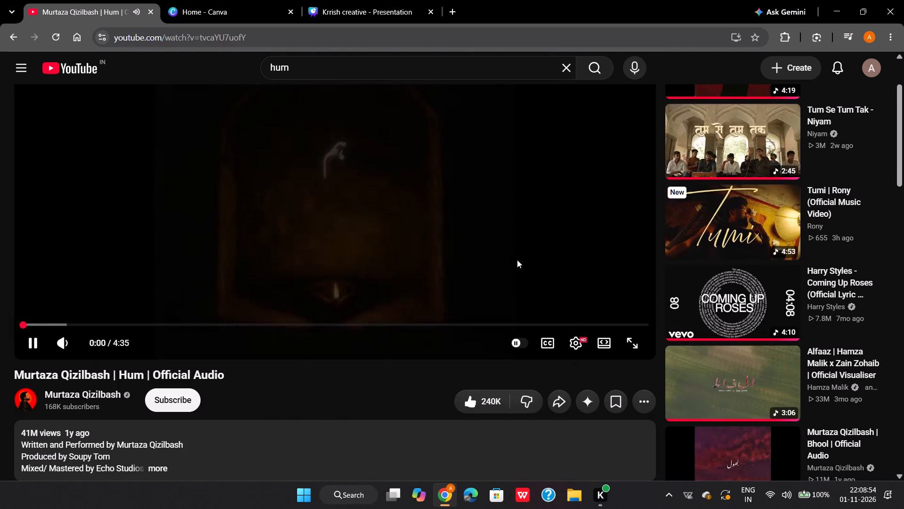
Raise the song's playback volume to 25%.
key("Up")
key("Up")
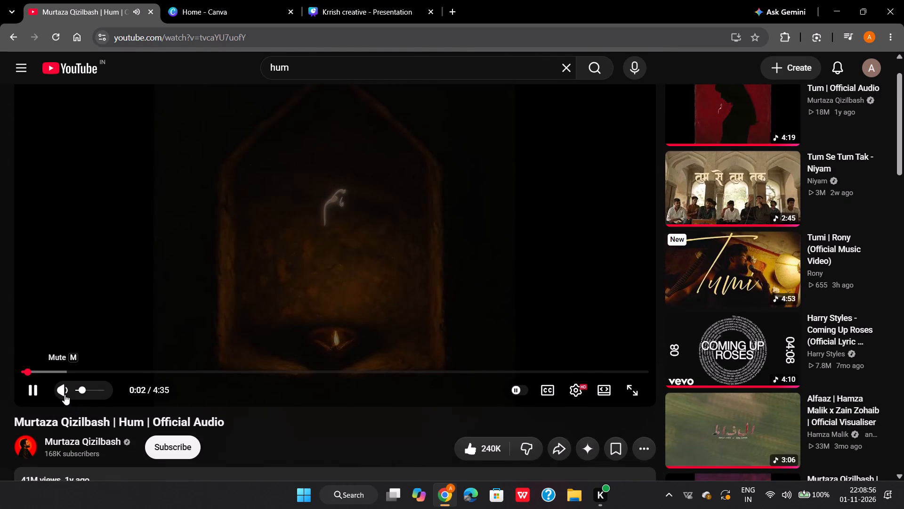
left_click(65, 394)
left_click(65, 394)
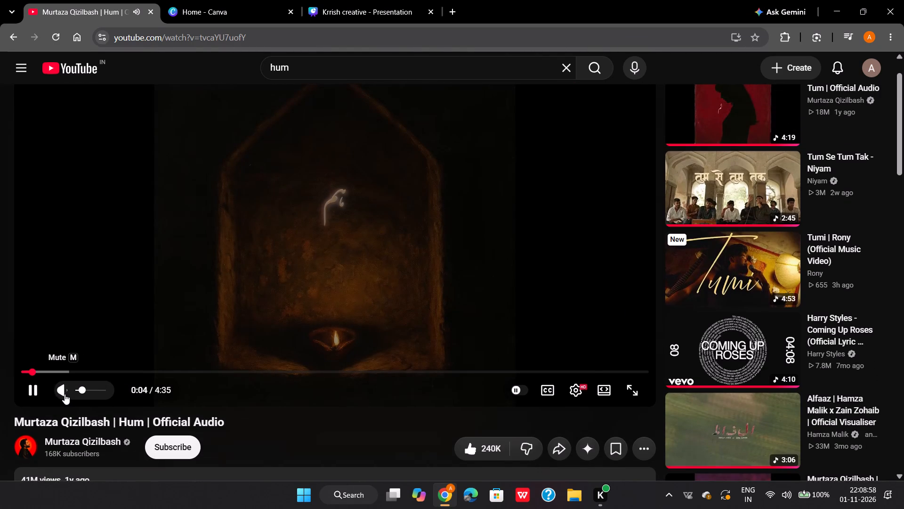
key("Up")
key("Up")
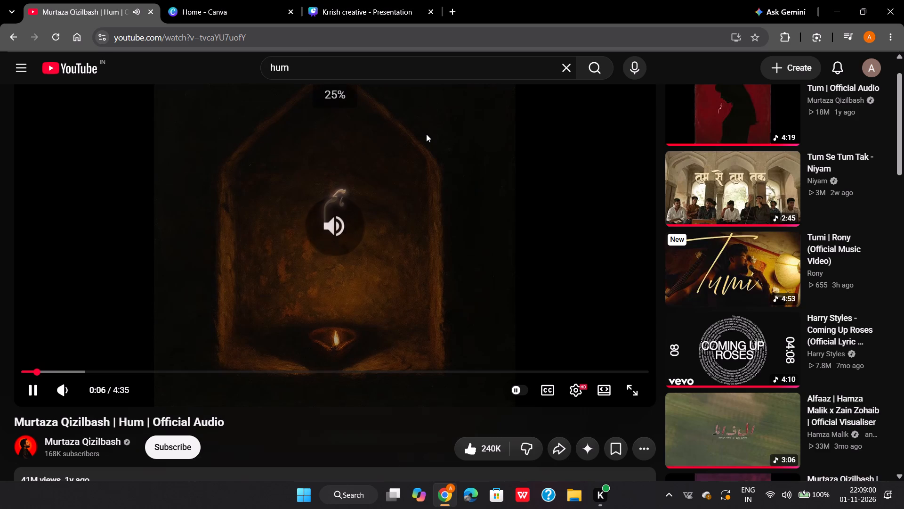
Return to the Krrish creative presentation and replace the TARGET heading on page 1 with LOVE.
left_click(351, 11)
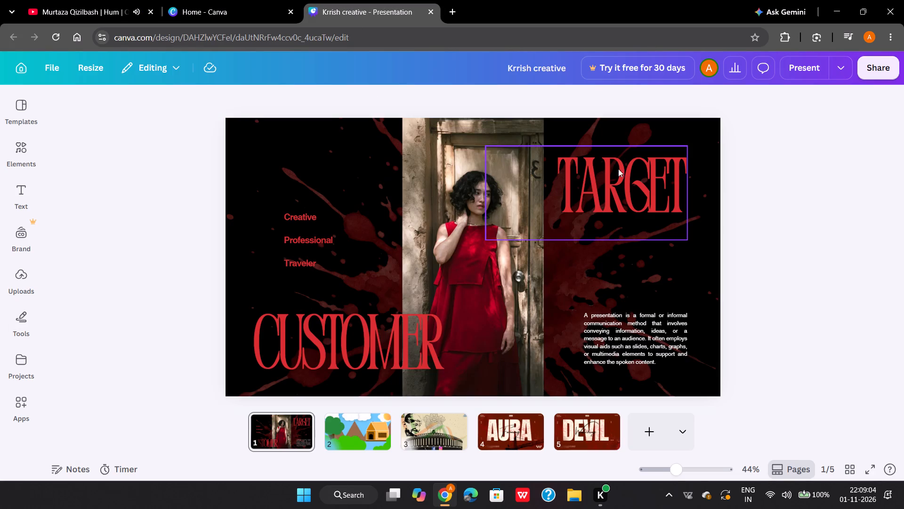
left_click(651, 168)
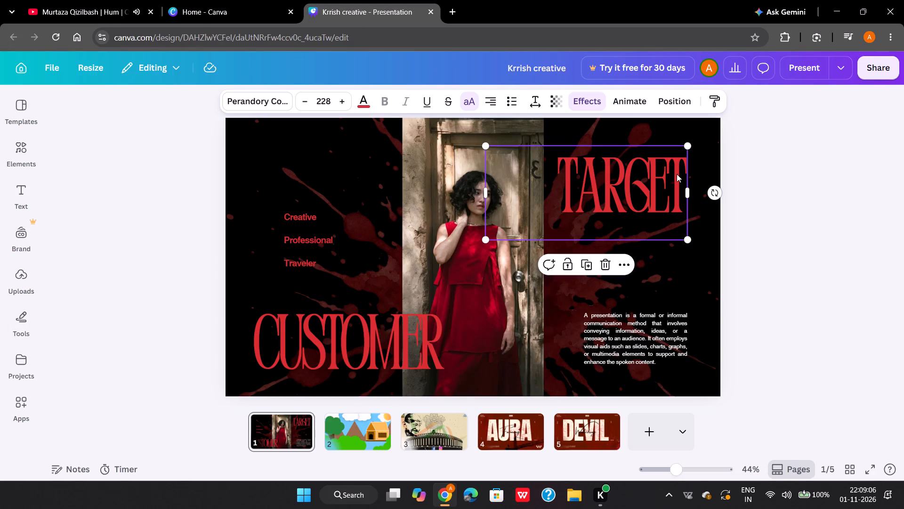
left_click(681, 178)
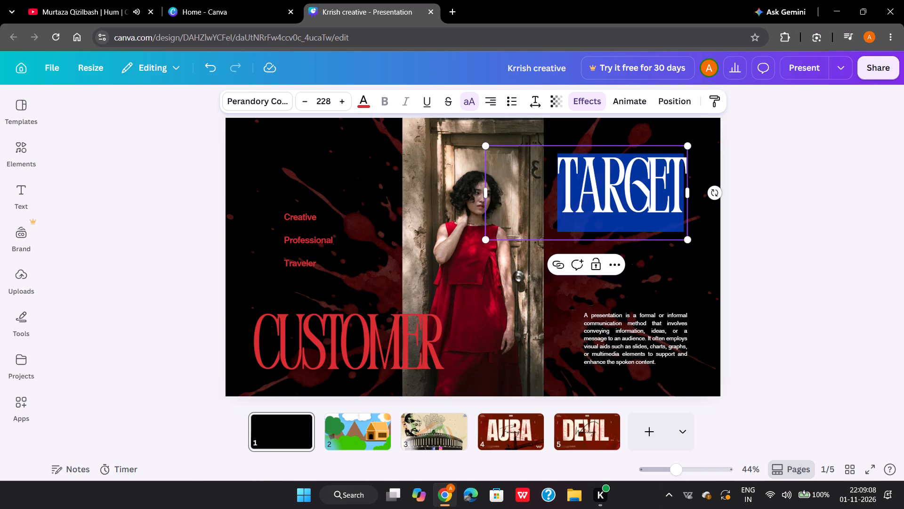
left_click(682, 180)
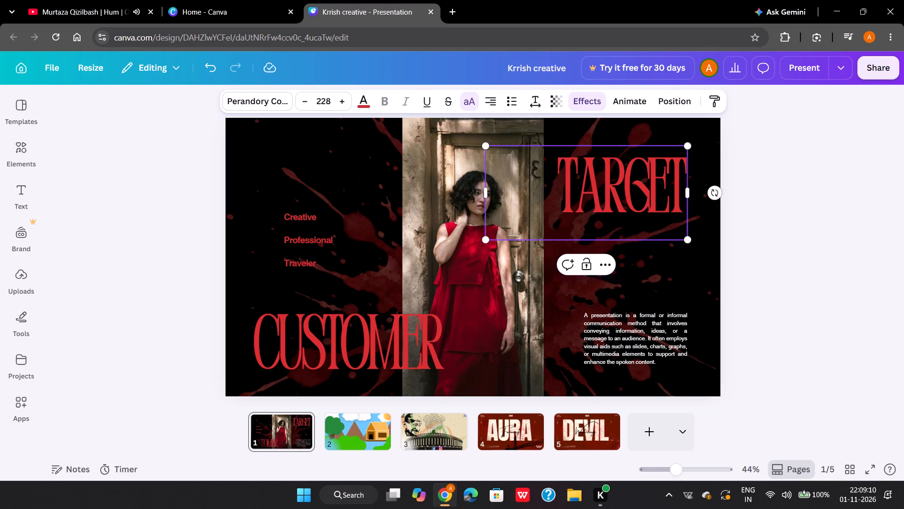
key("BackSpace")
key("BackSpace")
key("BackSpace")
key("BackSpace")
key("BackSpace")
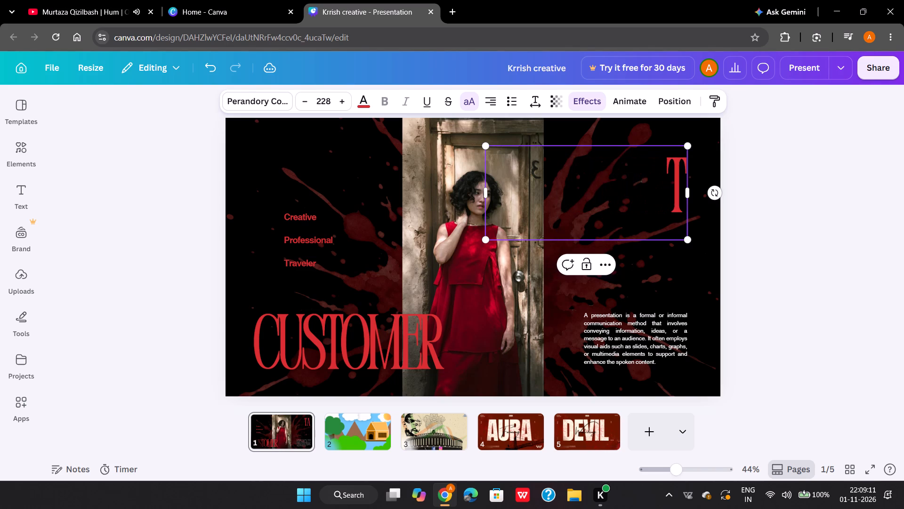
key("BackSpace")
key("l")
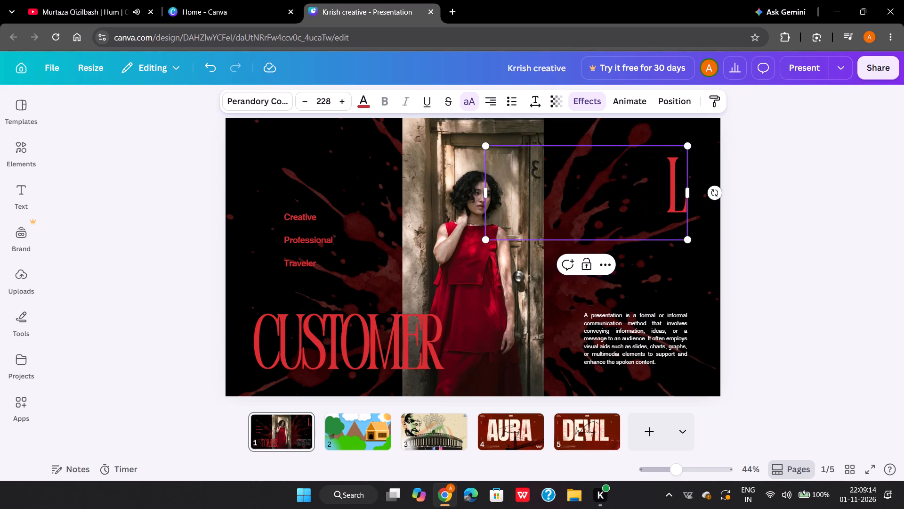
type("ove")
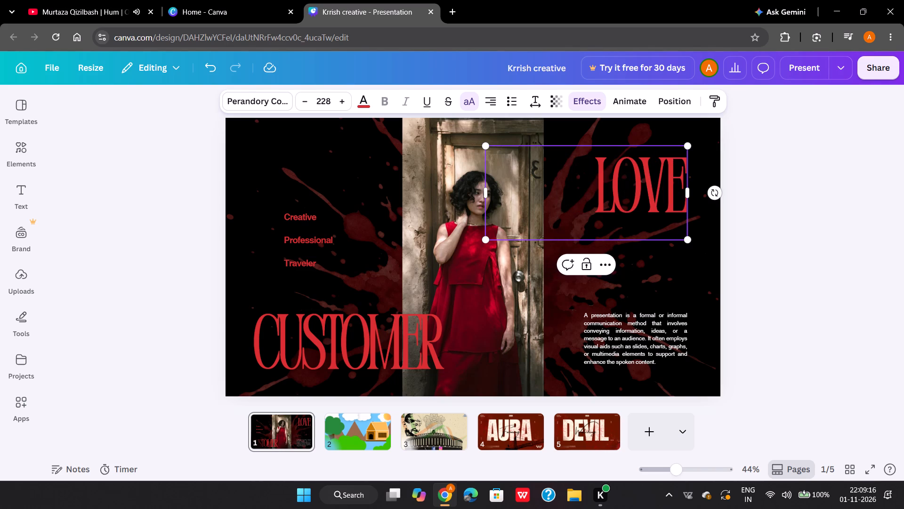
Replace the CUSTOMER heading on page 1 with LUST.
left_click(402, 328)
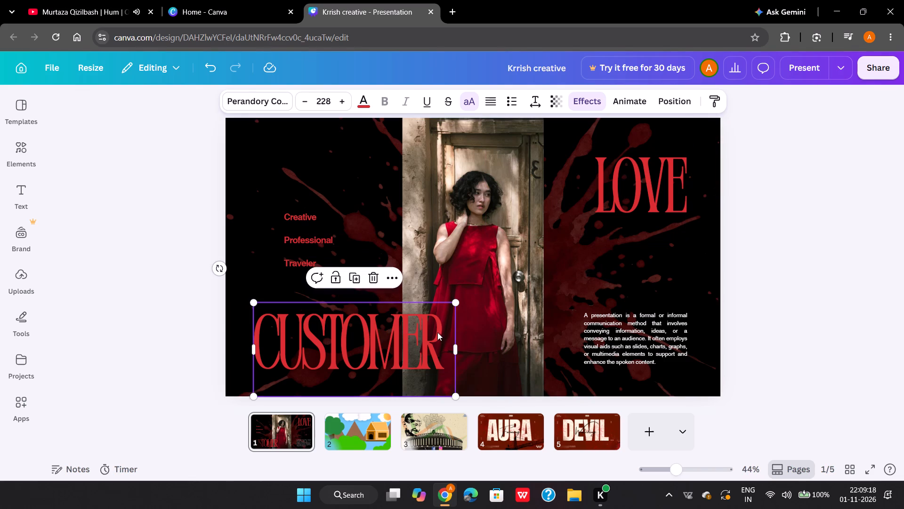
left_click(434, 330)
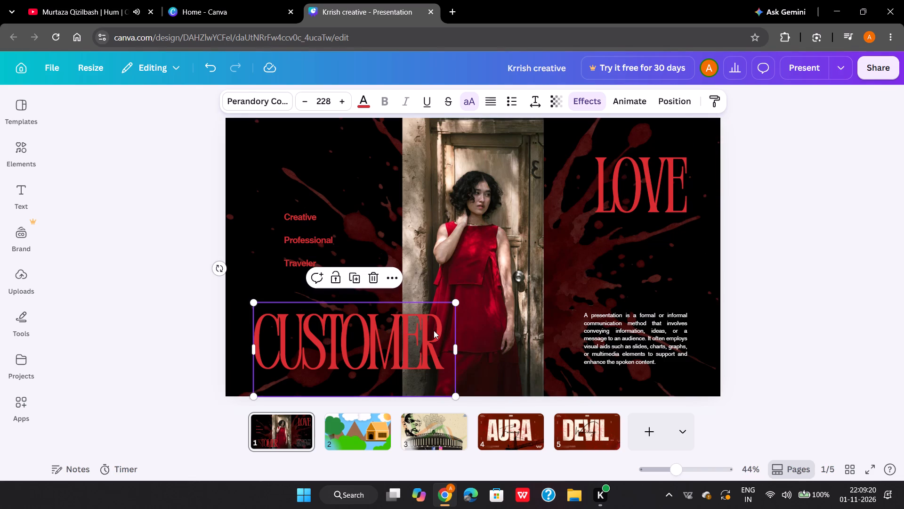
left_click(442, 329)
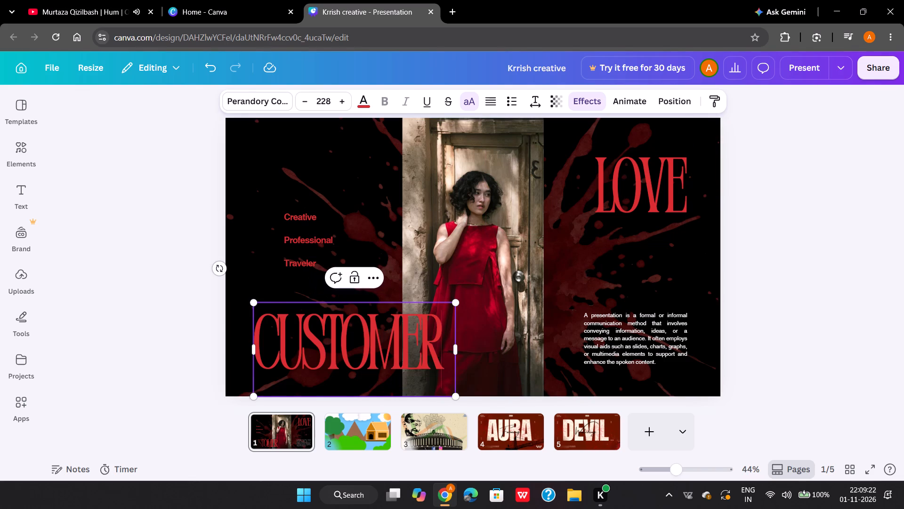
key("BackSpace")
key("BackSpace")
key("BackSpace")
key("BackSpace")
key("BackSpace")
key("BackSpace")
key("BackSpace")
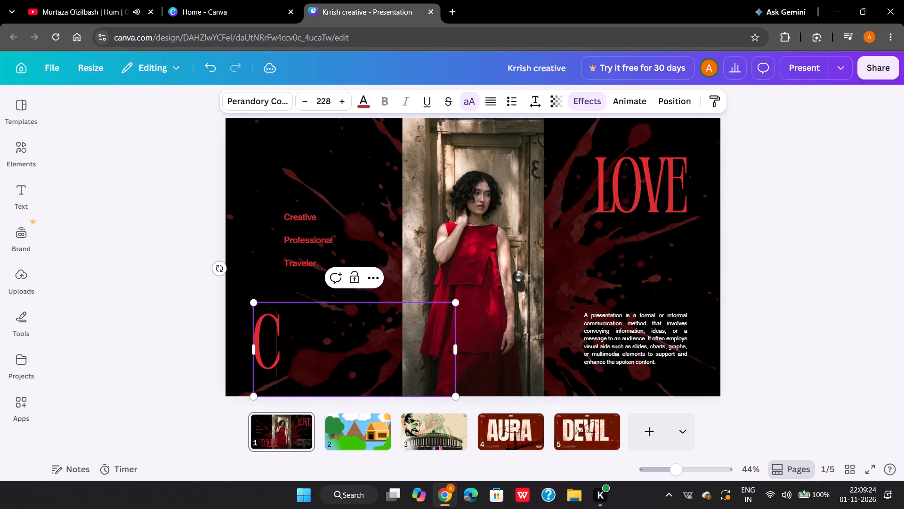
key("BackSpace")
type("lust")
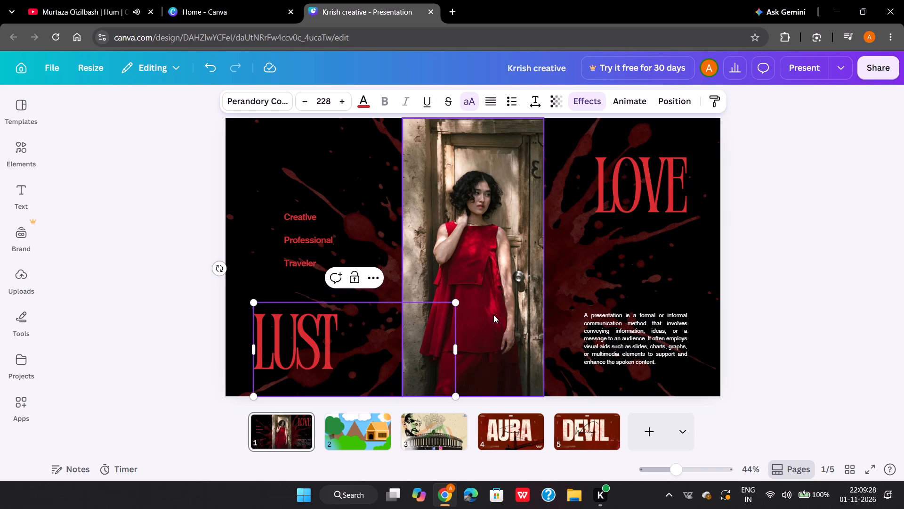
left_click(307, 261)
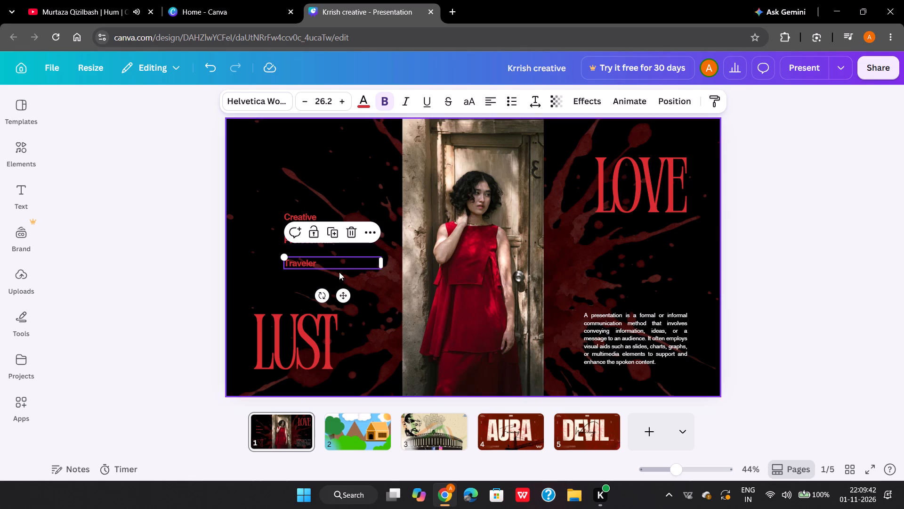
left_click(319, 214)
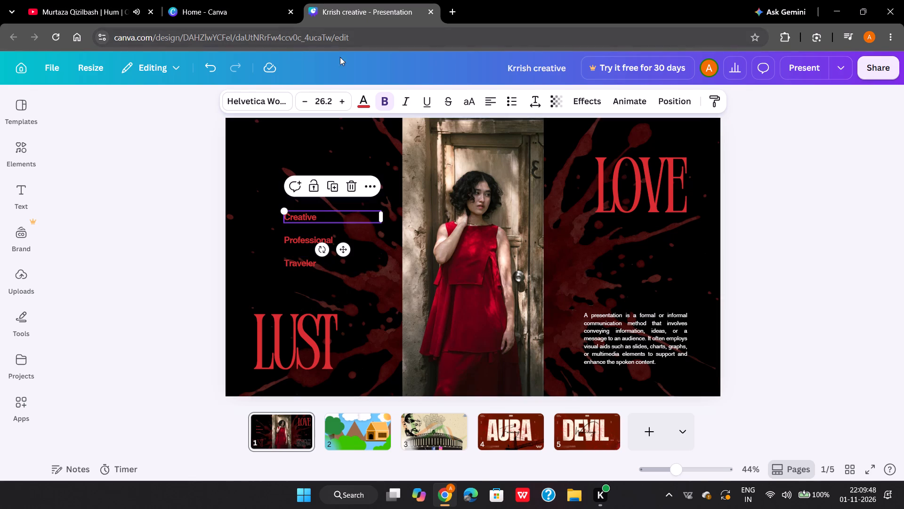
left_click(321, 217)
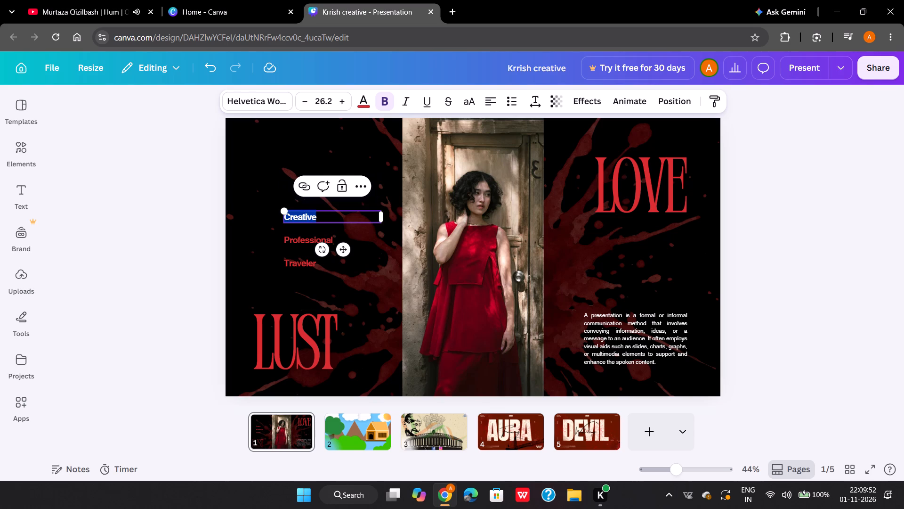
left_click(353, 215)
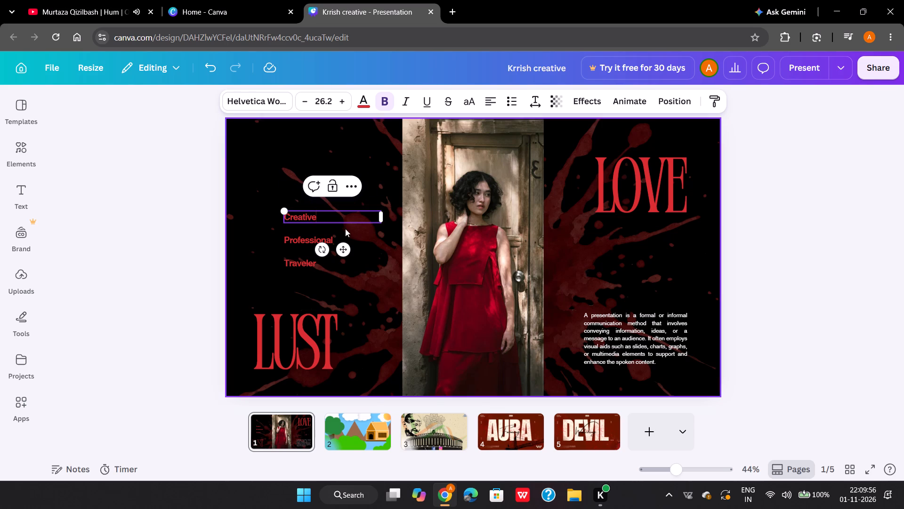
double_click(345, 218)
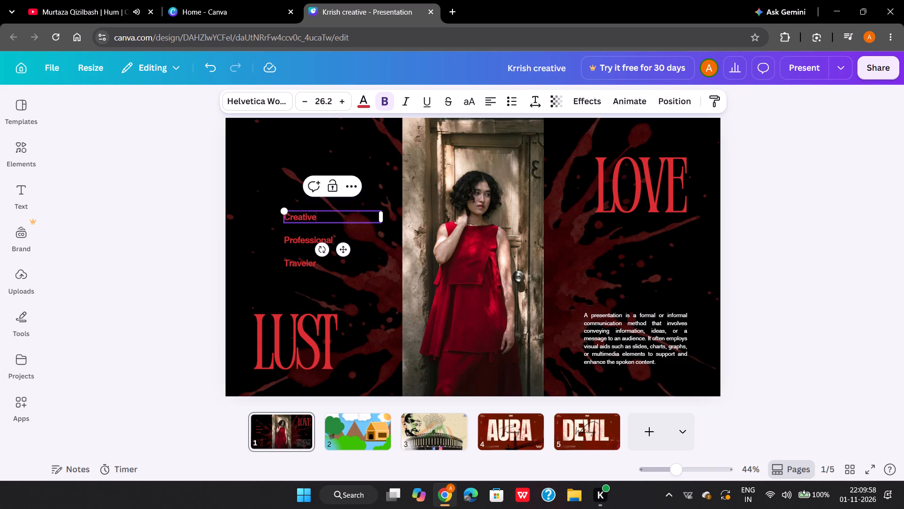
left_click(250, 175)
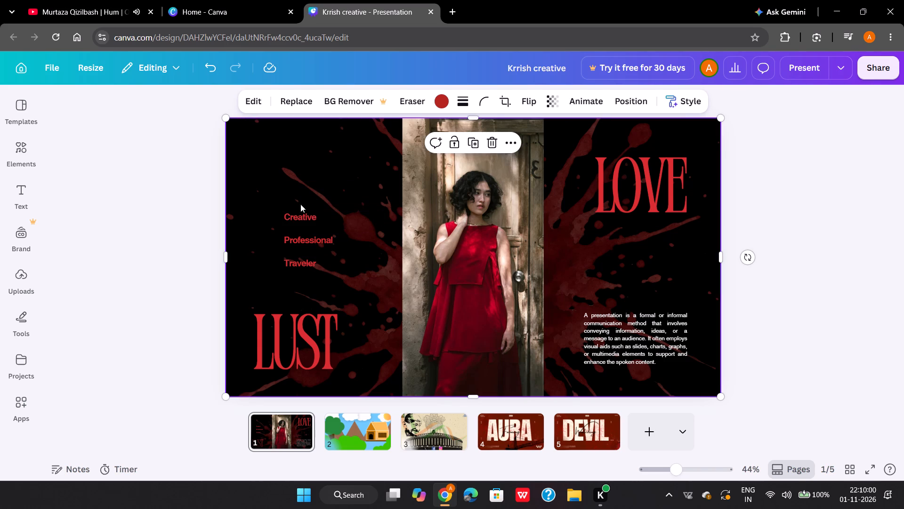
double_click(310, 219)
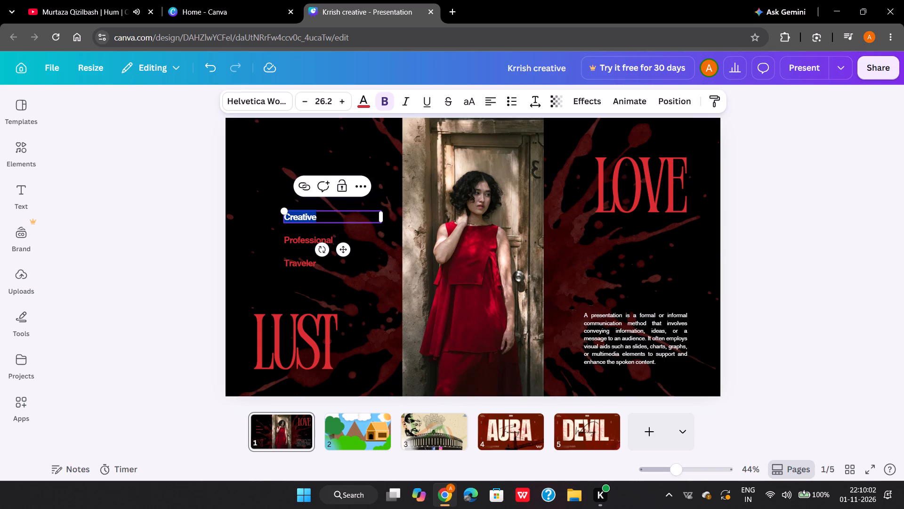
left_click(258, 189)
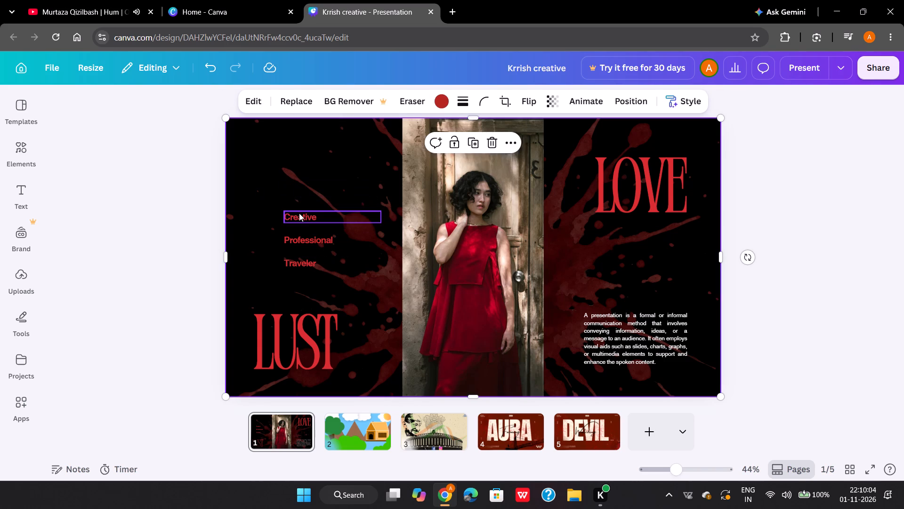
Duplicate the Creative text line above LUST and place the copy directly above the original, aligned with the list.
left_click(299, 213)
left_click(332, 186)
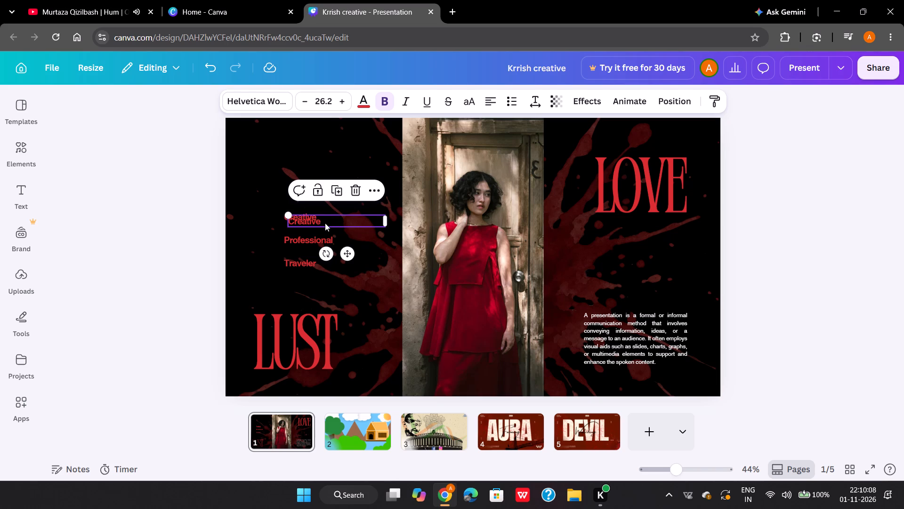
left_click_drag(325, 223, 333, 194)
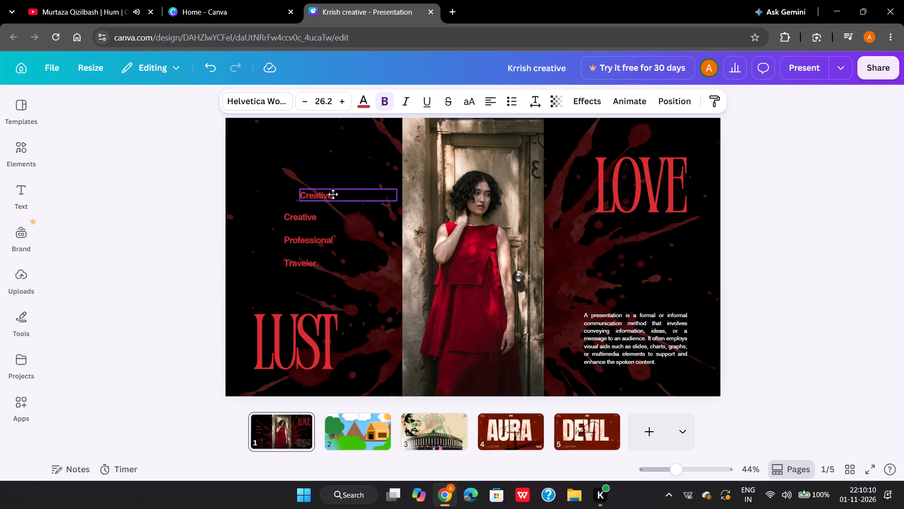
left_click_drag(333, 194, 321, 195)
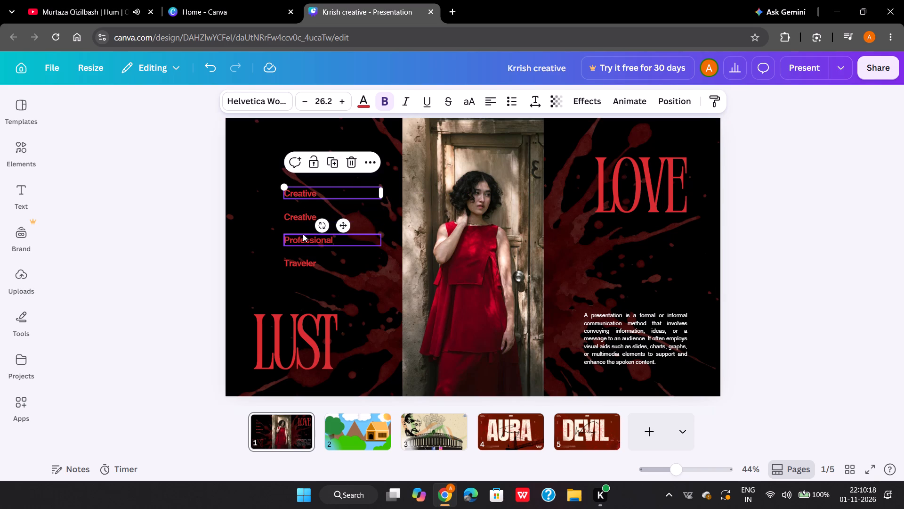
Duplicate the uppermost Creative line and place the copy beneath the LOVE heading, left-aligned with it and level with Professional.
left_click(332, 163)
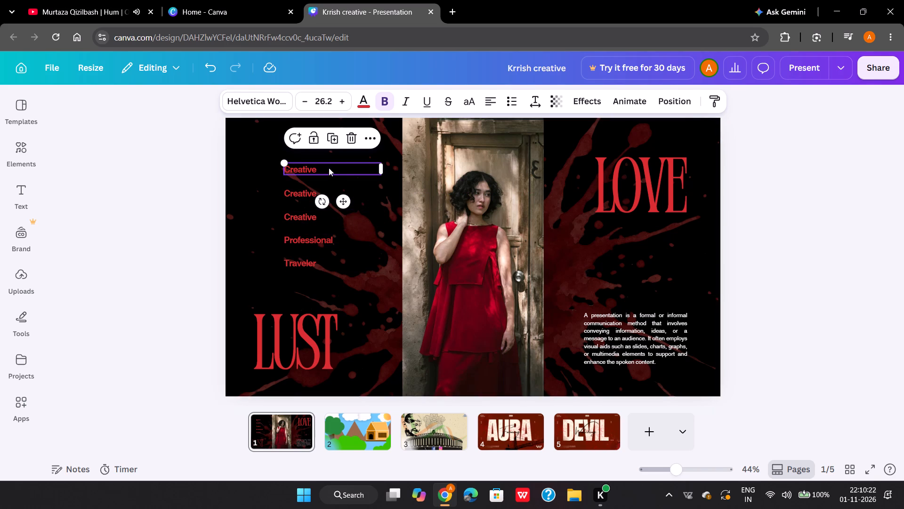
left_click_drag(329, 168, 651, 246)
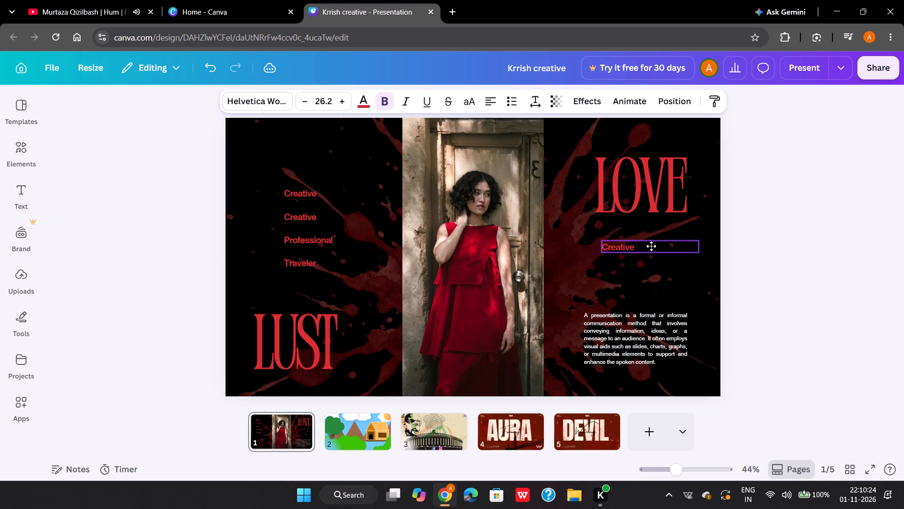
left_click_drag(651, 246, 648, 240)
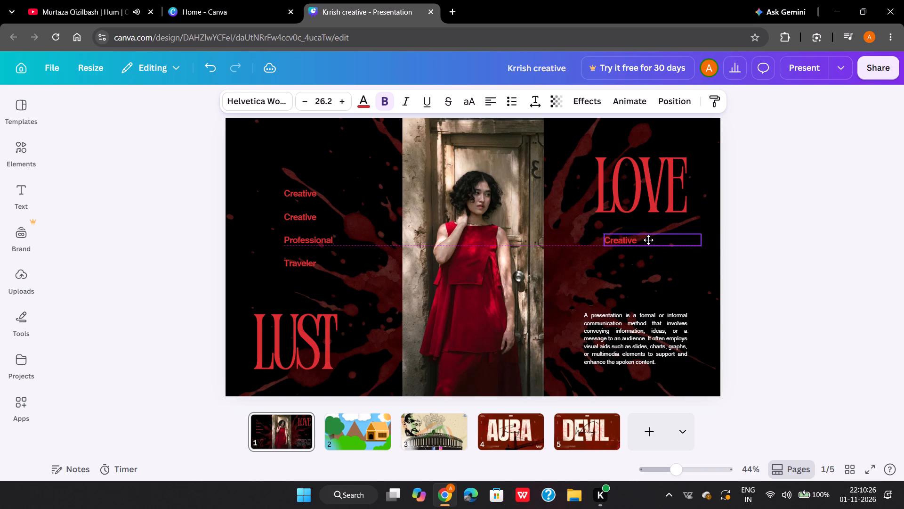
left_click_drag(648, 240, 640, 239)
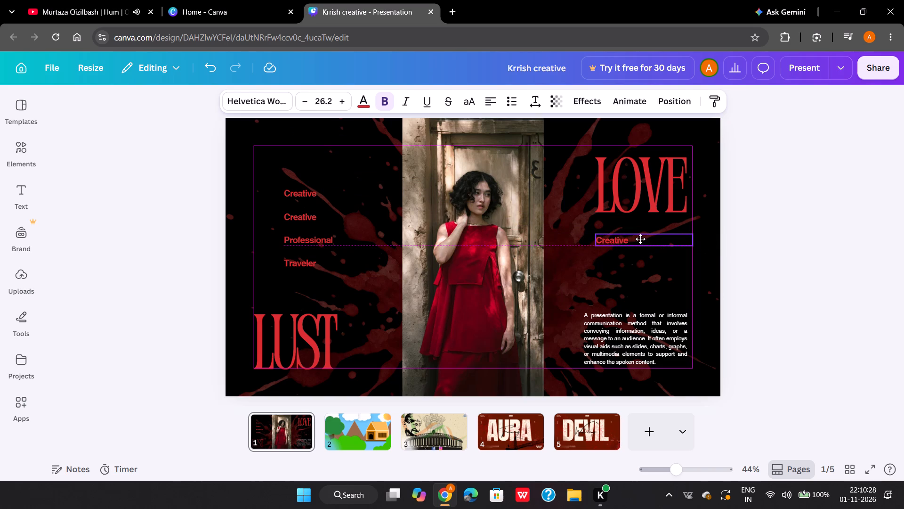
left_click_drag(640, 239, 641, 239)
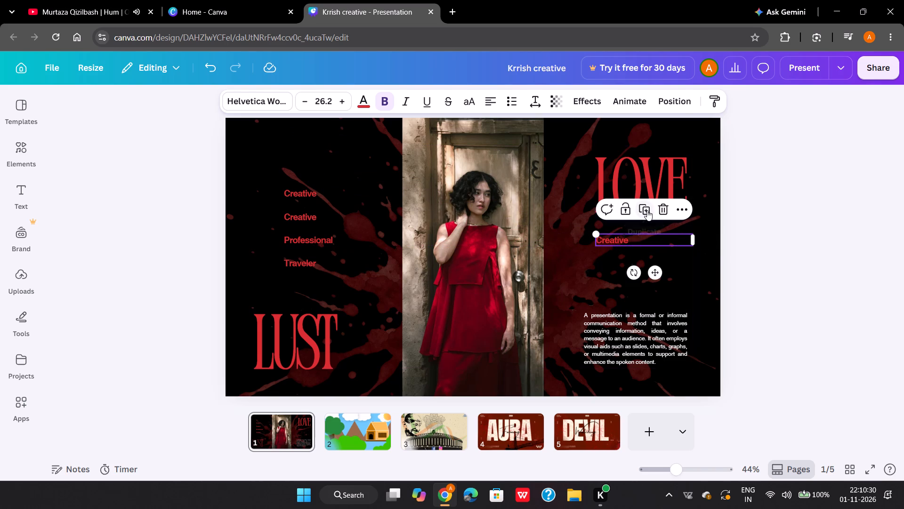
Duplicate the Creative line under LOVE twice, stacking the copies below it at even spacing above the paragraph.
left_click(647, 210)
left_click_drag(630, 245, 628, 263)
left_click(644, 235)
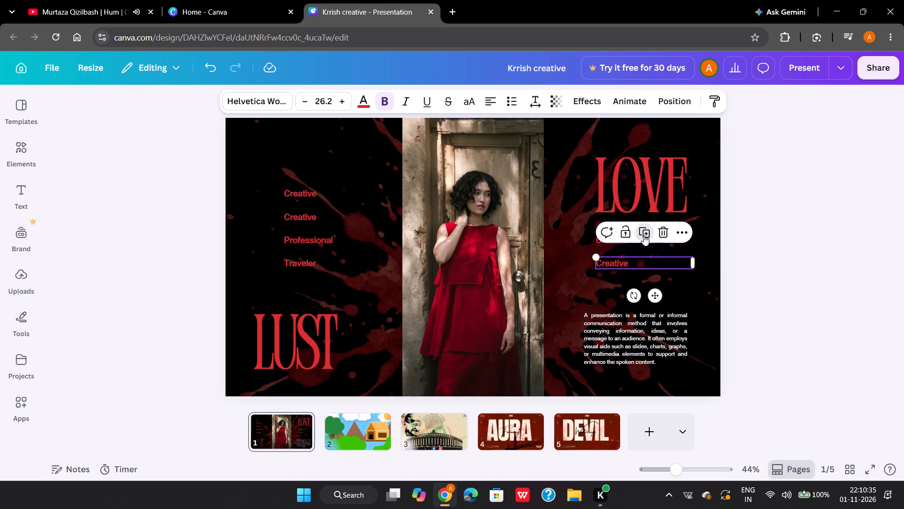
double_click(632, 285)
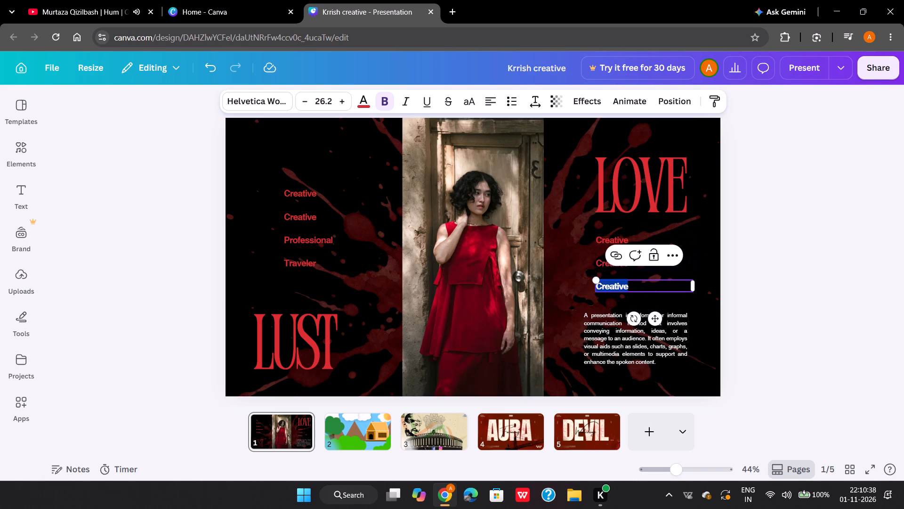
left_click(704, 267)
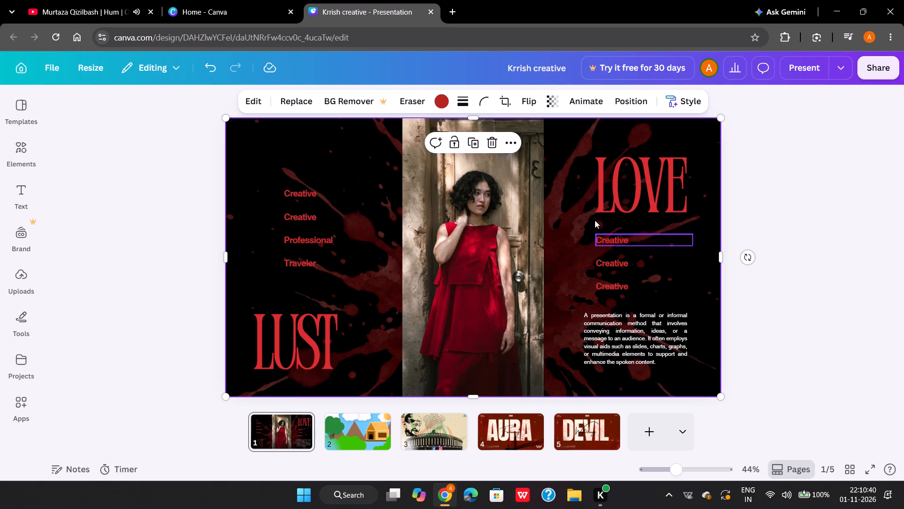
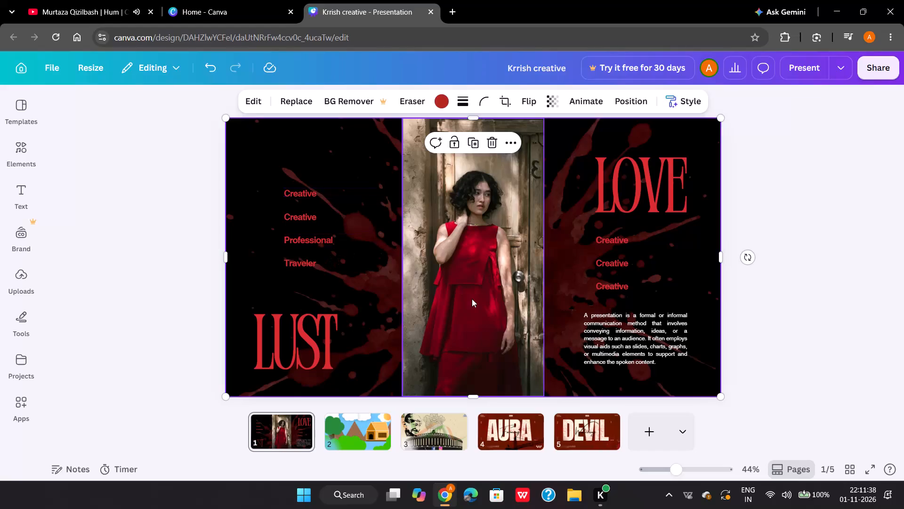
Clear all the placeholder paragraph text beneath the three Creative lines under LOVE, keeping its text box open for editing.
left_click(657, 361)
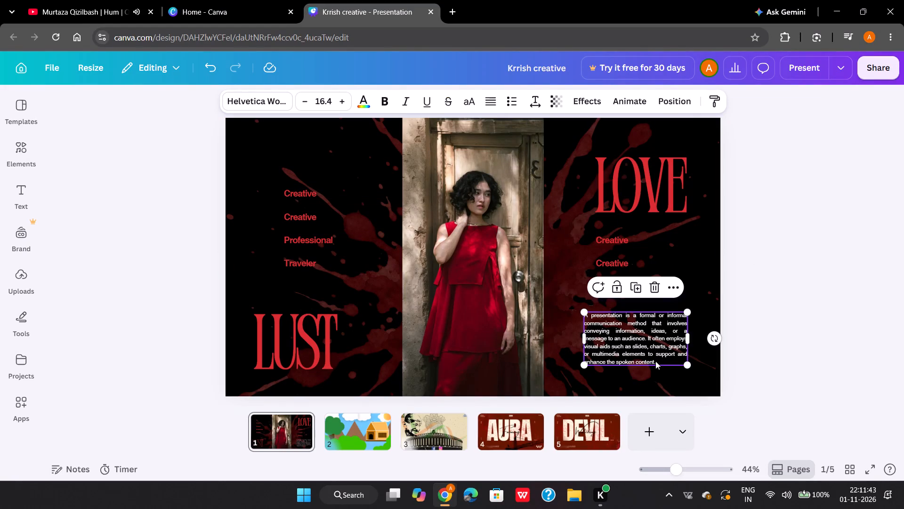
left_click(655, 361)
left_click(655, 361)
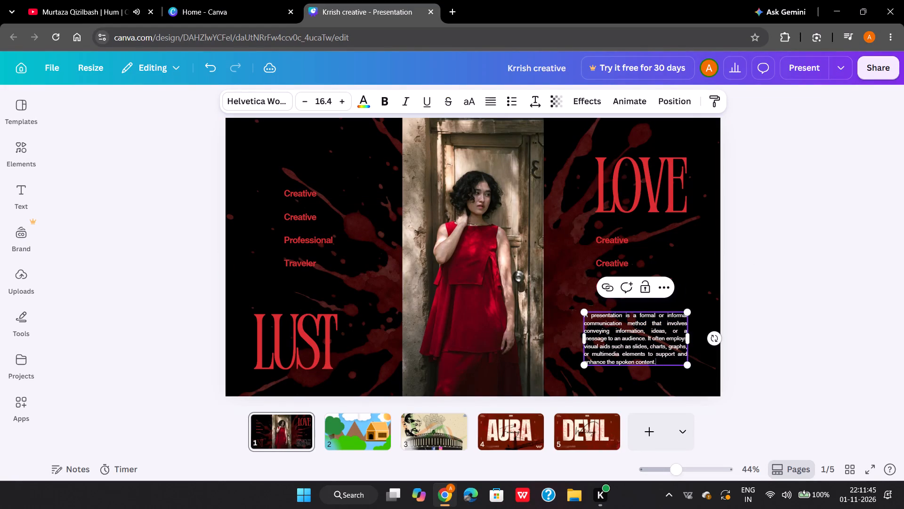
key("BackSpace")
key("BackSpace")
key("BackSpace")
key("BackSpace")
key("BackSpace")
key("BackSpace")
key("BackSpace")
key("BackSpace")
key("BackSpace")
key("BackSpace")
key("BackSpace")
key("BackSpace")
key("BackSpace")
key("BackSpace")
key("BackSpace")
key("BackSpace")
key("BackSpace")
key("BackSpace")
key("BackSpace")
key("BackSpace")
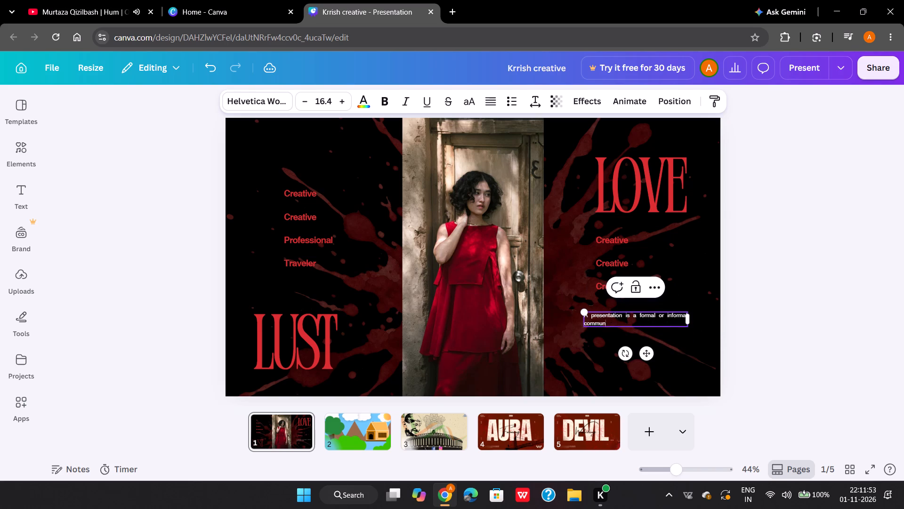
key("BackSpace")
key("BackSpace")
key("BackSpace")
key("BackSpace")
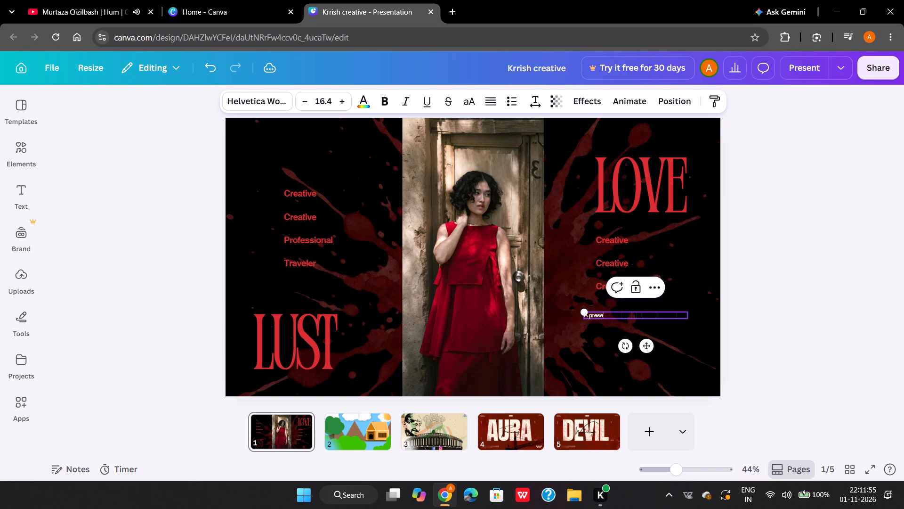
key("BackSpace")
key("BackSpace")
key("BackSpace")
key("BackSpace")
key("BackSpace")
key("BackSpace")
key("BackSpace")
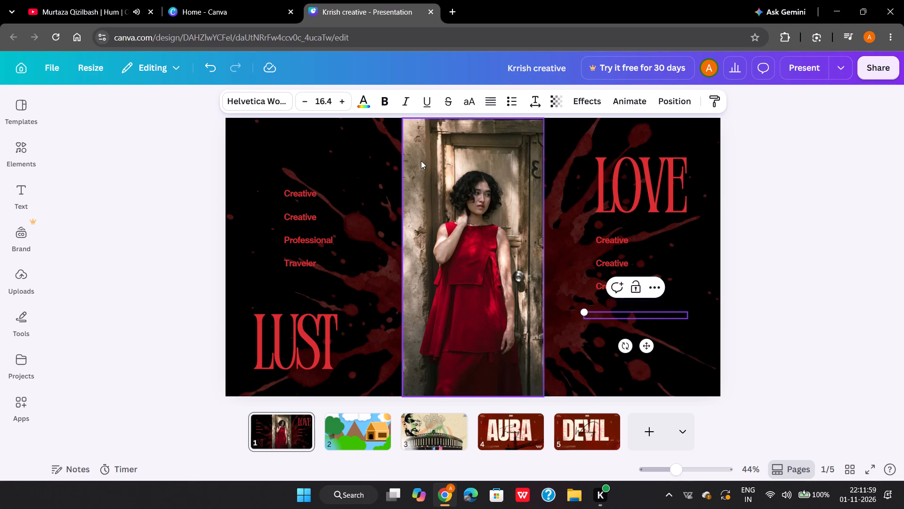
At font size 18.4, enter "I Want to swallow you, have you melt into me and flow through my veins." in the emptied paragraph box.
left_click(341, 100)
left_click(341, 100)
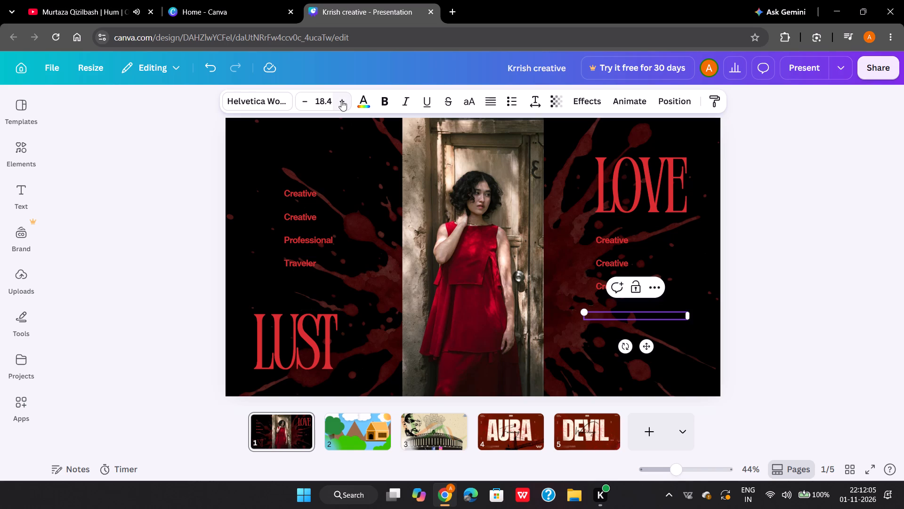
key("i")
key("space")
type("ant")
key("space")
key("r")
key("BackSpace")
type("to")
key("space")
type("swallow you")
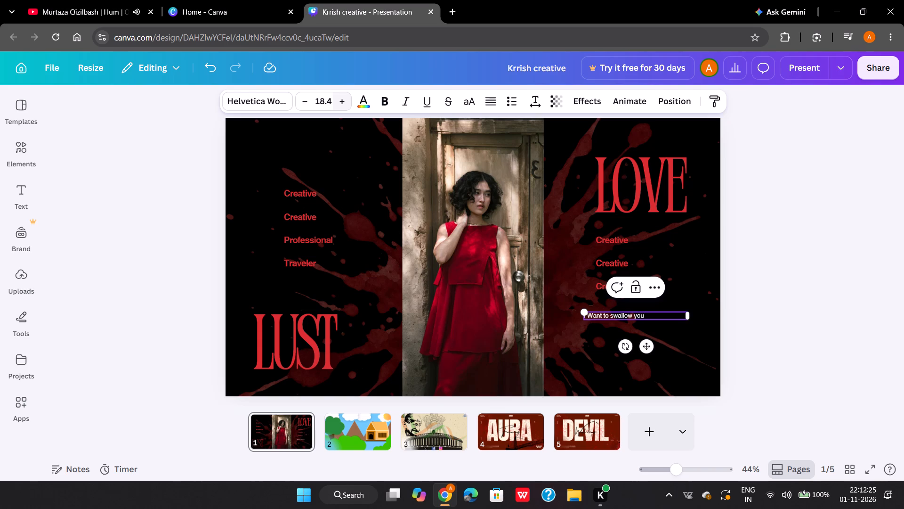
key("comma")
key("space")
type("have you")
key("space")
type("melt into me")
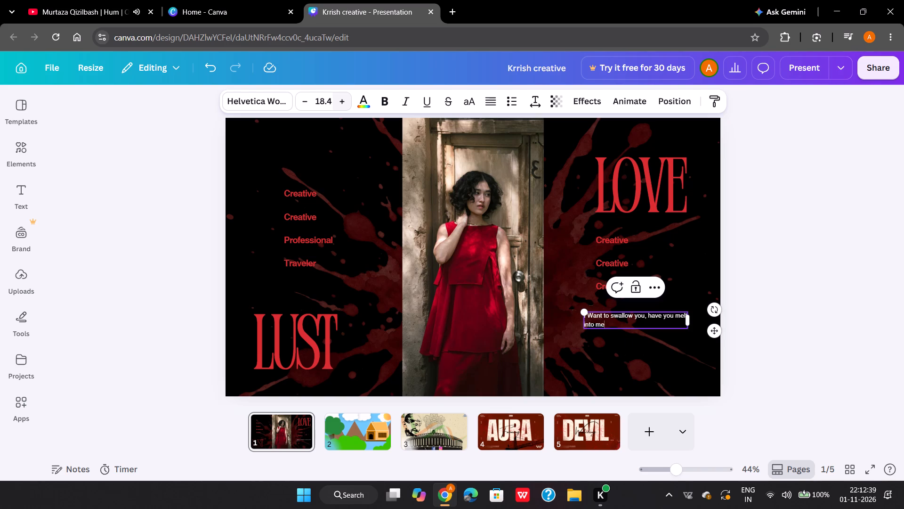
key("space")
type("and flow through my veins")
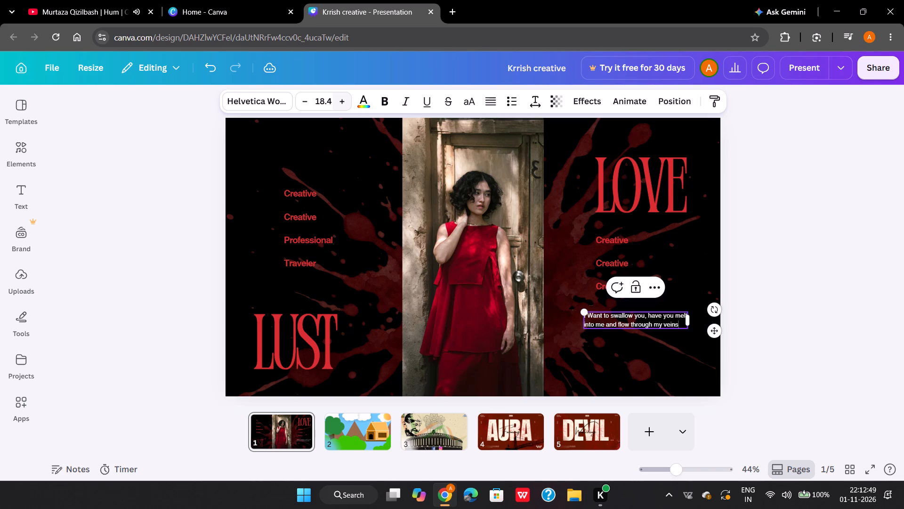
key("period")
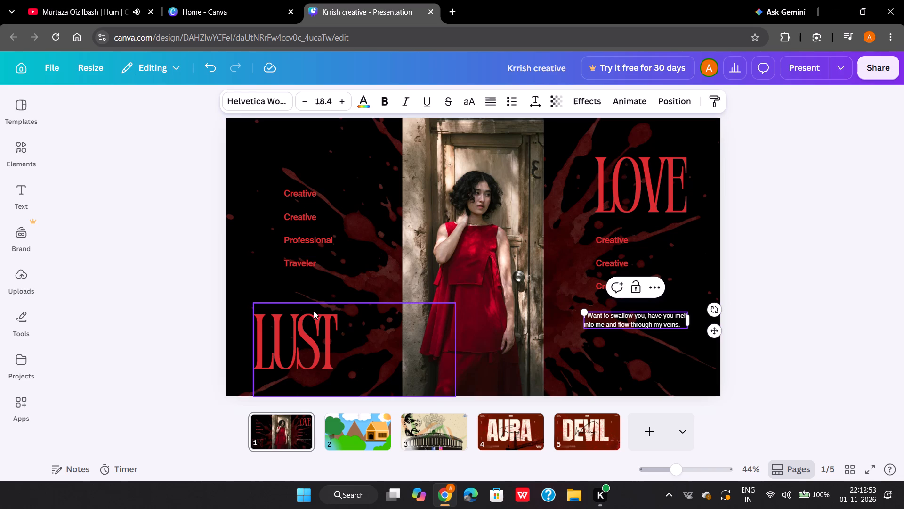
Change the LUST heading on page 1 to LOST by replacing its second letter.
left_click(334, 333)
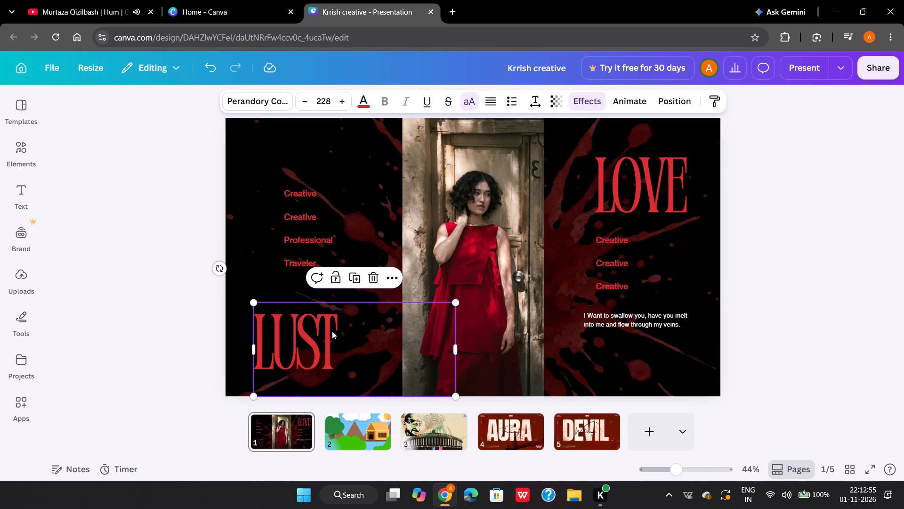
left_click(336, 332)
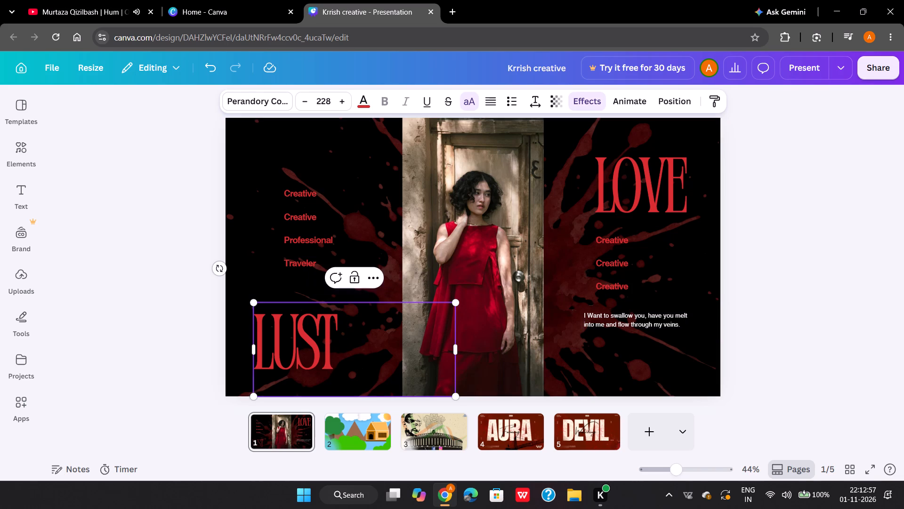
key("Left")
key("Left")
key("BackSpace")
key("o")
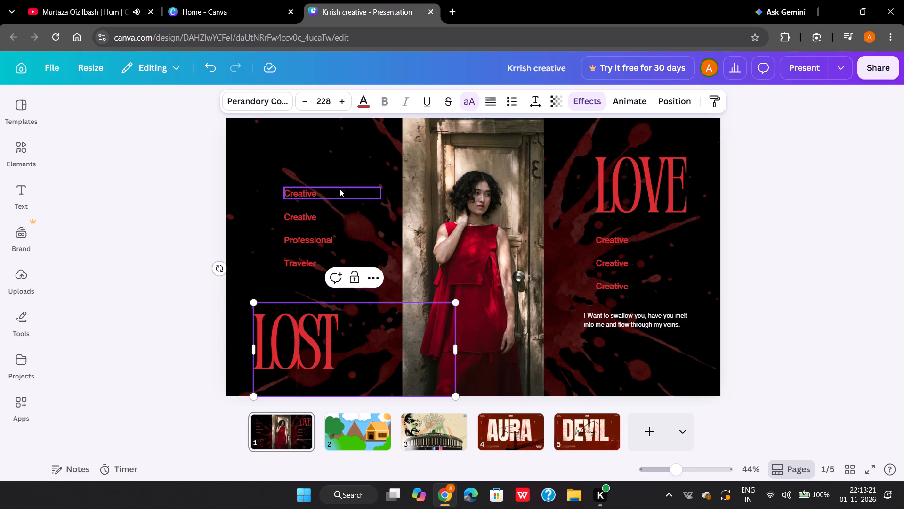
Switch to YouTube, play Murtaza Qizilbash's Tum official audio, skip the ad and return to the Krrish creative presentation.
left_click(96, 3)
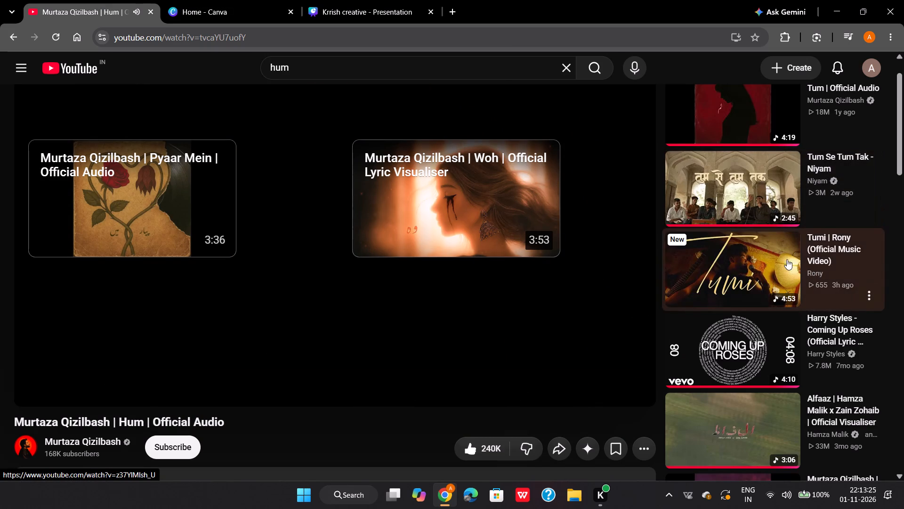
left_click(742, 113)
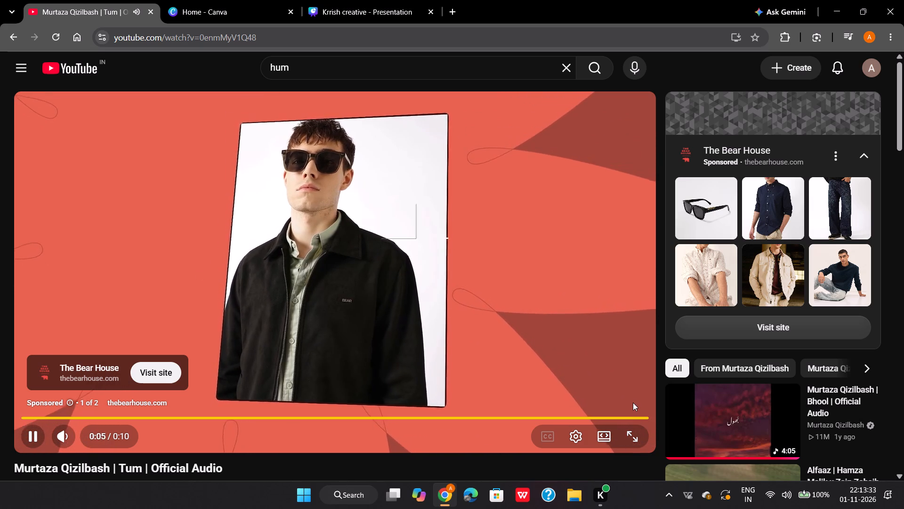
left_click(633, 402)
left_click(321, 18)
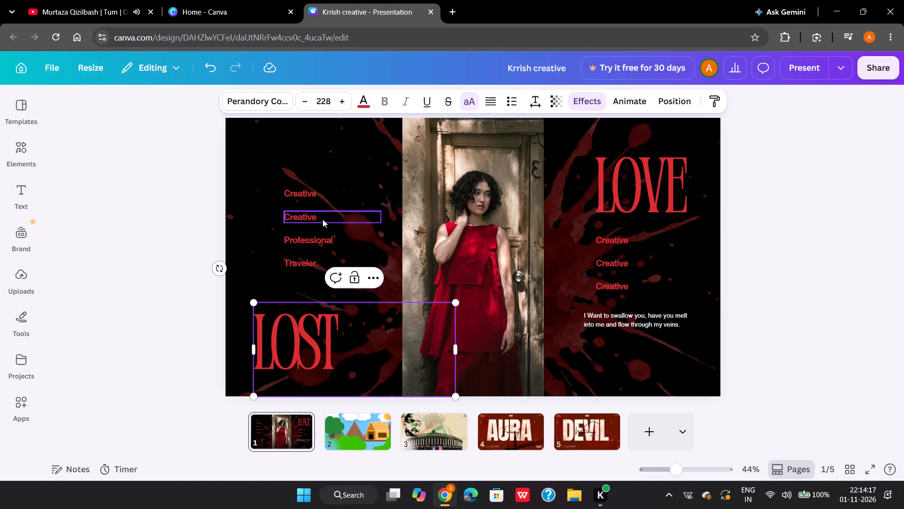
Replace the uppermost Creative line in the list above LOST with DILKASHI.
left_click(312, 189)
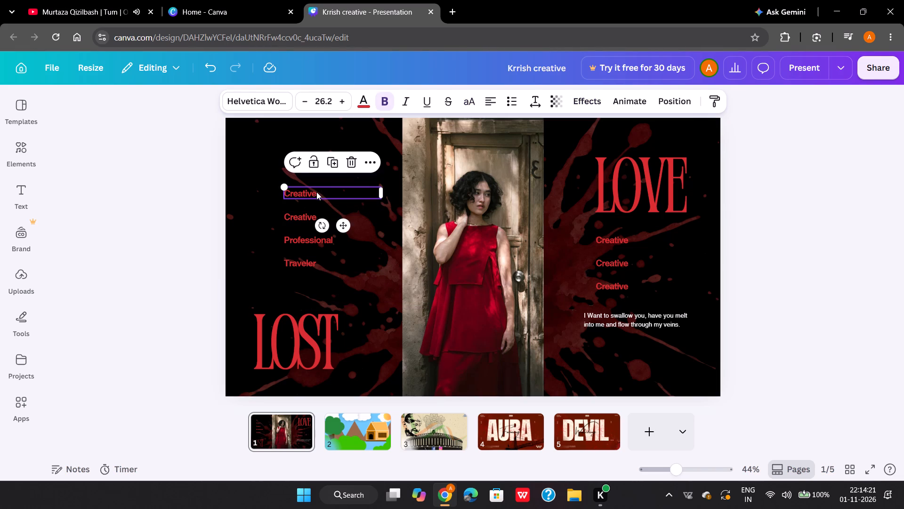
left_click(316, 192)
key("BackSpace")
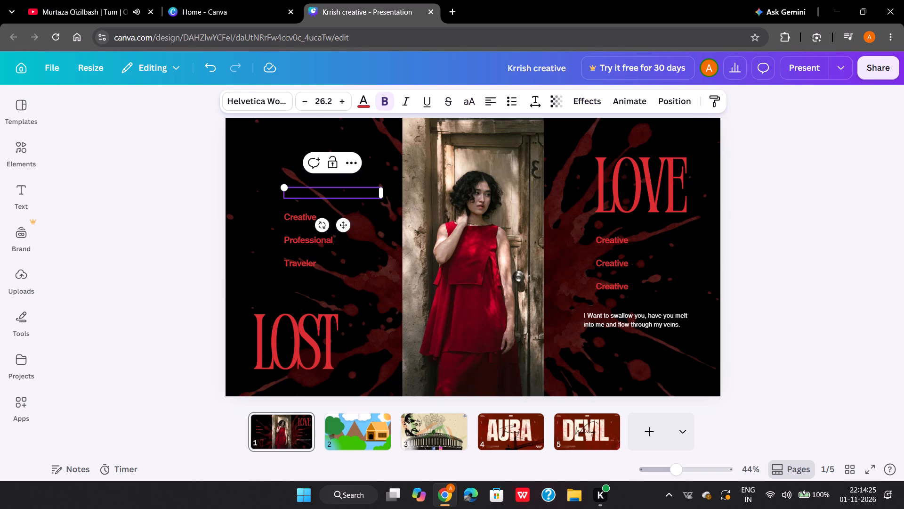
key("d")
type("ILKASHI")
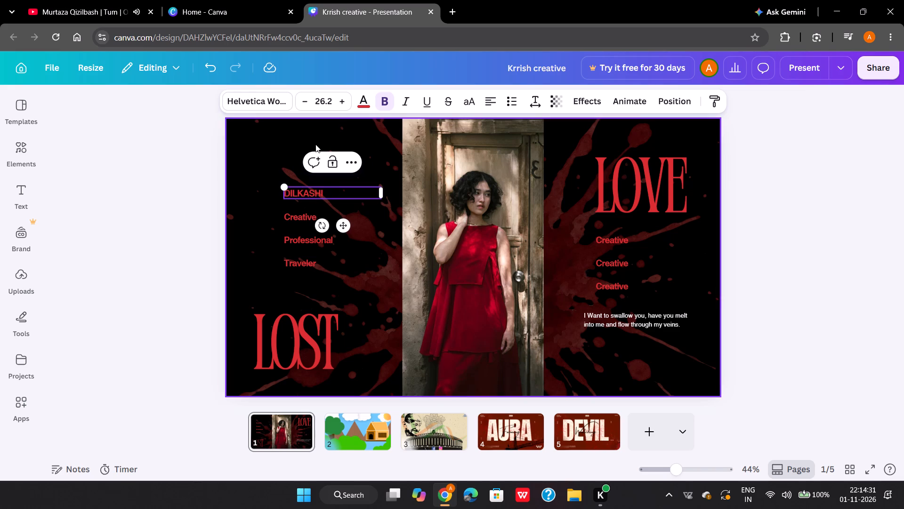
Try the handwriting font Celandine on the DILKASHI line above LOST, and settle on the Lost in south font.
left_click(280, 102)
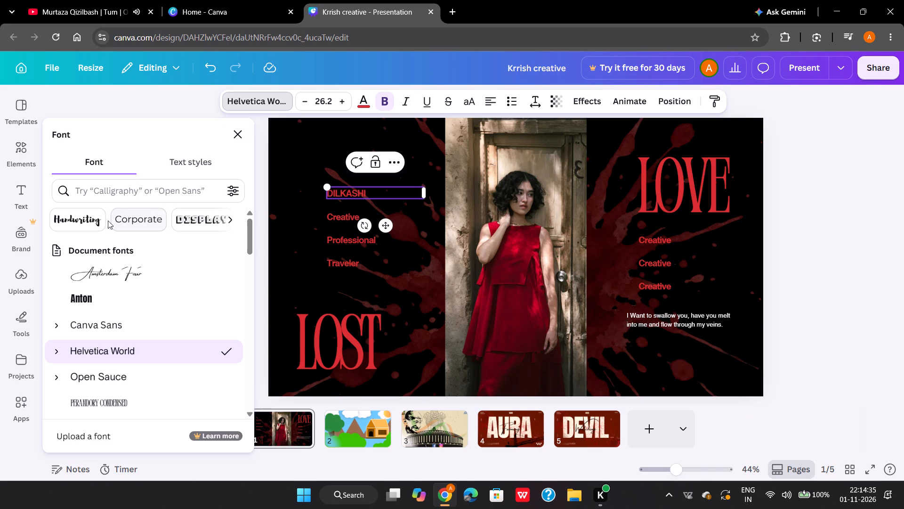
left_click(89, 224)
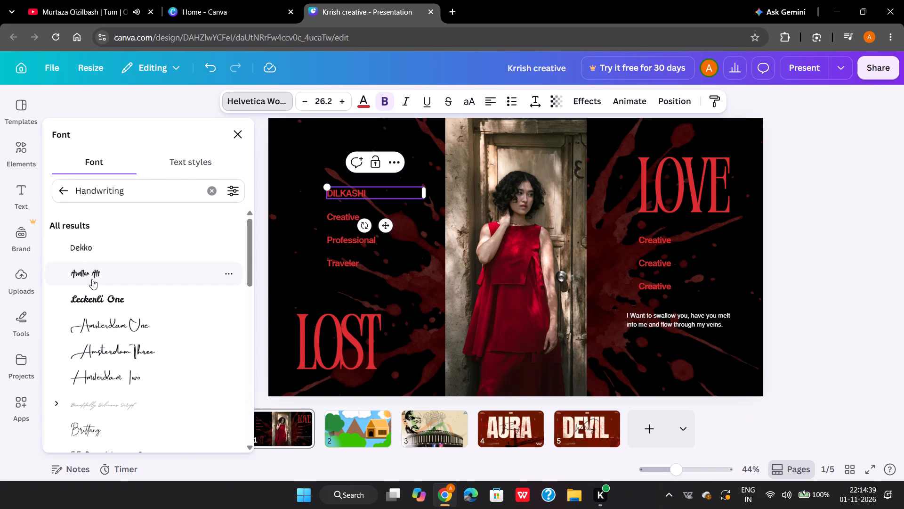
scroll(89, 319, "down", 2)
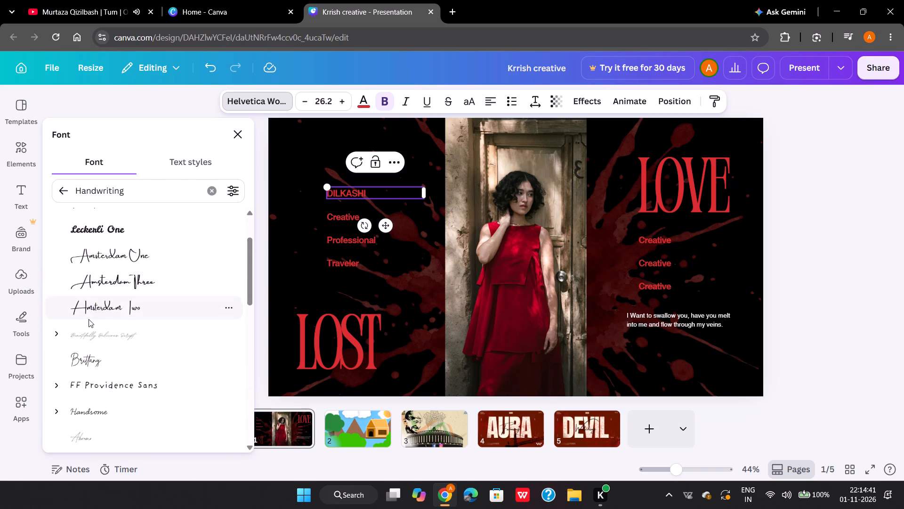
scroll(89, 319, "down", 5)
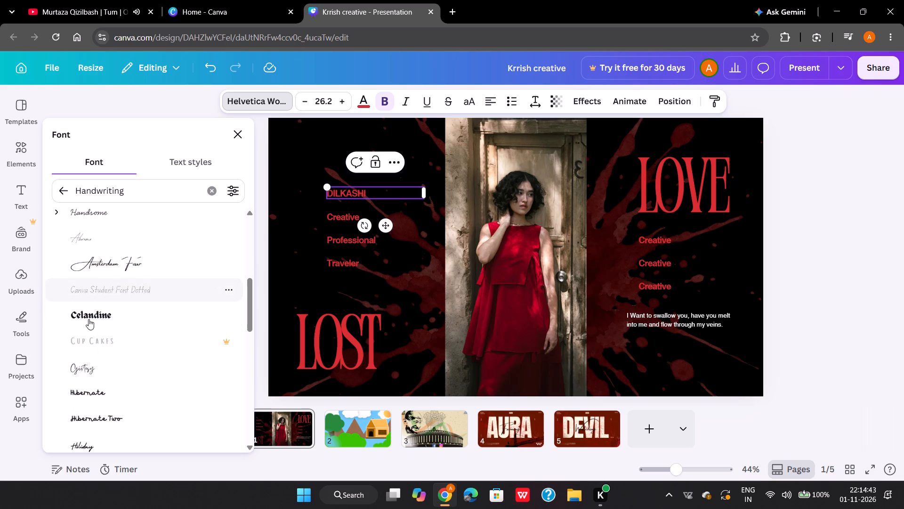
left_click(86, 307)
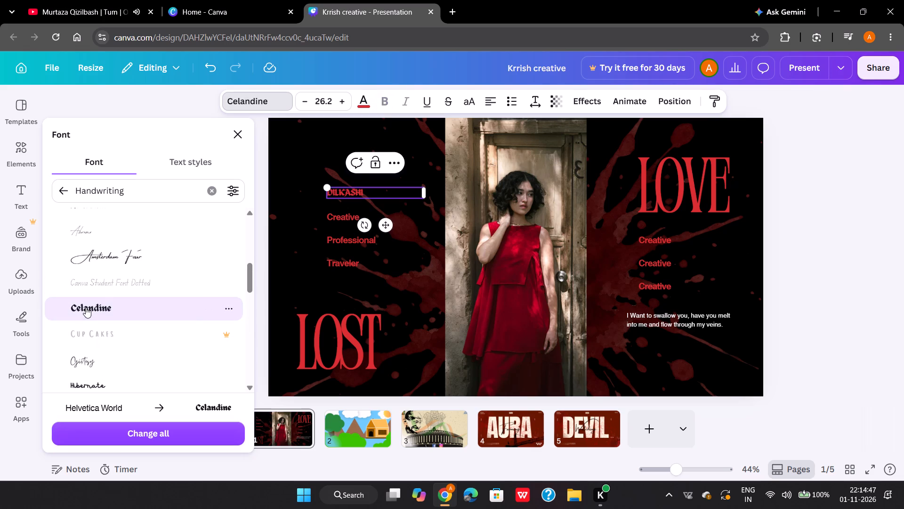
scroll(91, 329, "down", 1)
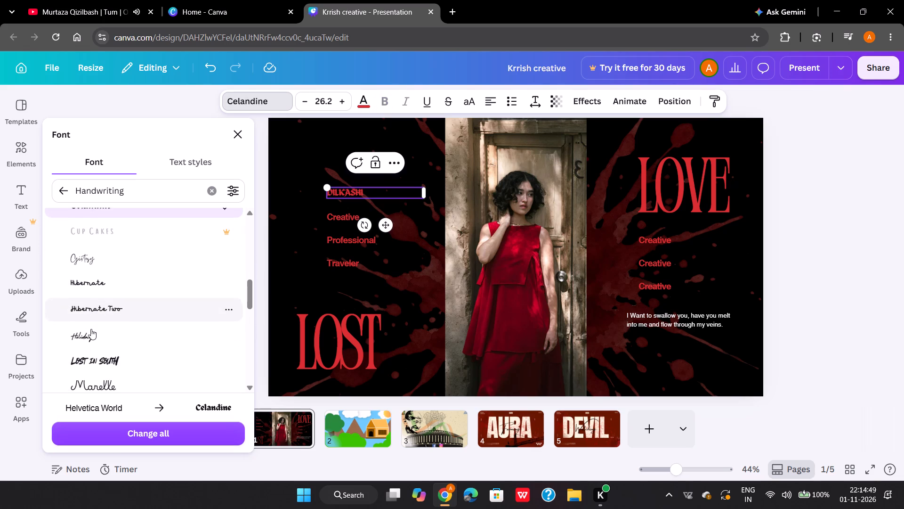
scroll(91, 329, "down", 2)
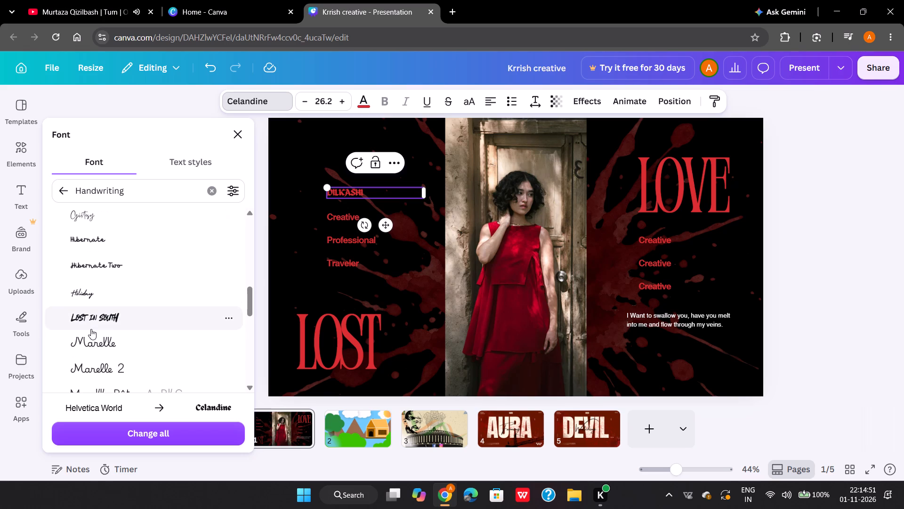
left_click(96, 318)
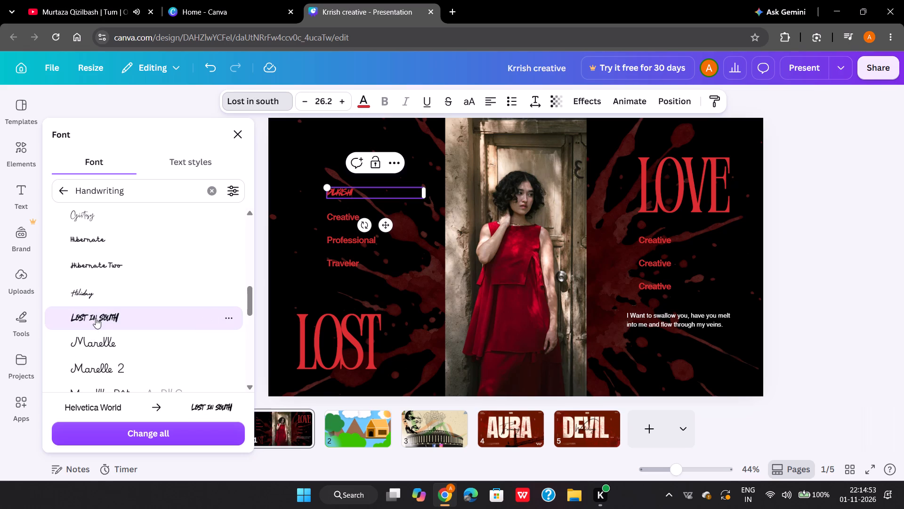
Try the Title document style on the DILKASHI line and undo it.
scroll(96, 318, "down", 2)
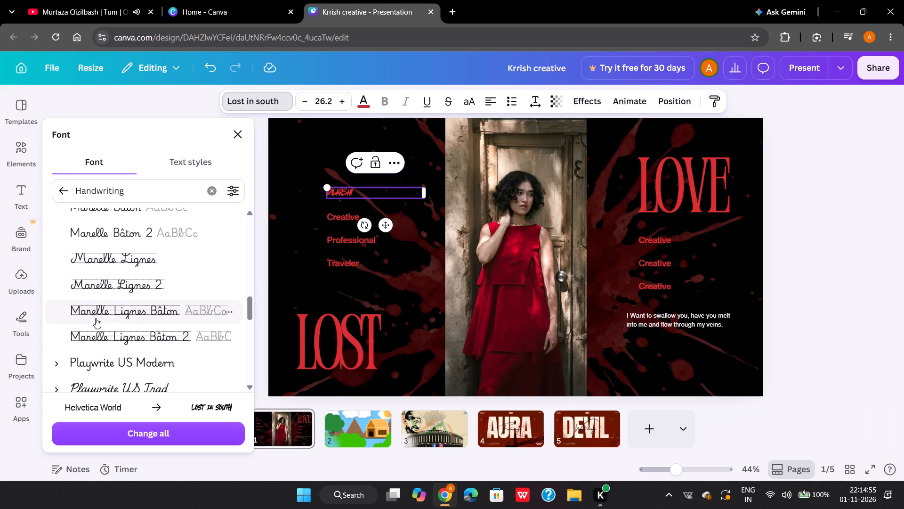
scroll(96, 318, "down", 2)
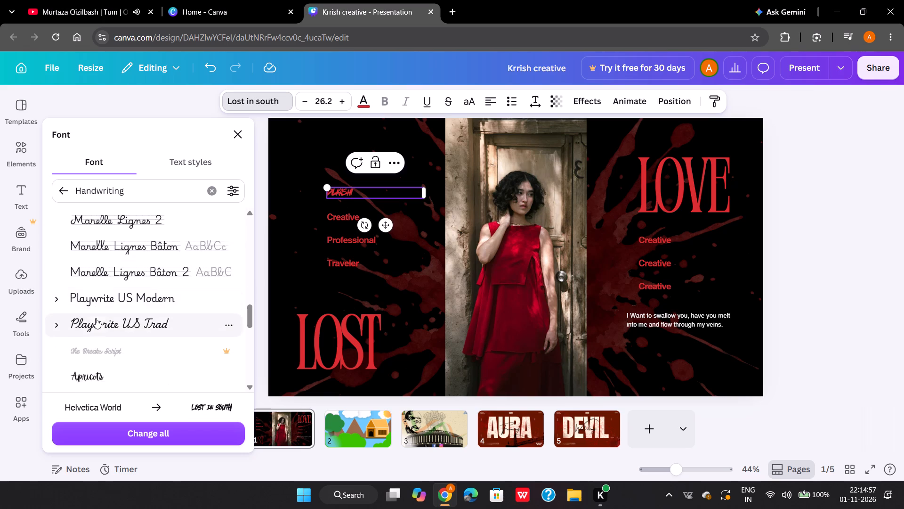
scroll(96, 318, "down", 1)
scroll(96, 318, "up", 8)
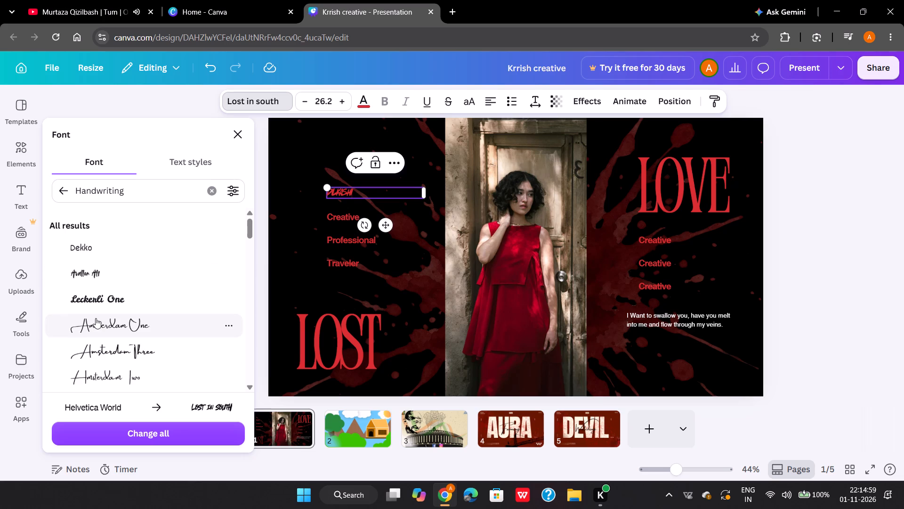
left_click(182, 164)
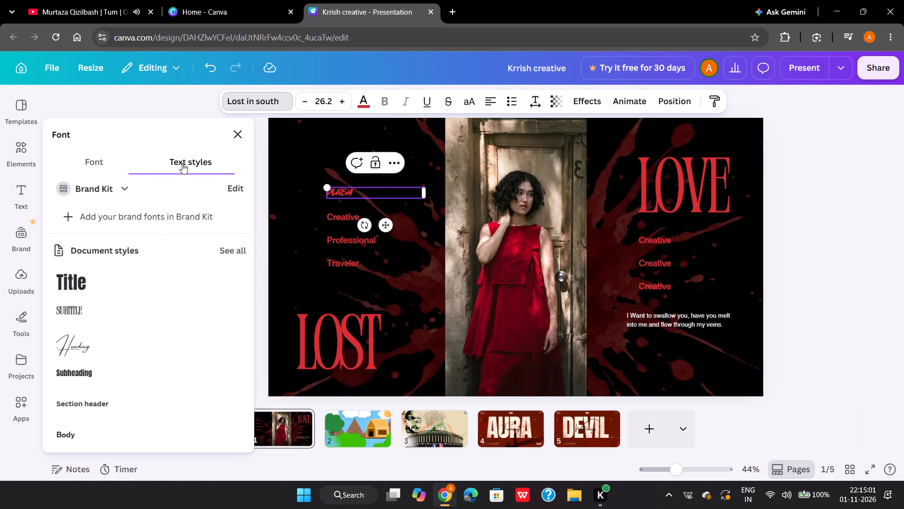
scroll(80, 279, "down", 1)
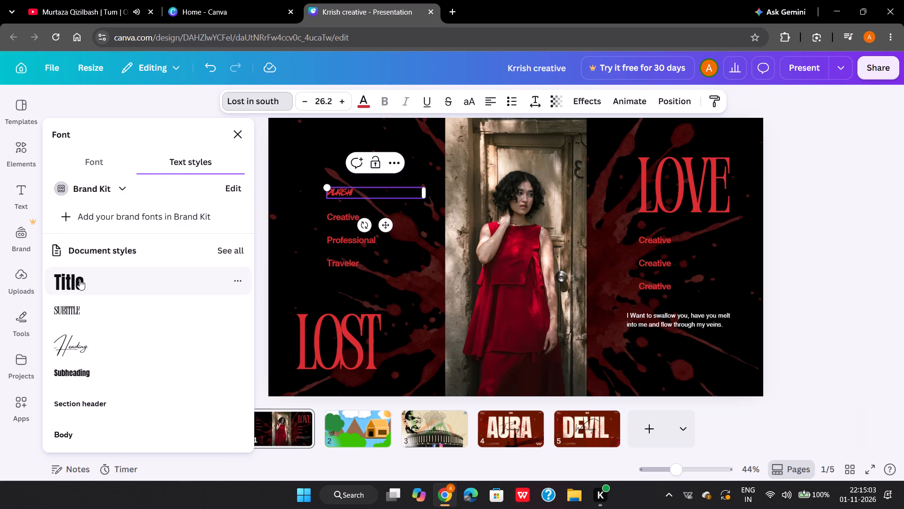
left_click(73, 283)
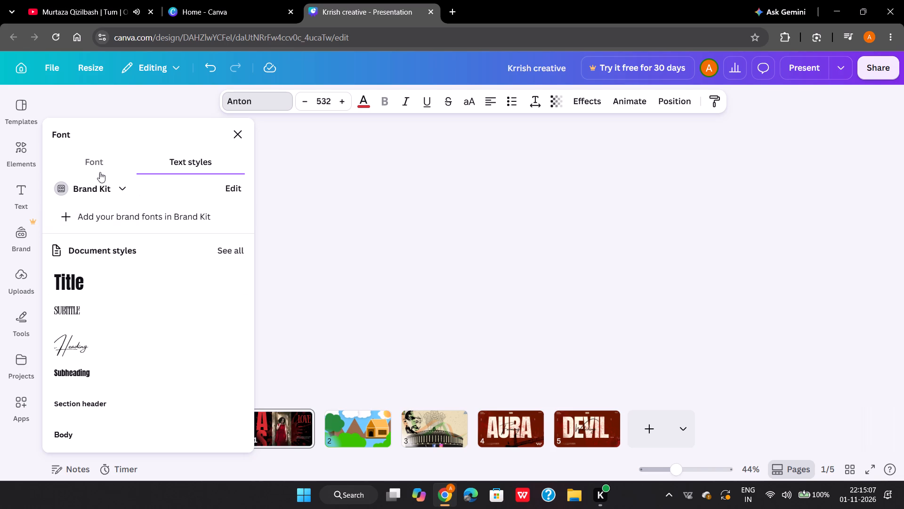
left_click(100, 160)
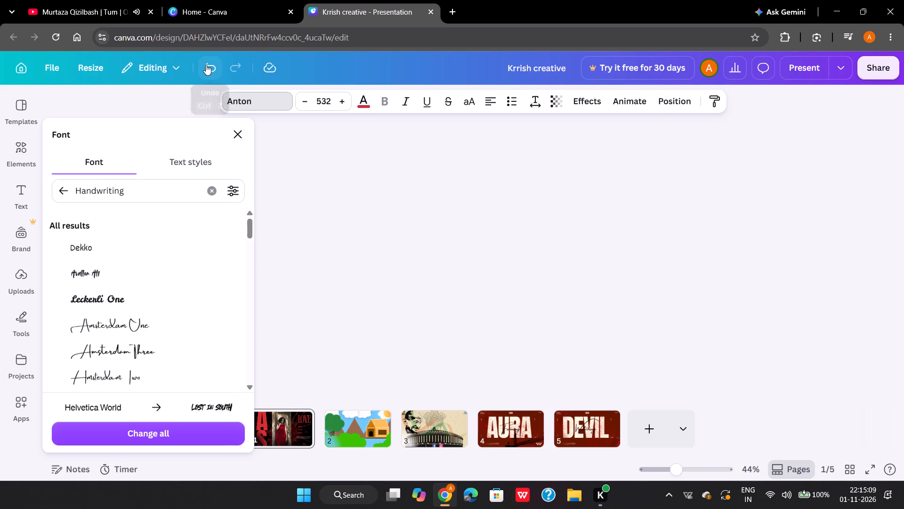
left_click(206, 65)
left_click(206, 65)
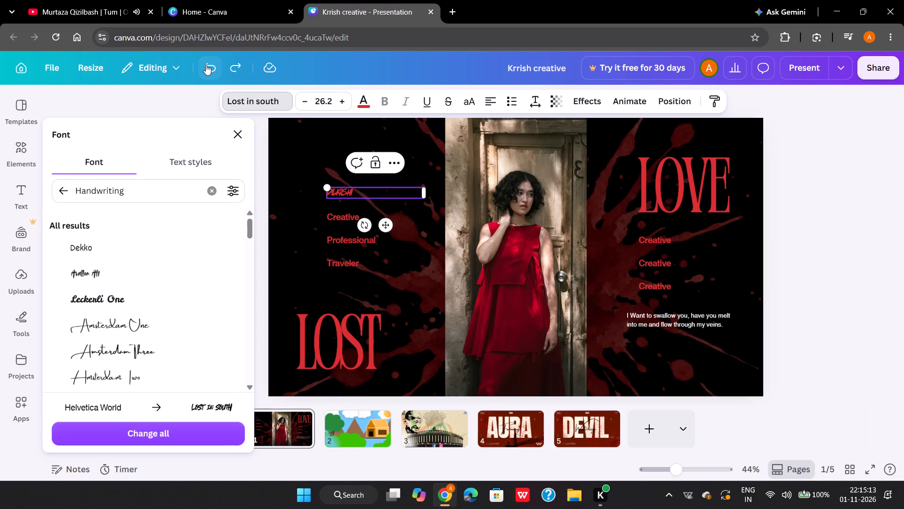
Switch to YouTube and pause Murtaza Qizilbash's Tum official audio.
left_click(48, 7)
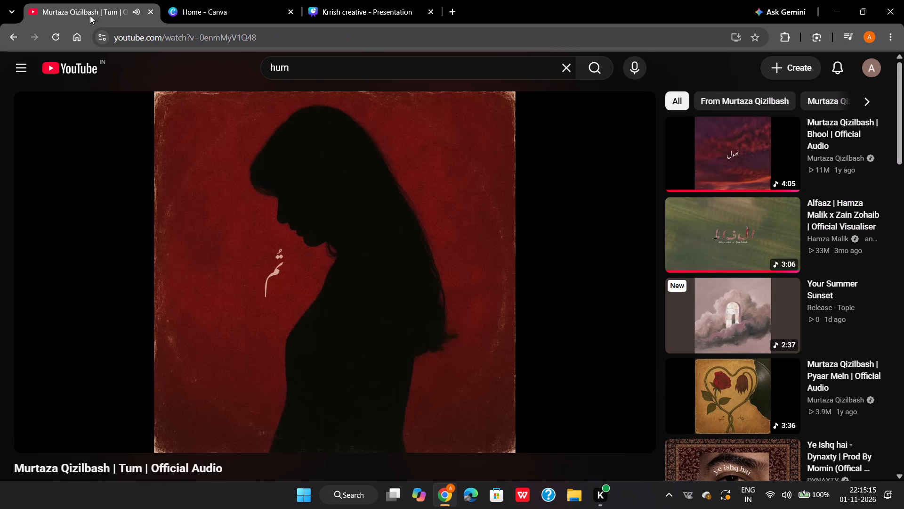
left_click(290, 188)
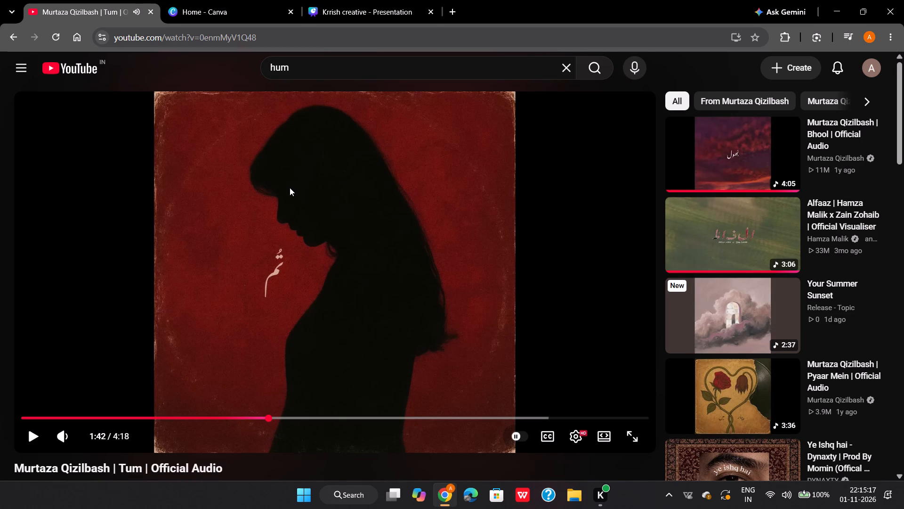
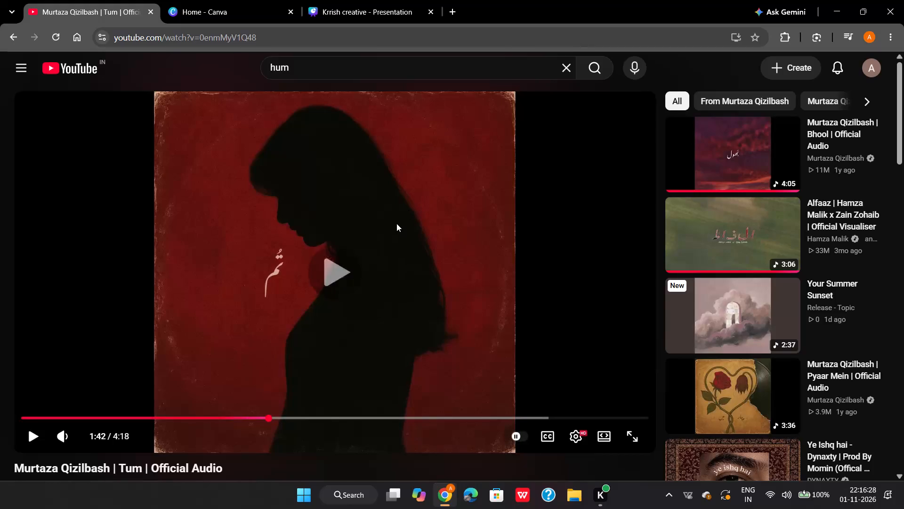
Switch back to the Krrish creative presentation in Canva.
left_click(362, 12)
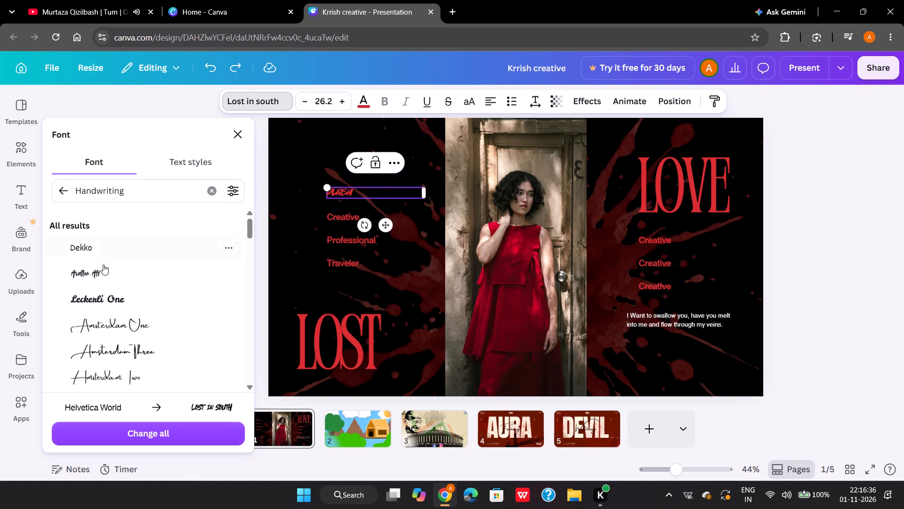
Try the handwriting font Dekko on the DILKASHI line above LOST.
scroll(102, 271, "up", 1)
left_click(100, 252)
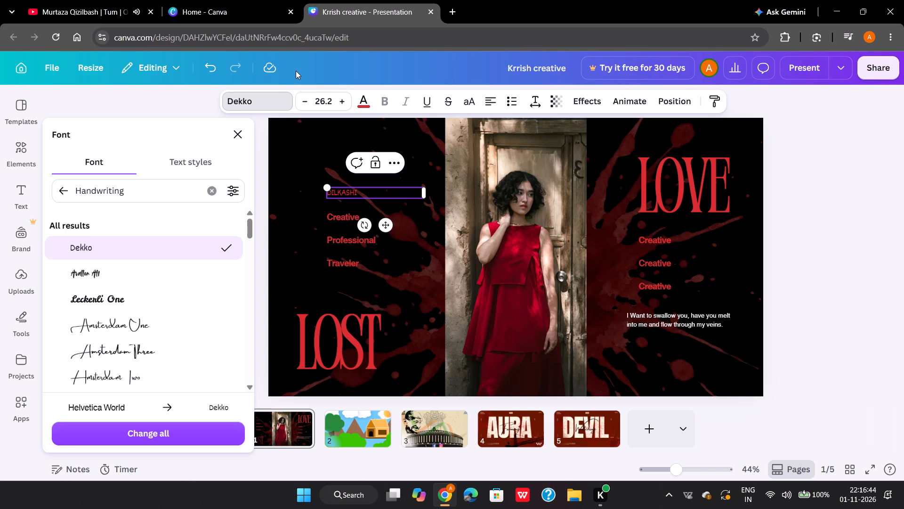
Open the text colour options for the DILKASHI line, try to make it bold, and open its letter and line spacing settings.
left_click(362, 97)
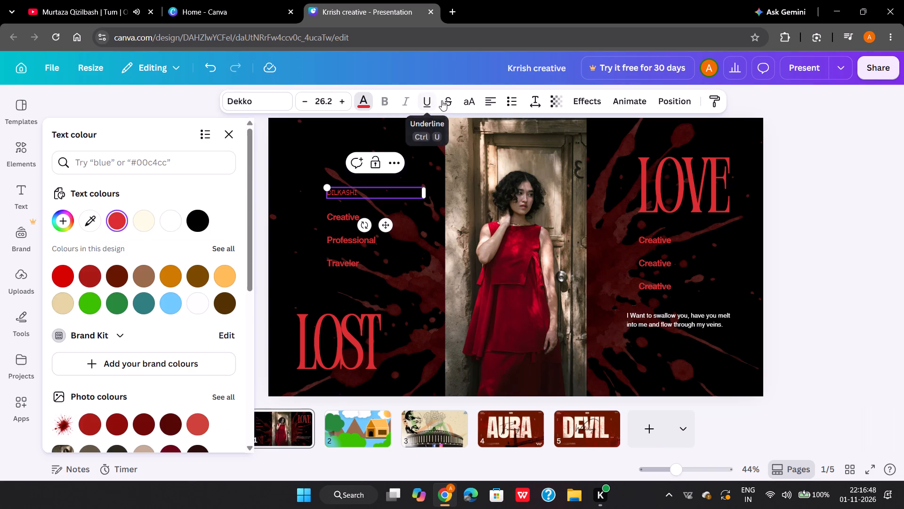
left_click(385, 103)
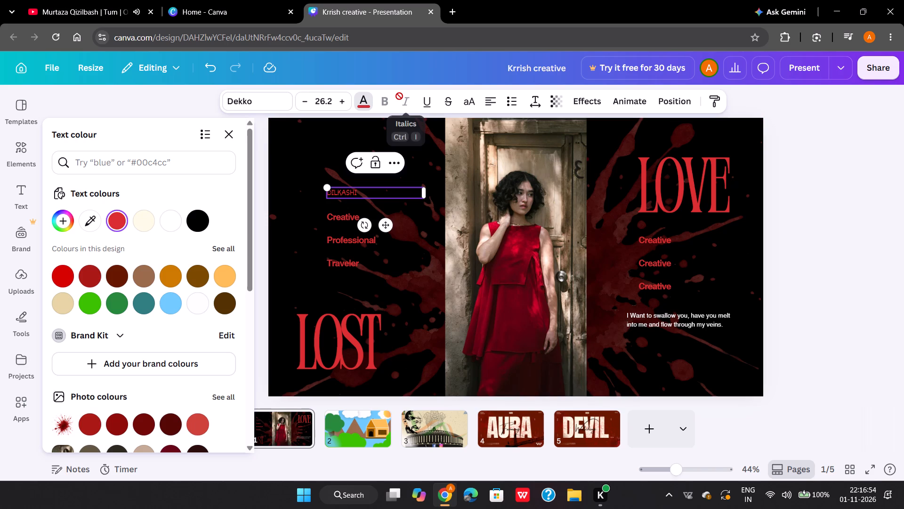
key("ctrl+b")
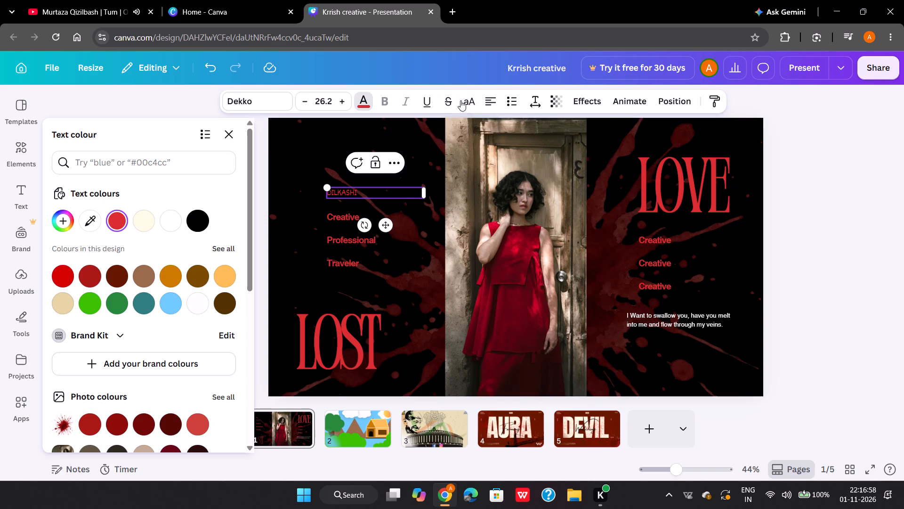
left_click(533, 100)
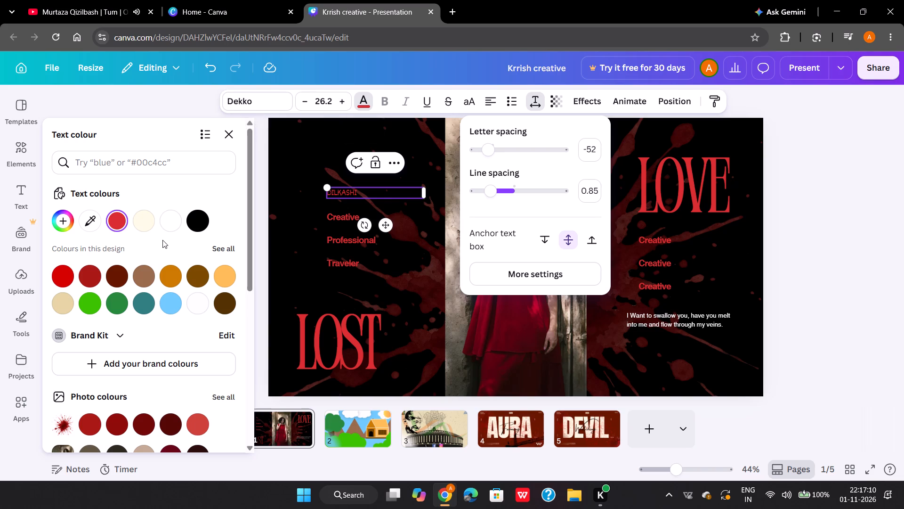
Change the font of the DILKASHI line to the handwriting font Avallon Alt.
left_click(237, 104)
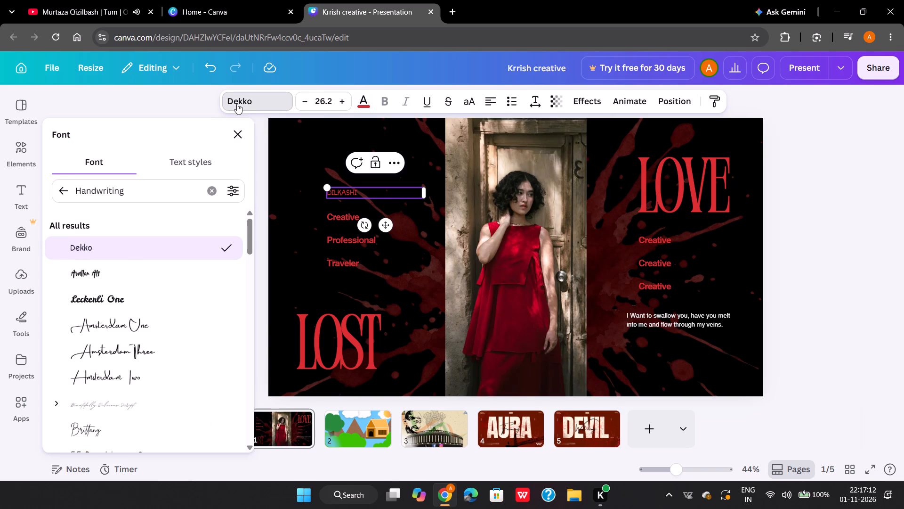
scroll(114, 267, "up", 1)
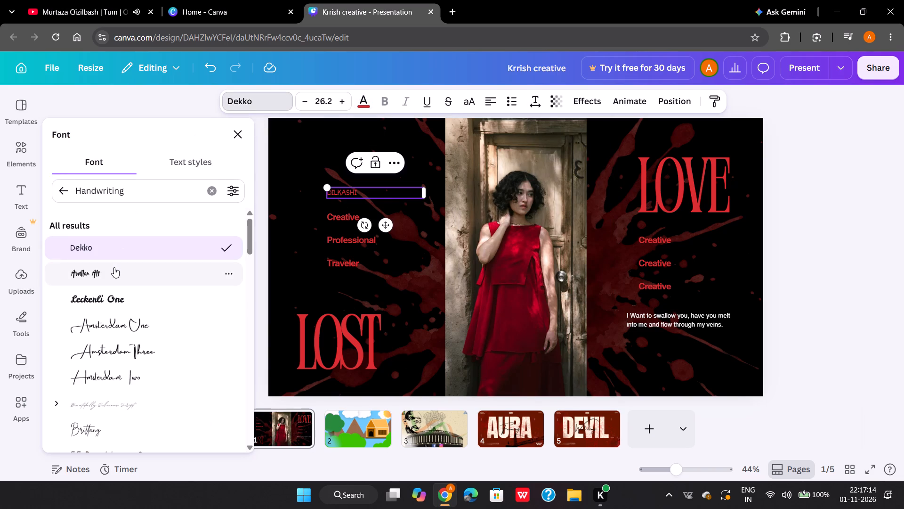
scroll(114, 267, "up", 1)
left_click(107, 276)
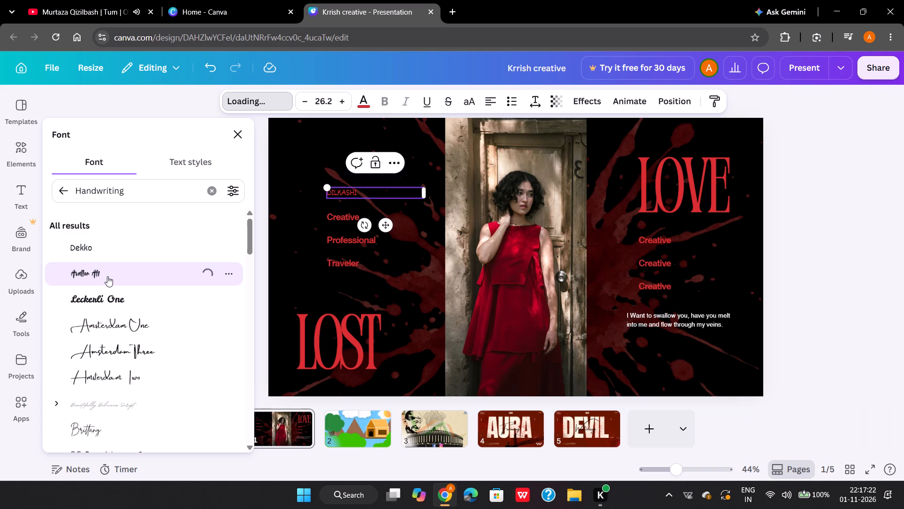
Look through the remaining handwriting fonts for an alternative for the DILKASHI line.
scroll(107, 276, "down", 1)
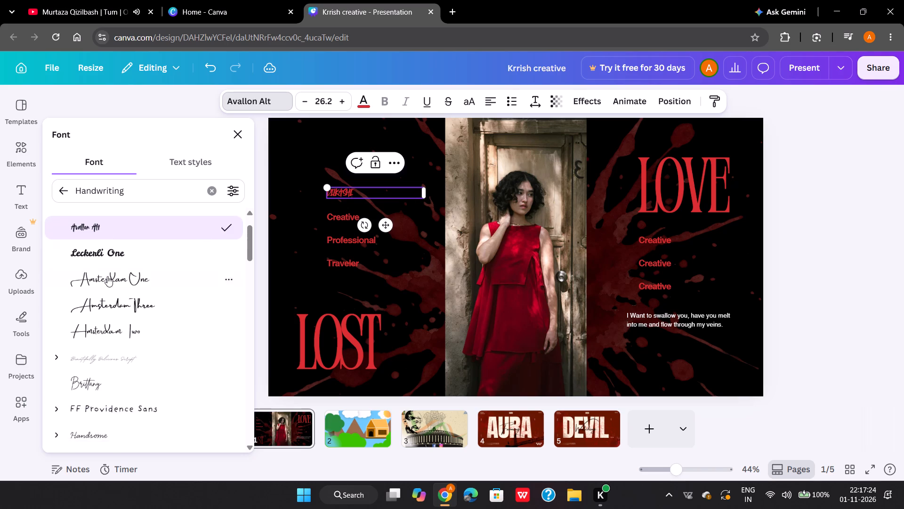
scroll(107, 276, "down", 3)
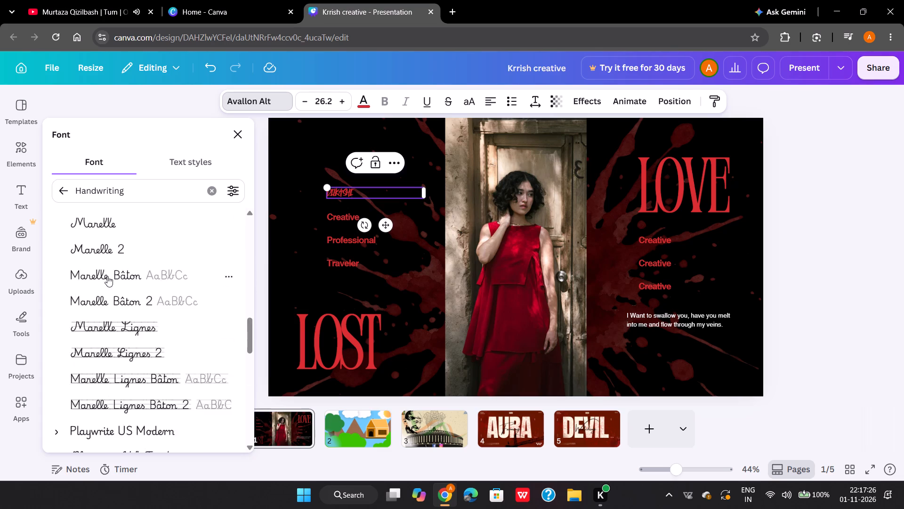
scroll(107, 276, "down", 2)
scroll(107, 276, "up", 2)
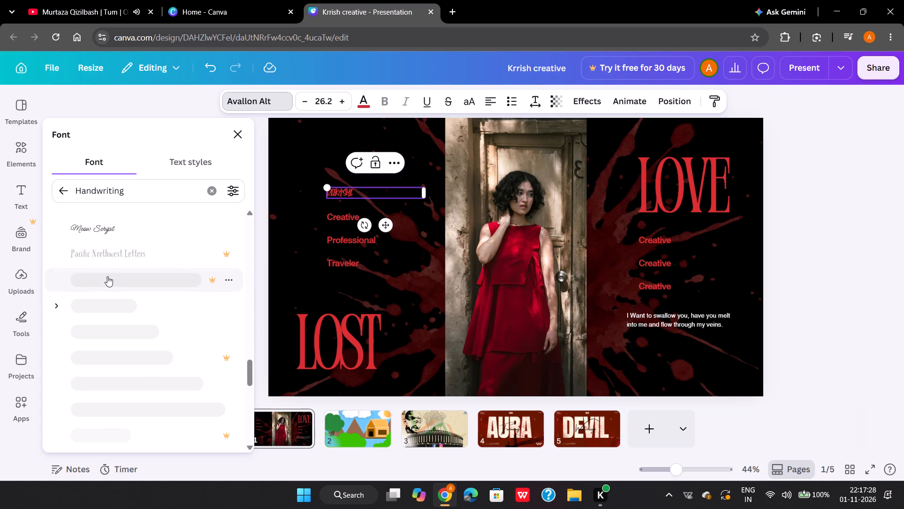
scroll(107, 276, "up", 2)
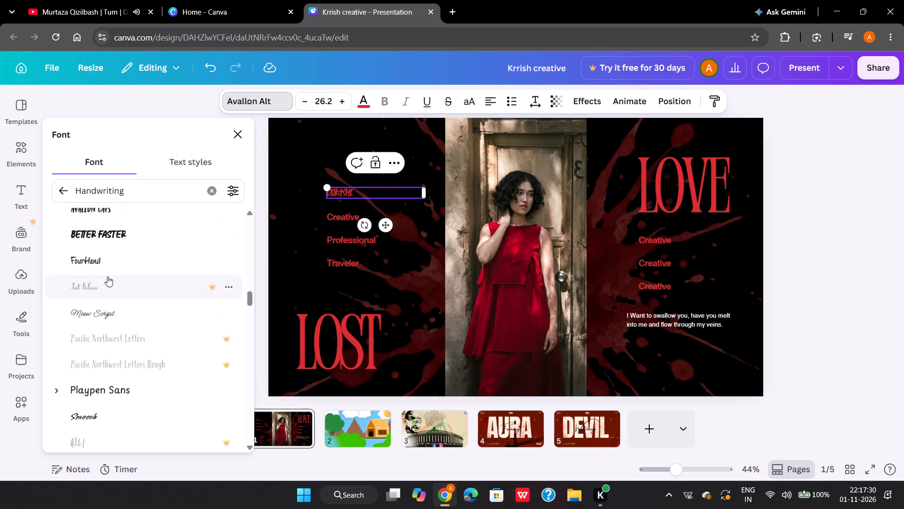
scroll(107, 276, "up", 6)
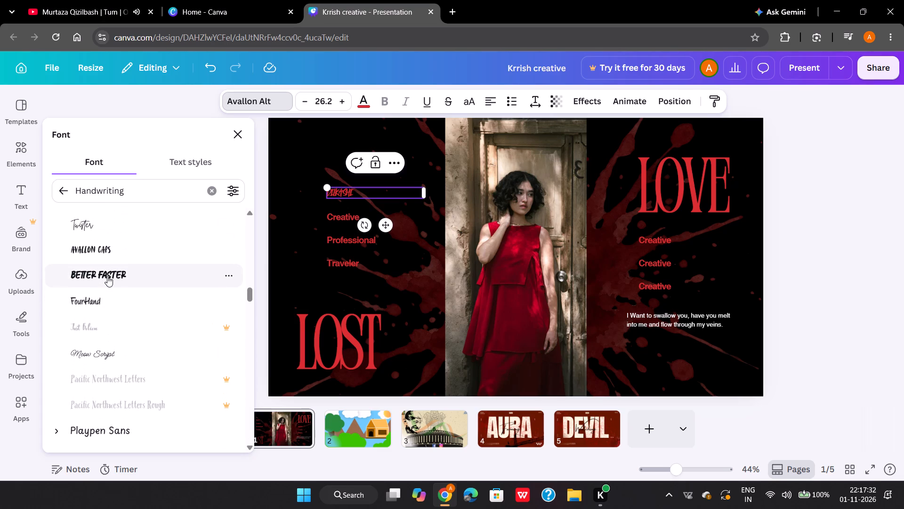
scroll(107, 276, "up", 15)
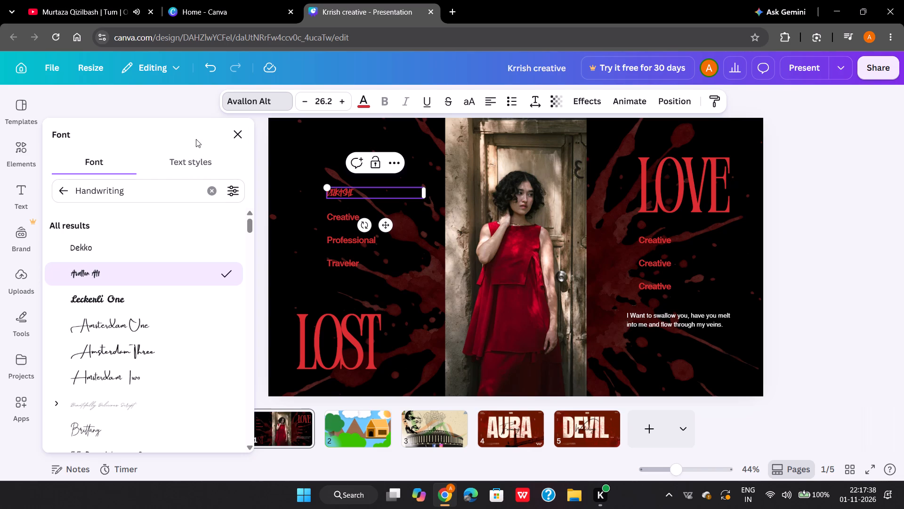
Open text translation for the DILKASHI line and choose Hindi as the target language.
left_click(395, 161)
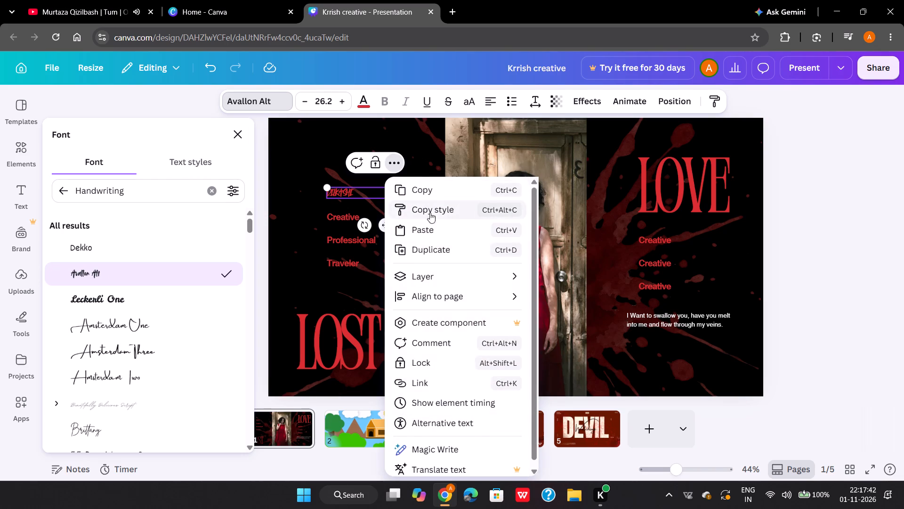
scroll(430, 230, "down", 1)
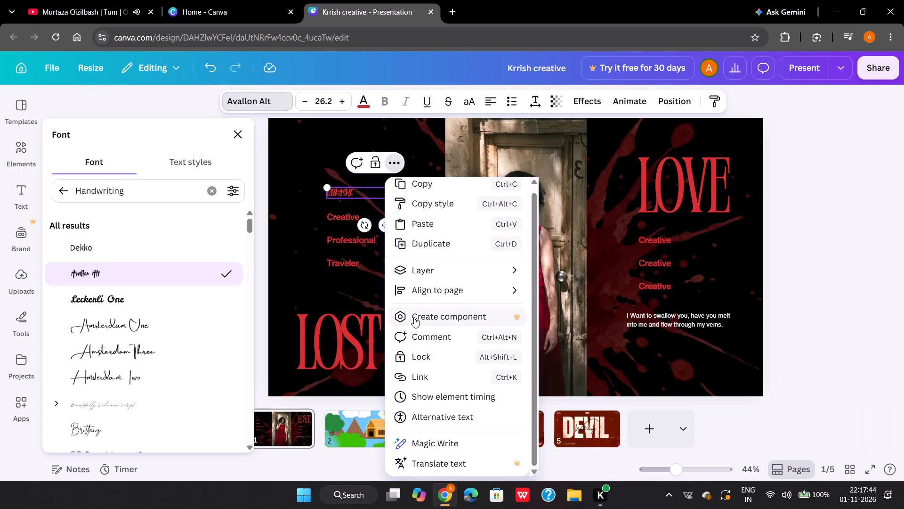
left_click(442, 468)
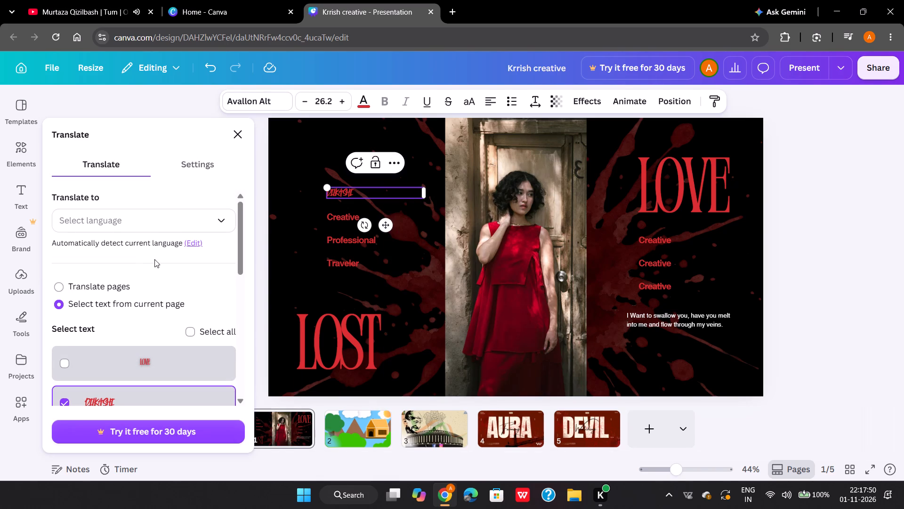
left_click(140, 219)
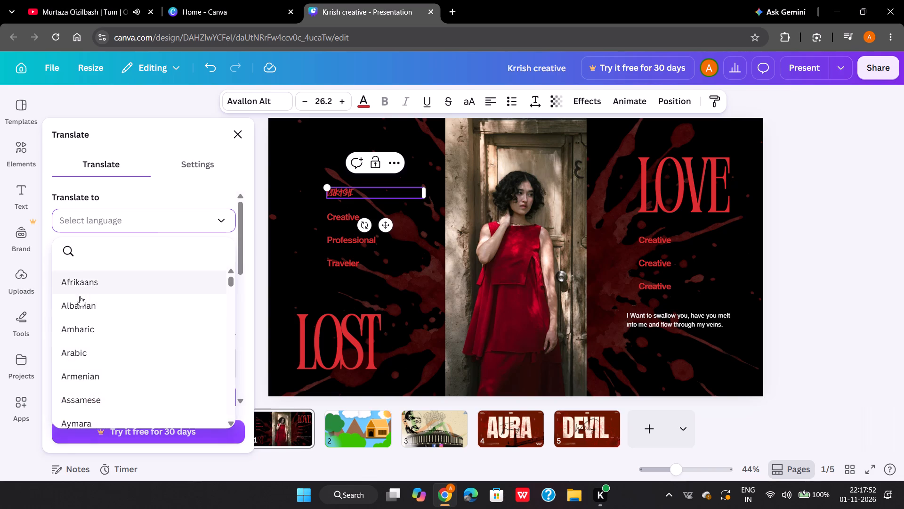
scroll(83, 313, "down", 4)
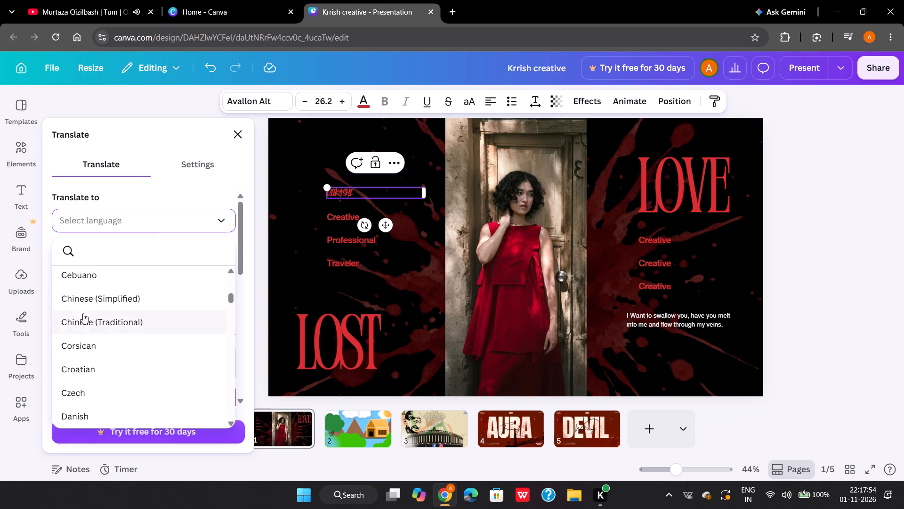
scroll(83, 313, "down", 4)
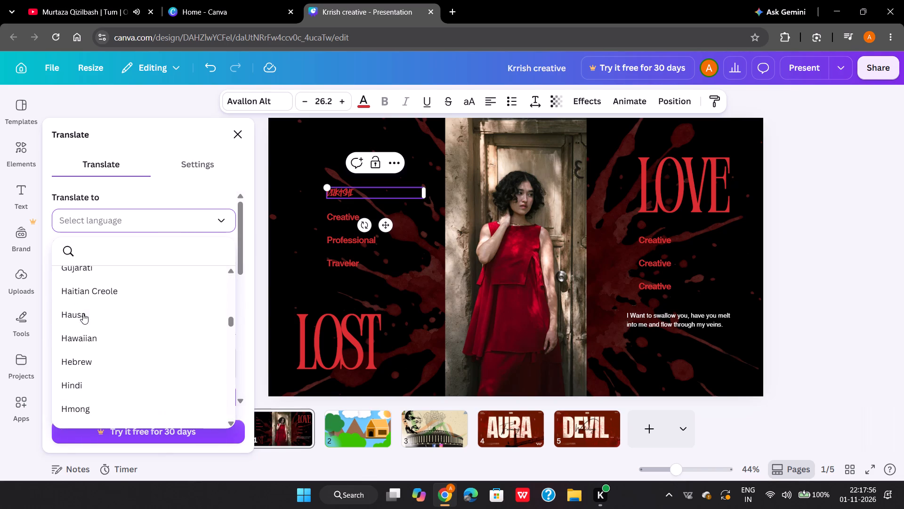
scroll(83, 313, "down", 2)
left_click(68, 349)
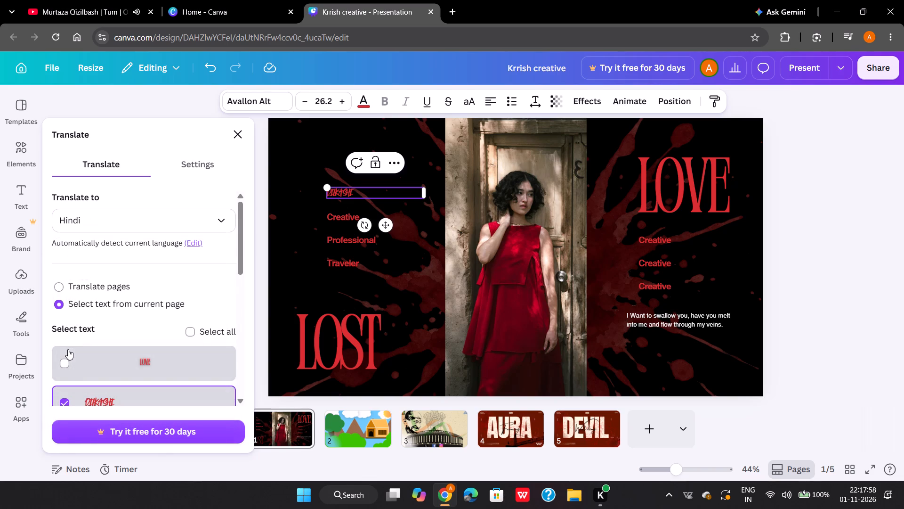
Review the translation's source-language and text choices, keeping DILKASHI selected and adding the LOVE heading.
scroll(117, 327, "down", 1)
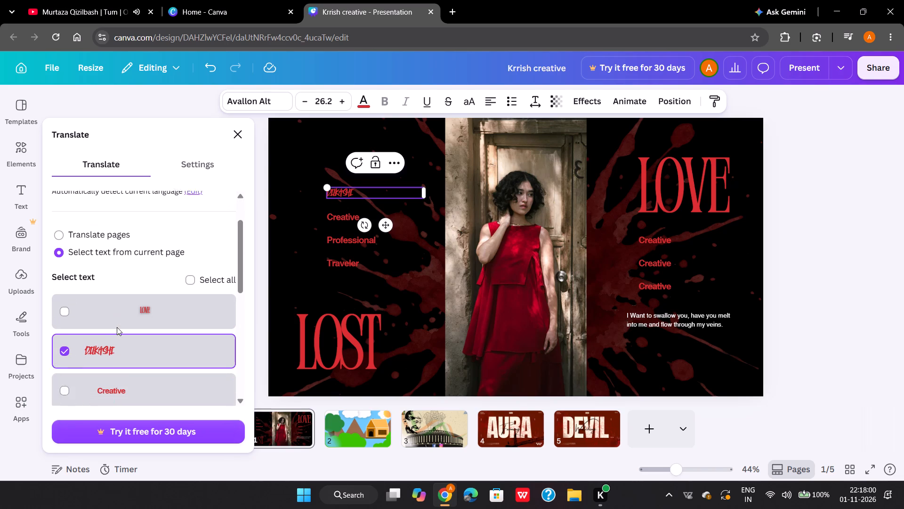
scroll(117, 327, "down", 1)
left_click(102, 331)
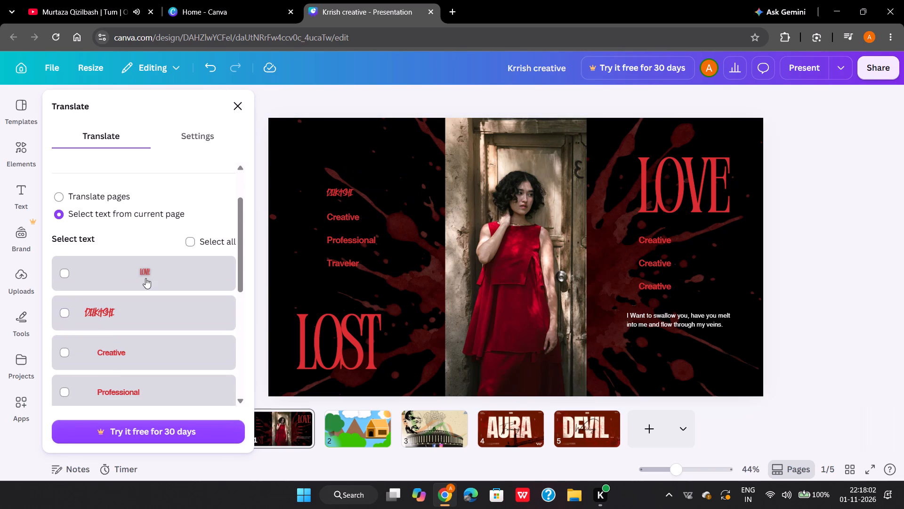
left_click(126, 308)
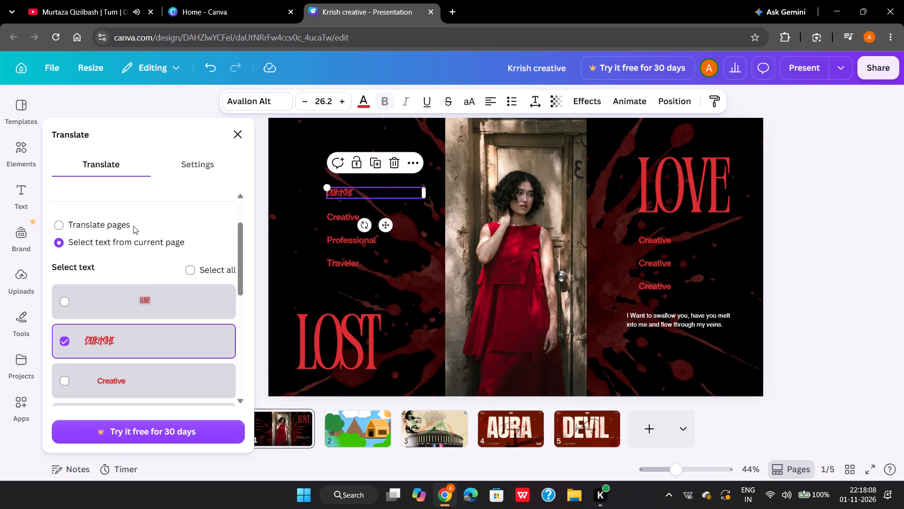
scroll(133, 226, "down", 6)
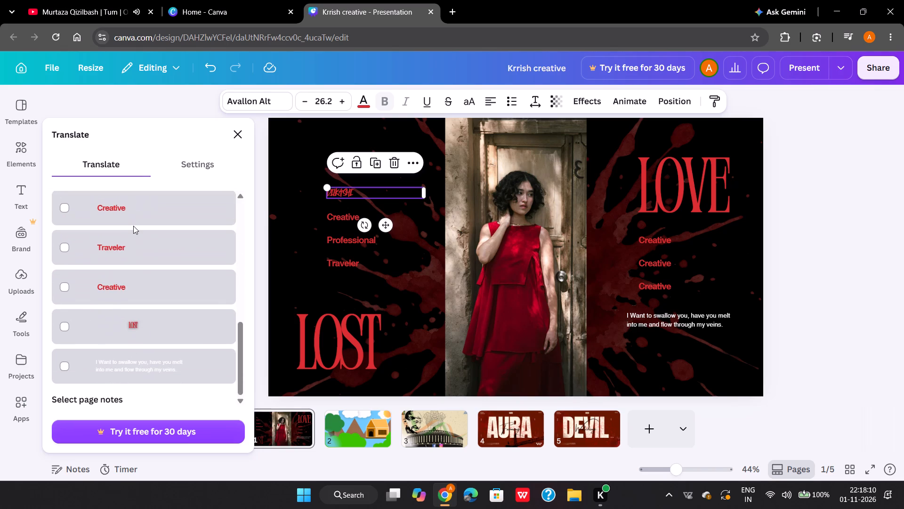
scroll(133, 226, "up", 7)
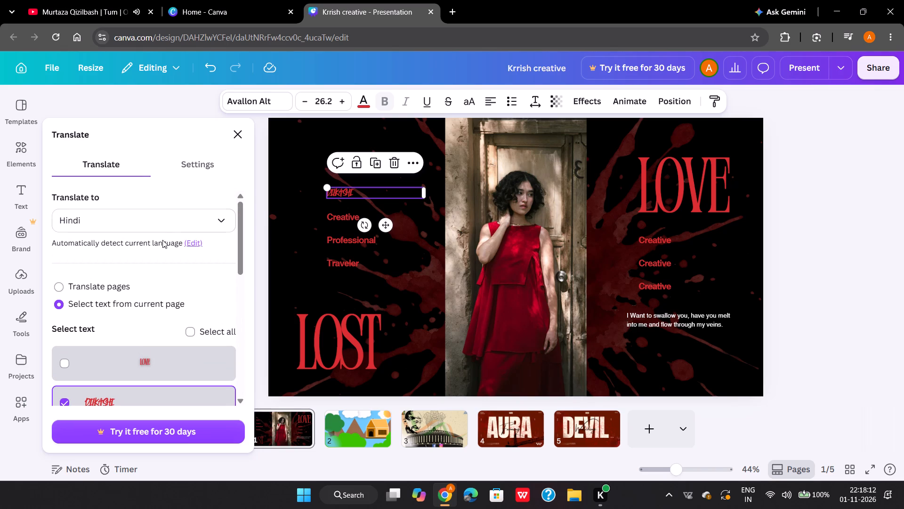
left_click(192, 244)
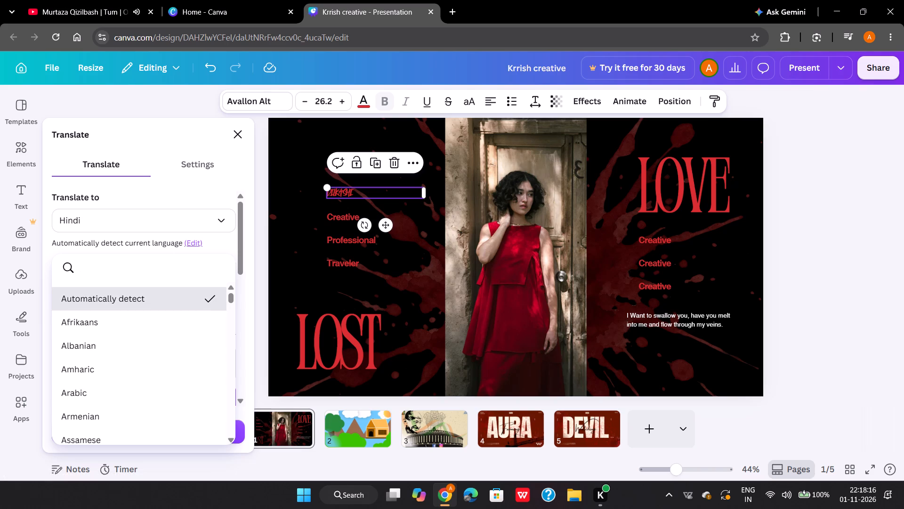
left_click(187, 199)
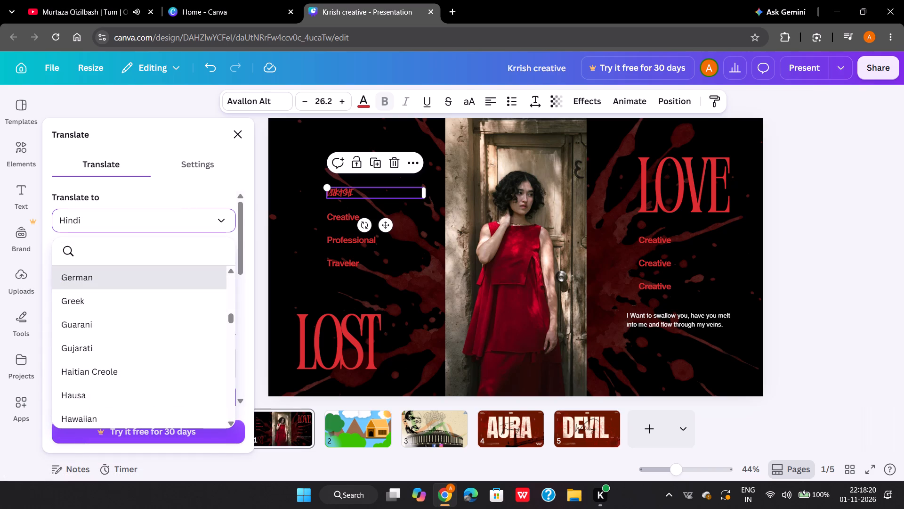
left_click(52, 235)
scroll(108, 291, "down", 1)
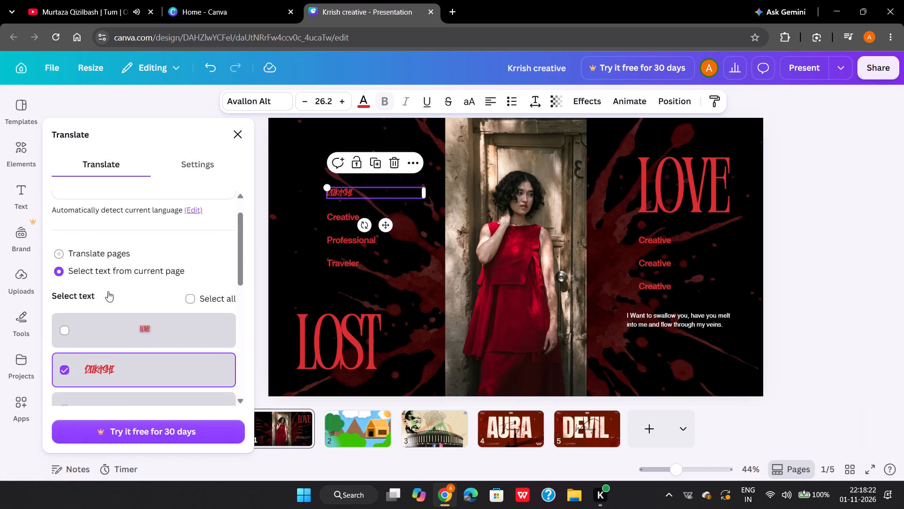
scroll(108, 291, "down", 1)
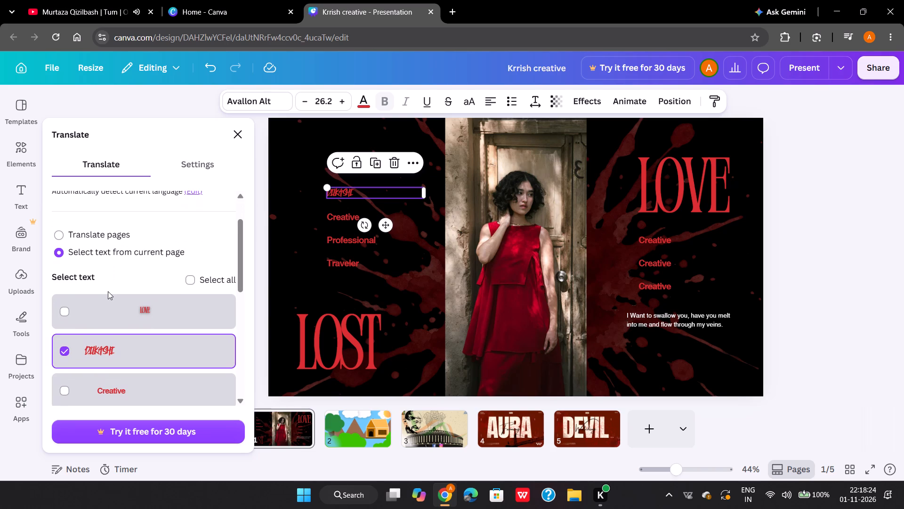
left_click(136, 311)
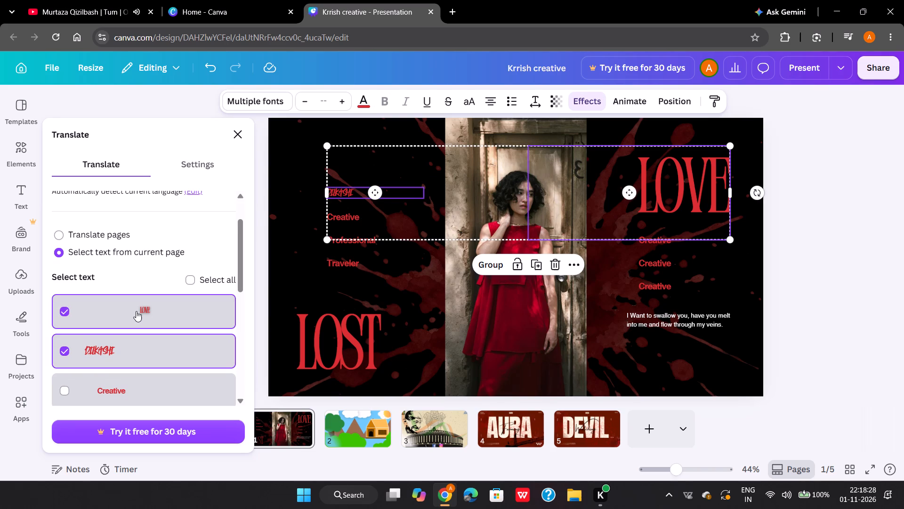
Search the fonts for PERA and apply Perandory Condensed to the DILKASHI line, matching the LOST heading.
left_click(353, 320)
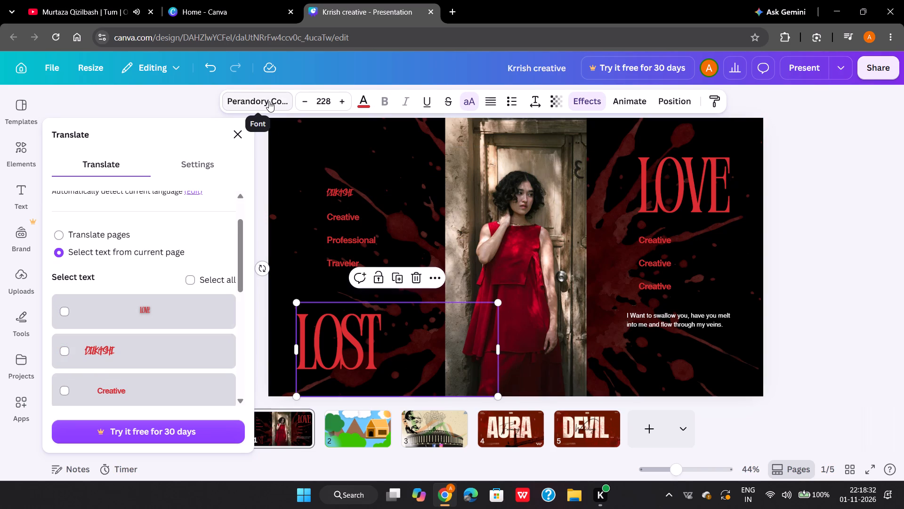
left_click(269, 101)
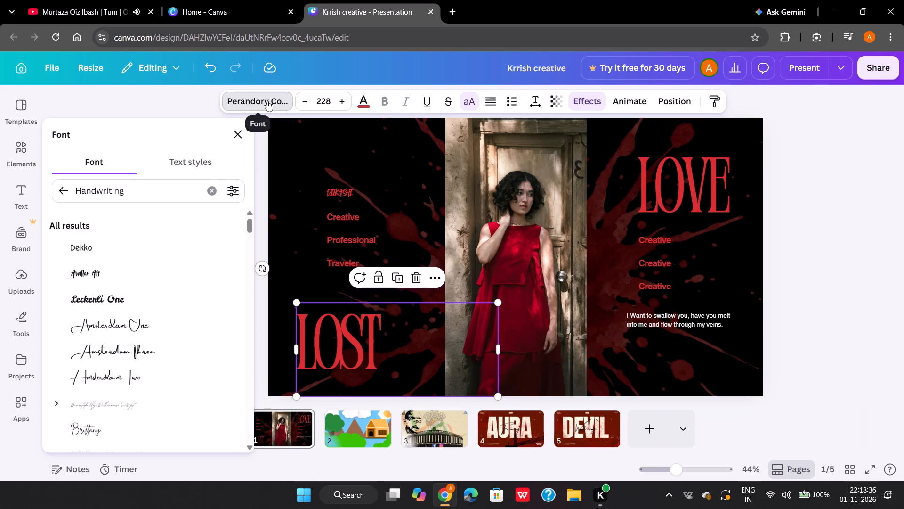
left_click(267, 101)
left_click(267, 101)
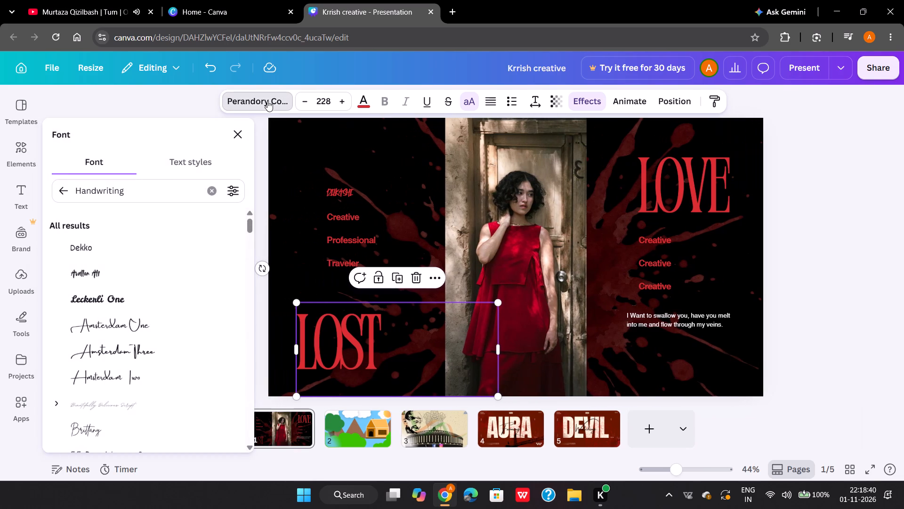
left_click(134, 189)
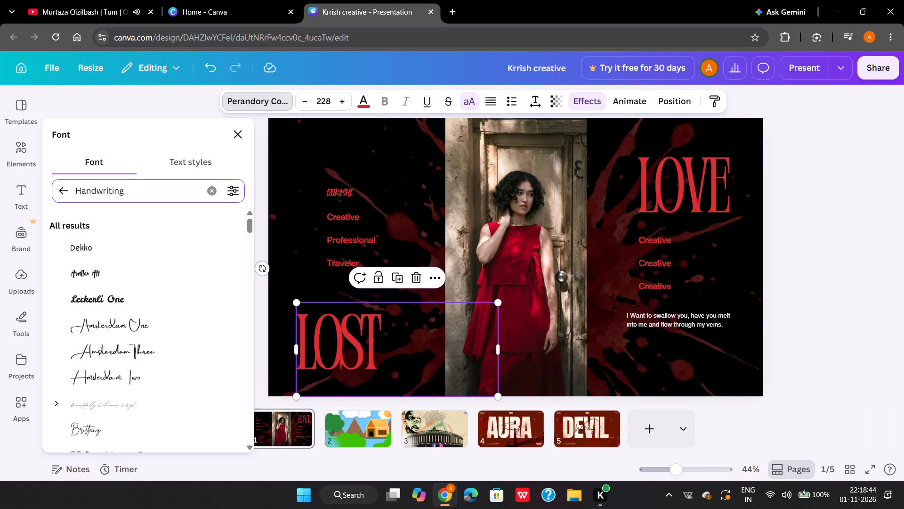
key("BackSpace")
key("BackSpace")
key("BackSpace")
key("BackSpace")
key("BackSpace")
key("BackSpace")
key("BackSpace")
key("BackSpace")
key("BackSpace")
key("BackSpace")
key("BackSpace")
key("BackSpace")
key("BackSpace")
key("BackSpace")
key("BackSpace")
key("BackSpace")
key("BackSpace")
key("BackSpace")
key("BackSpace")
key("BackSpace")
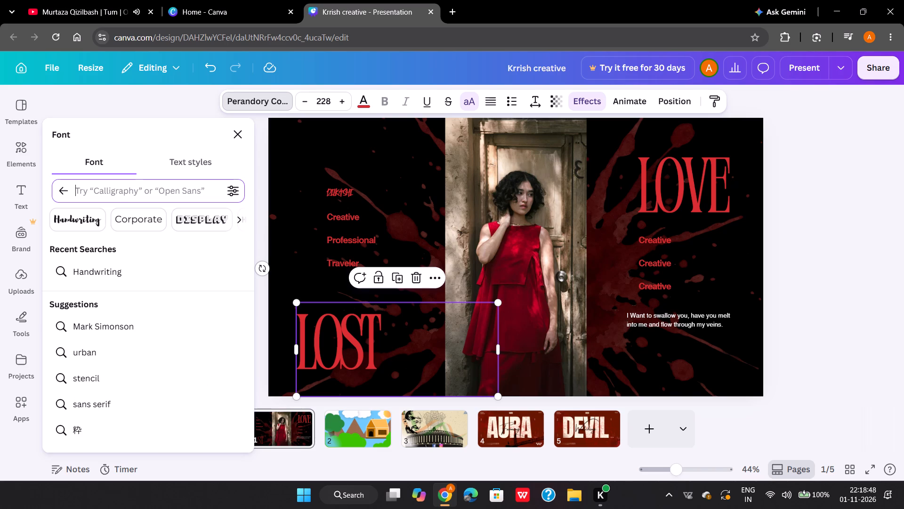
type("PERA")
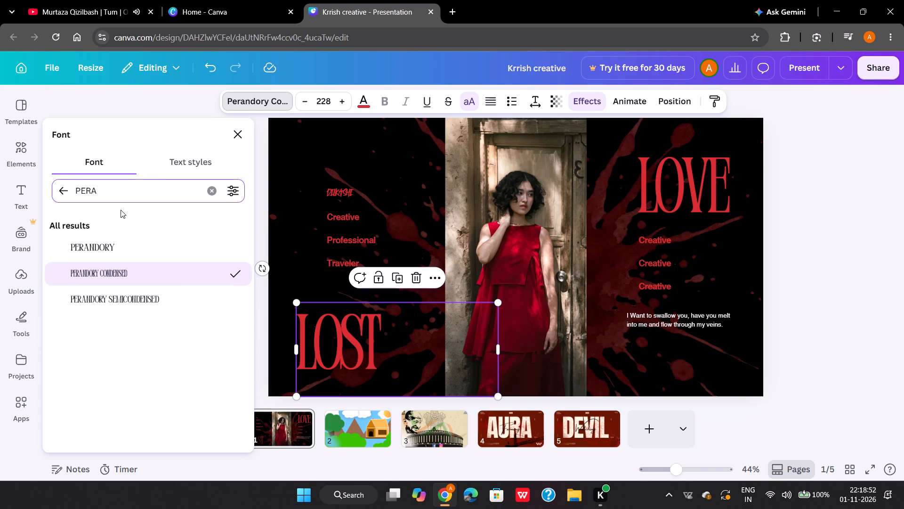
left_click(110, 274)
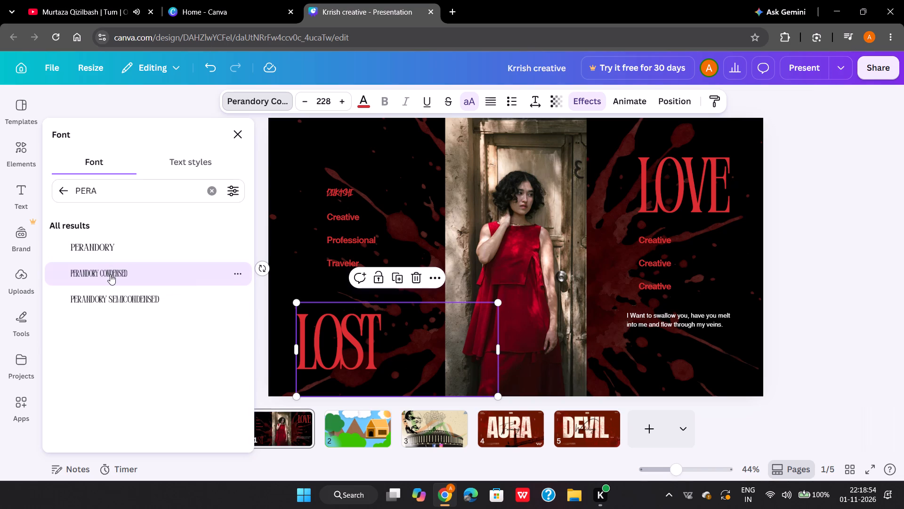
left_click(110, 274)
left_click(333, 189)
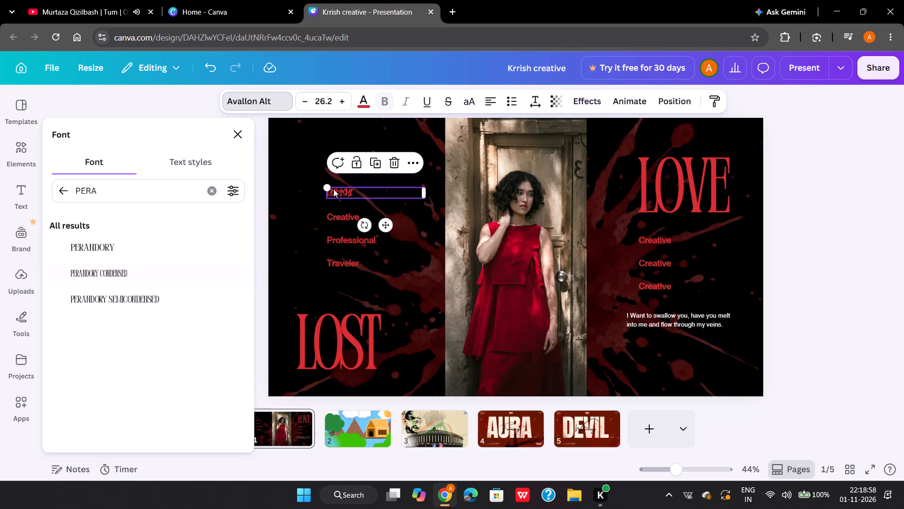
left_click(115, 271)
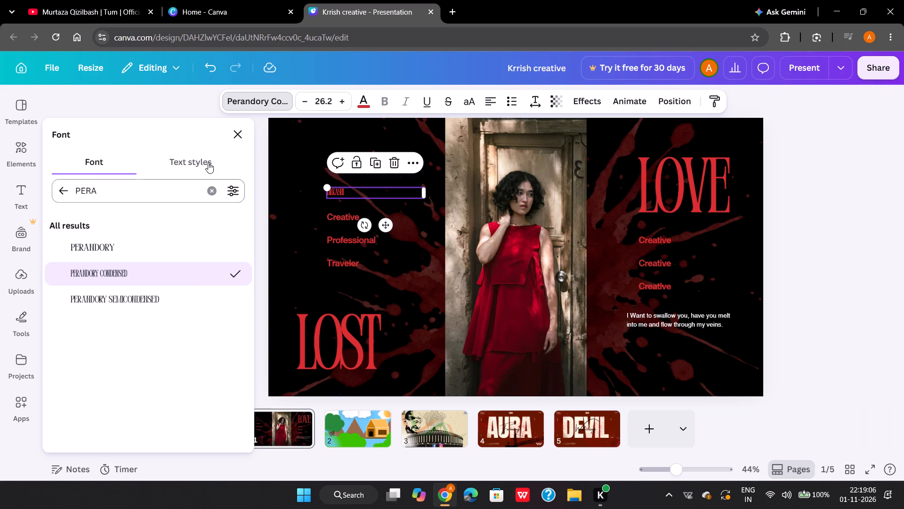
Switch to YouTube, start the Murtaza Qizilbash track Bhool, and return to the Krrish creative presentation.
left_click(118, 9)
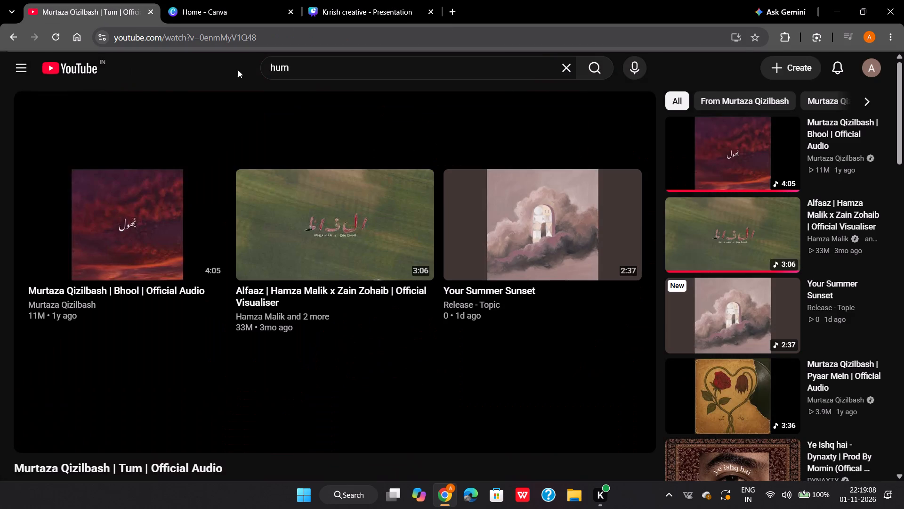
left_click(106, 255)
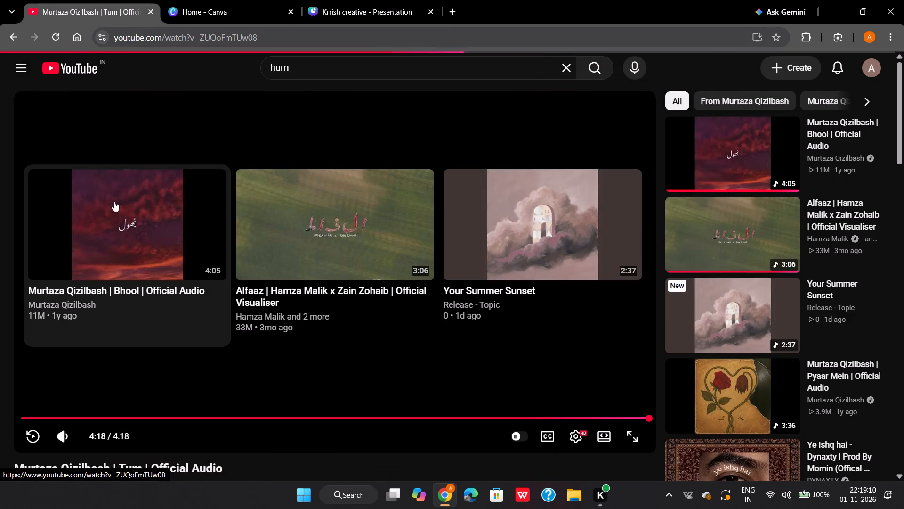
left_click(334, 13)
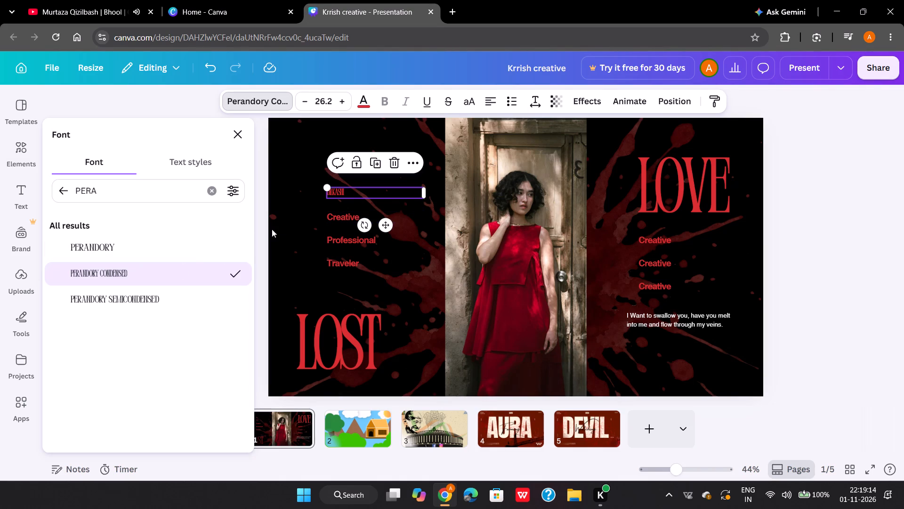
Increase the DILKASHI line's font size to 40.2.
left_click(338, 212)
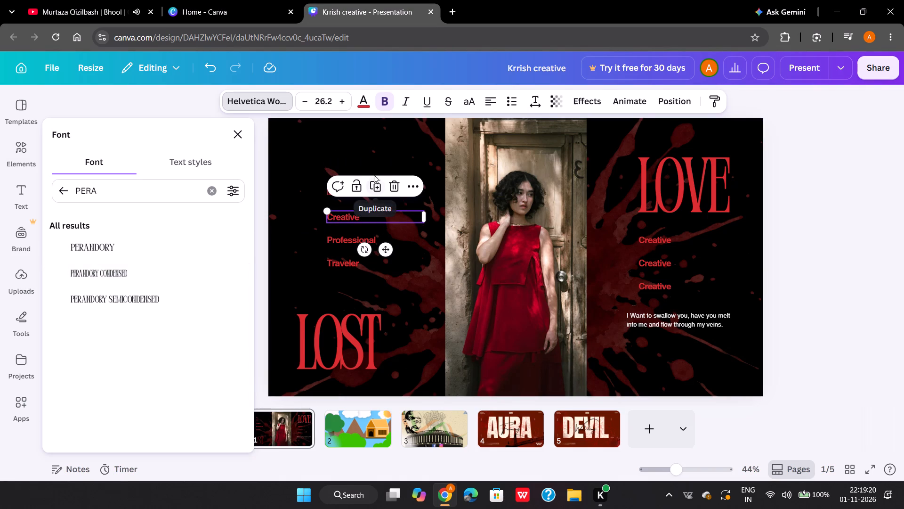
left_click(324, 197)
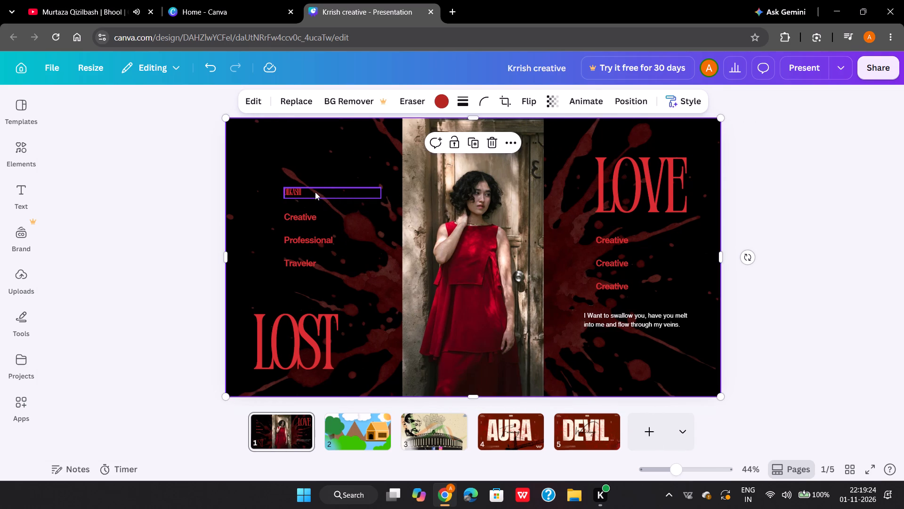
left_click(315, 192)
left_click(342, 104)
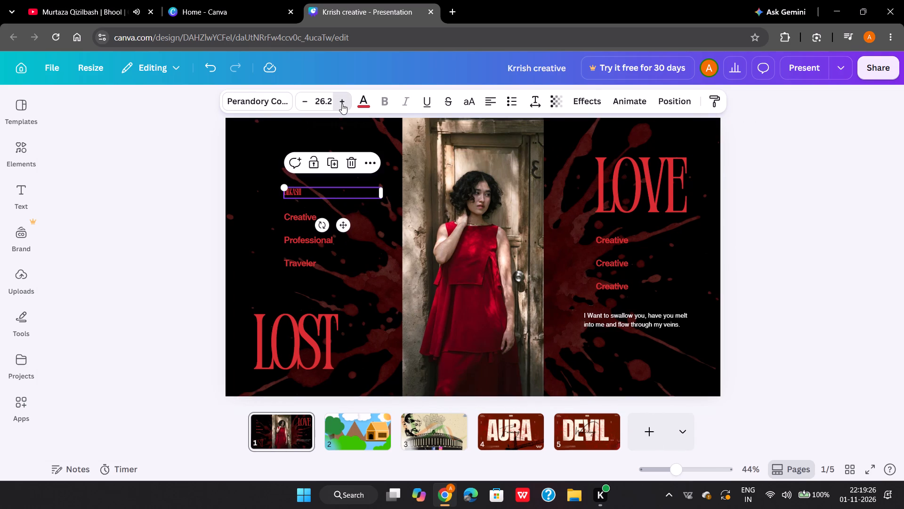
triple_click(342, 104)
triple_click(342, 104)
triple_click(342, 104)
triple_click(342, 104)
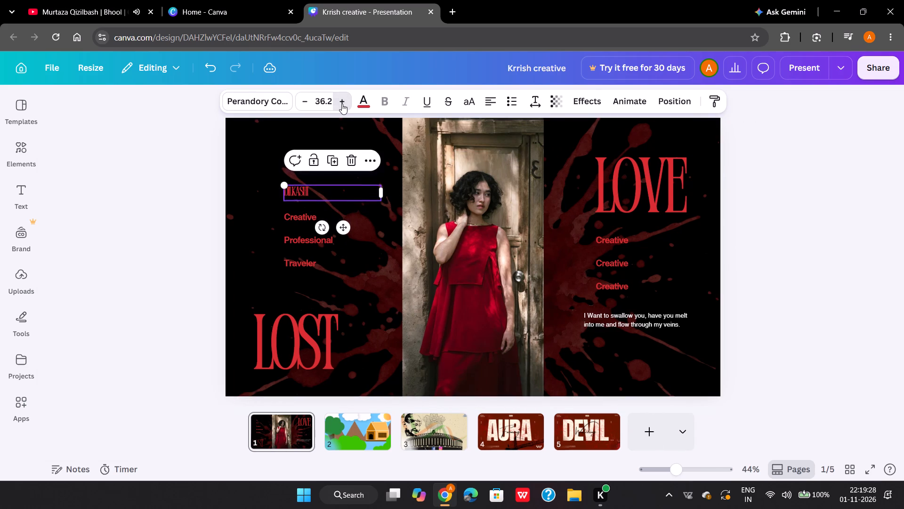
left_click(342, 104)
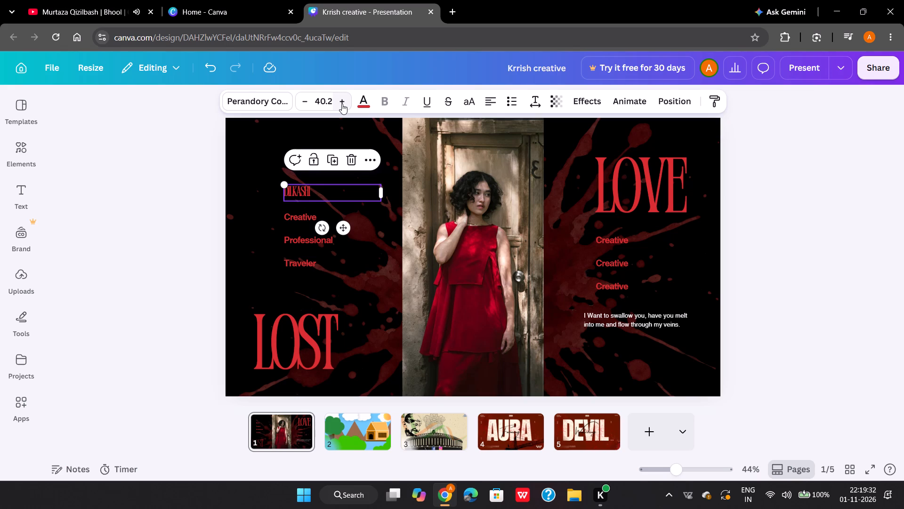
Delete the Creative line directly below DILKASHI.
left_click(299, 213)
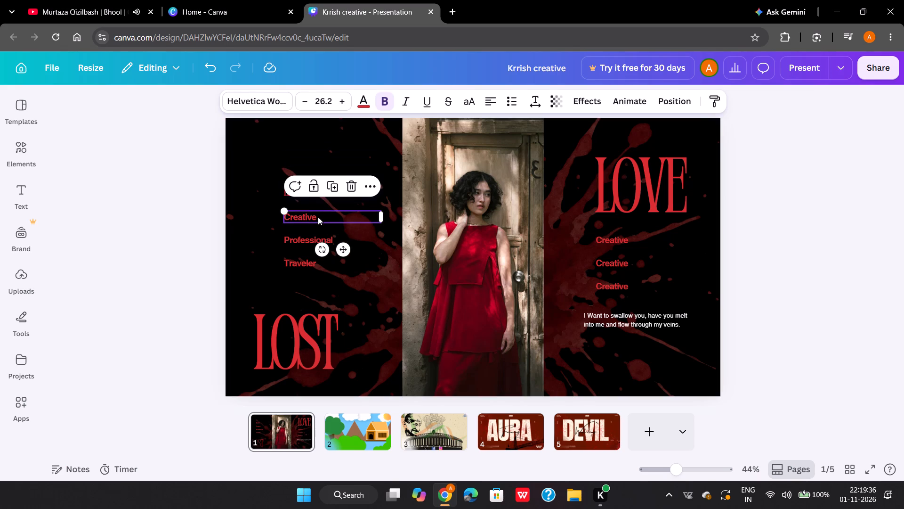
left_click(317, 214)
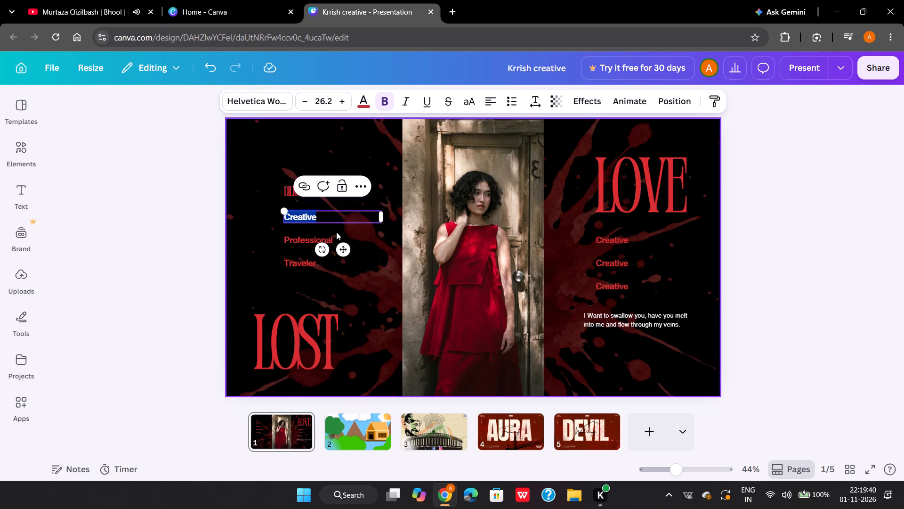
left_click(336, 232)
left_click(306, 216)
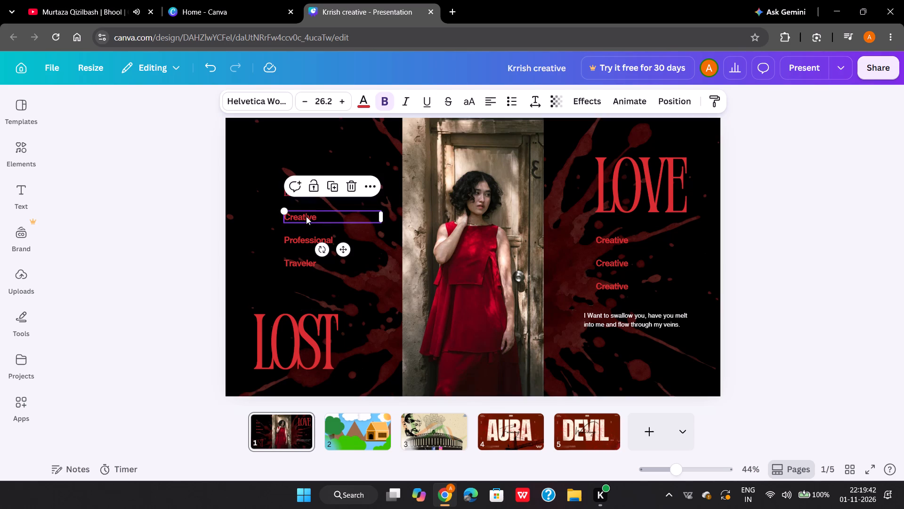
left_click(353, 184)
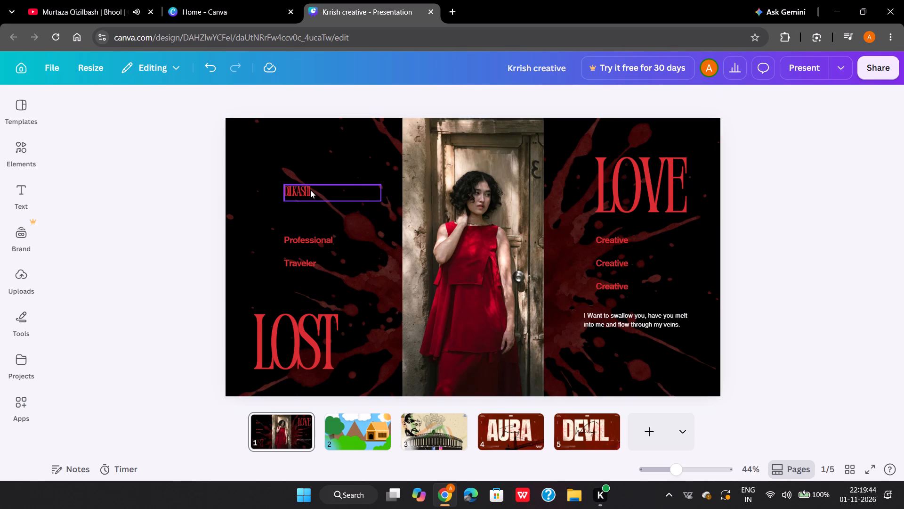
Duplicate the DILKASHI line and place the copy directly below it, left-aligned, above the Professional line.
left_click(310, 190)
left_click(336, 157)
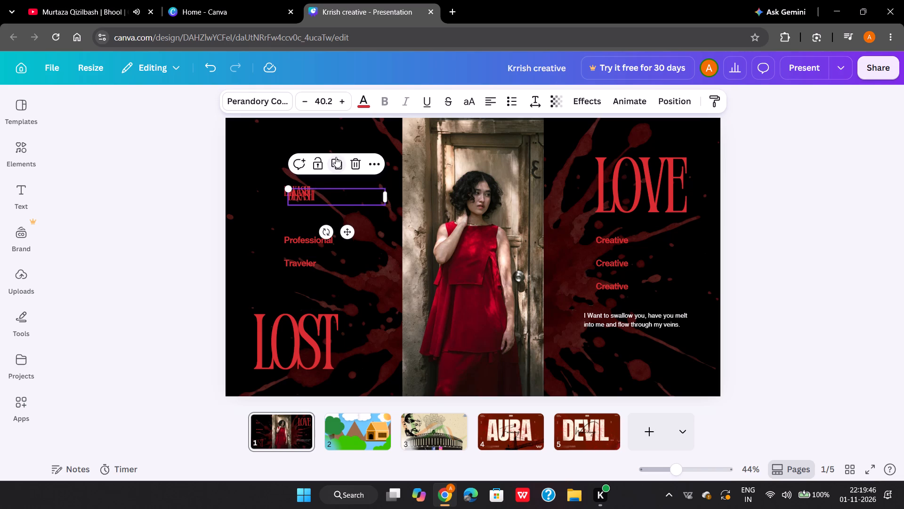
left_click_drag(318, 194, 315, 202)
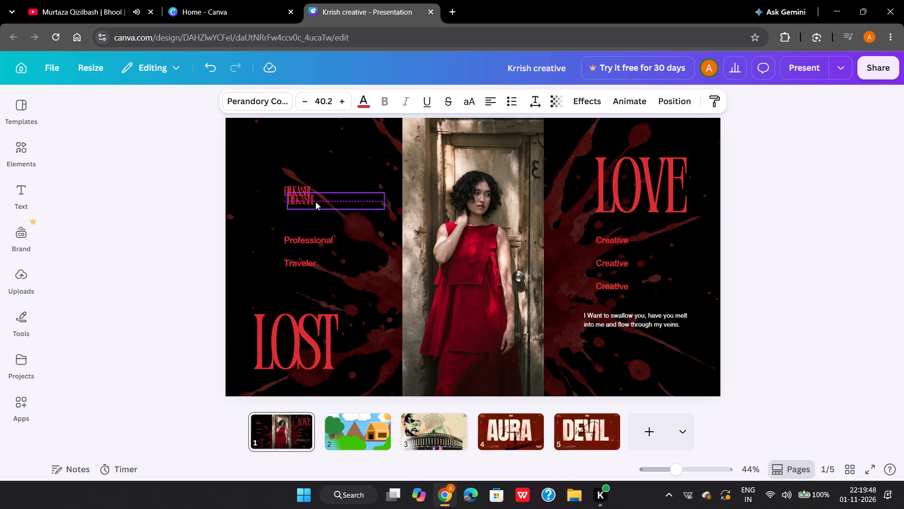
left_click_drag(315, 202, 311, 211)
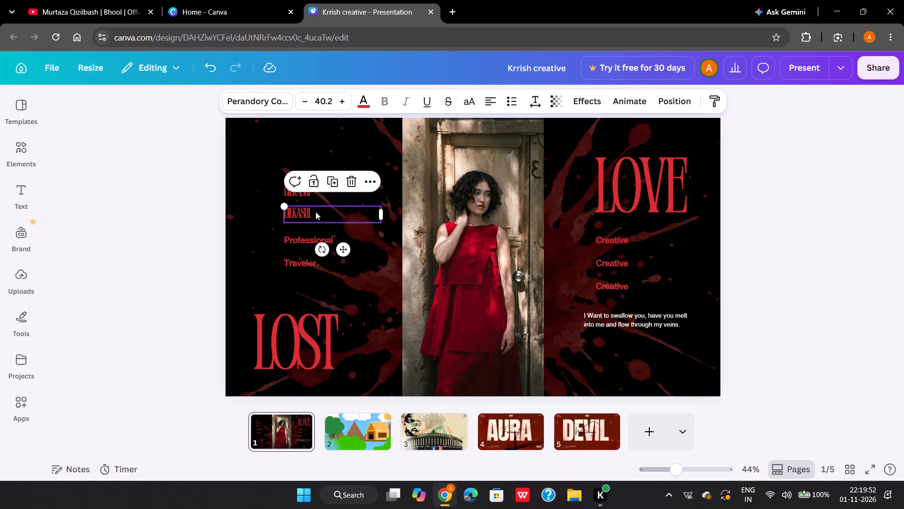
Replace the text of the lower DILKASHI copy with UNS.
left_click(315, 212)
key("BackSpace")
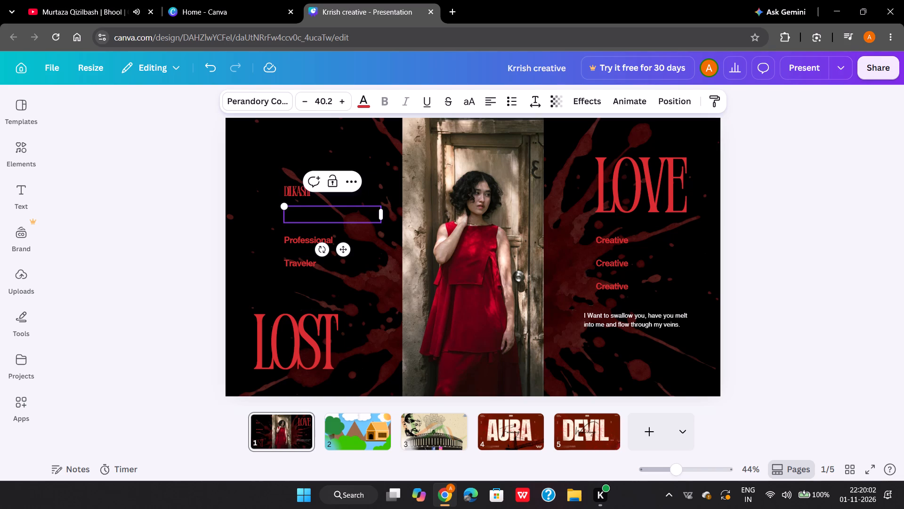
type("UNS")
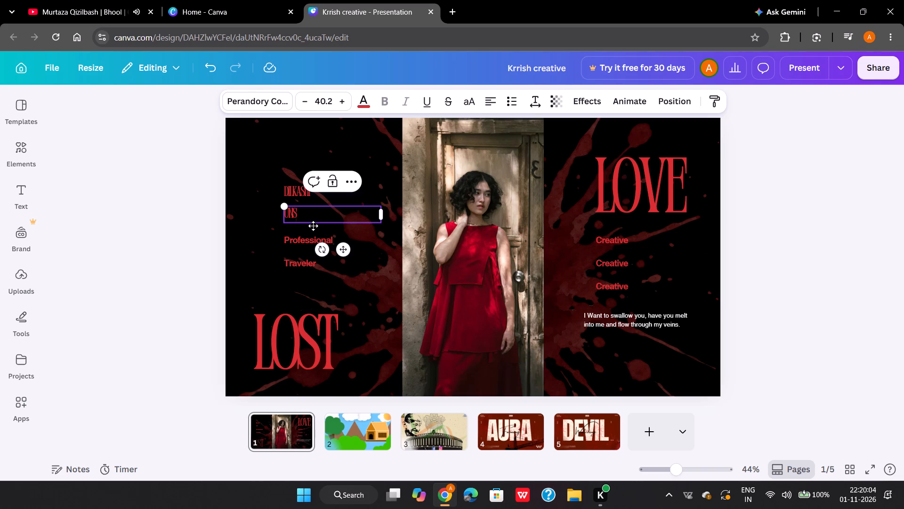
left_click(317, 236)
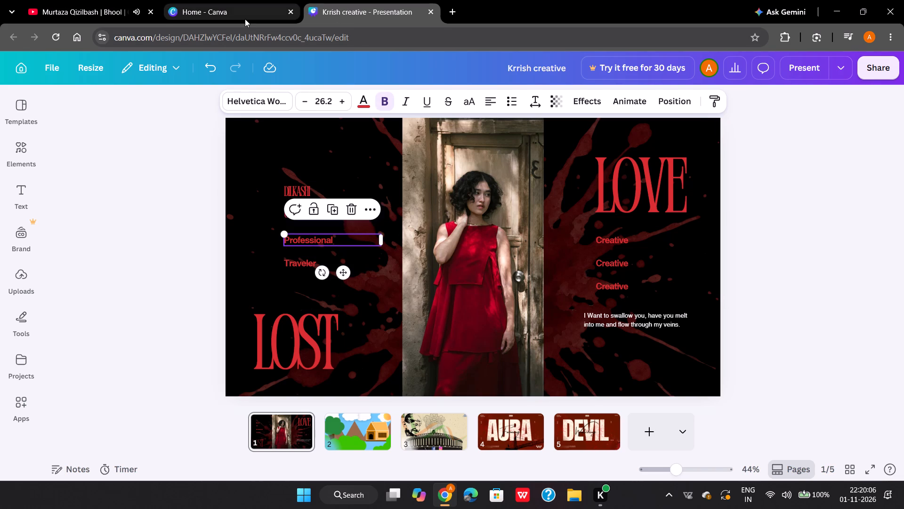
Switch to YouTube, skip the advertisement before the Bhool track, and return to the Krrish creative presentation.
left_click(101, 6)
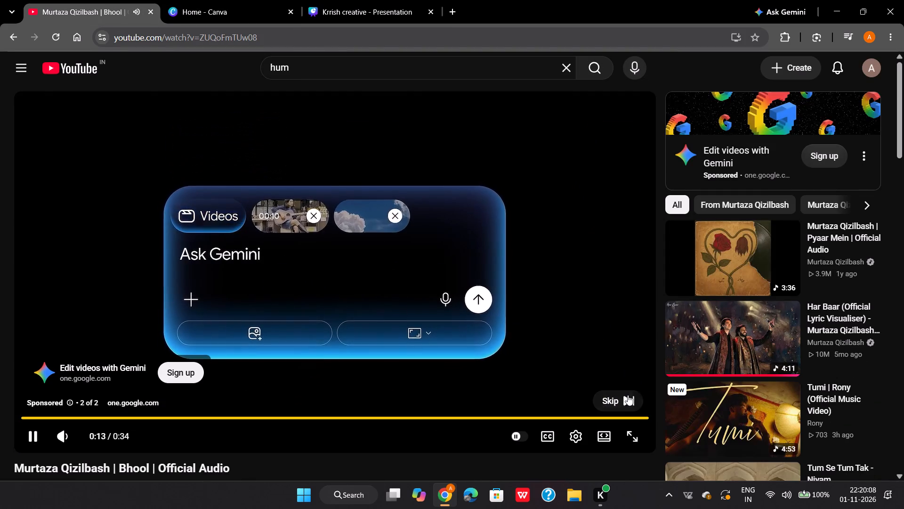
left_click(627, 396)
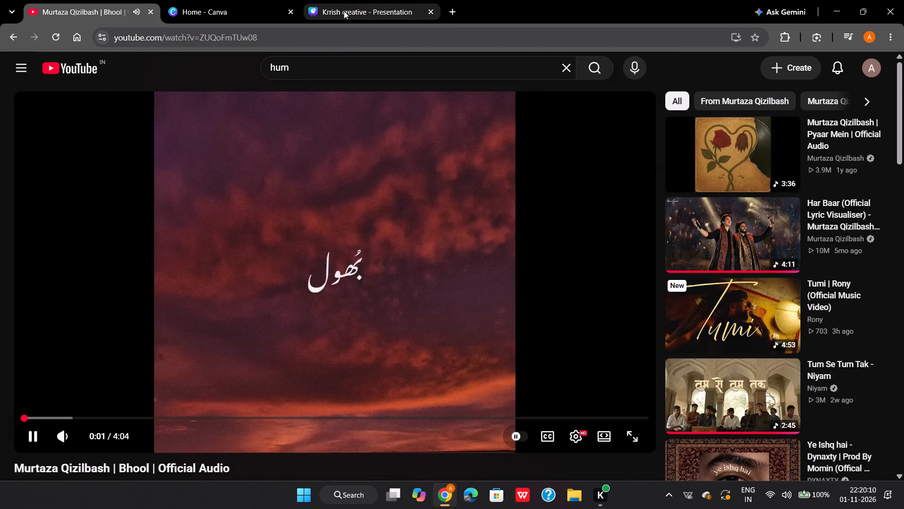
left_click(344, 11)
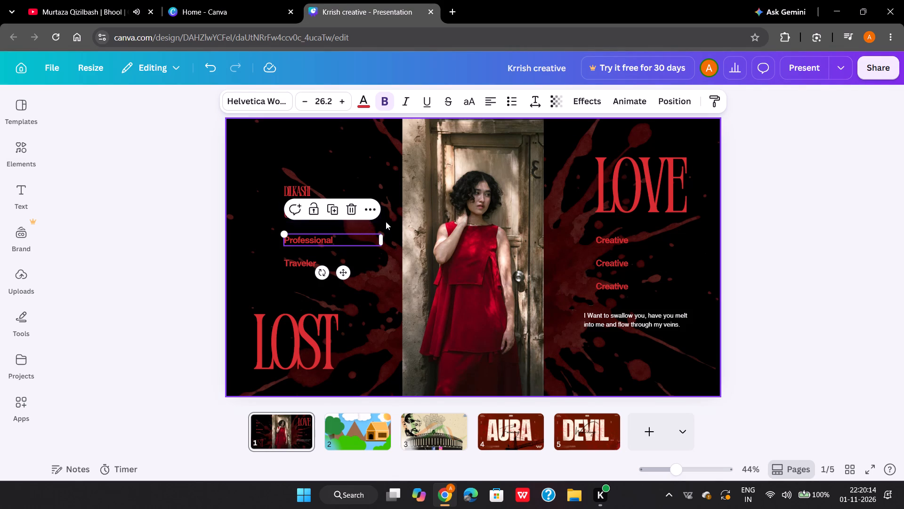
Delete the Professional line below UNS, along with any stray copy of it.
left_click(335, 211)
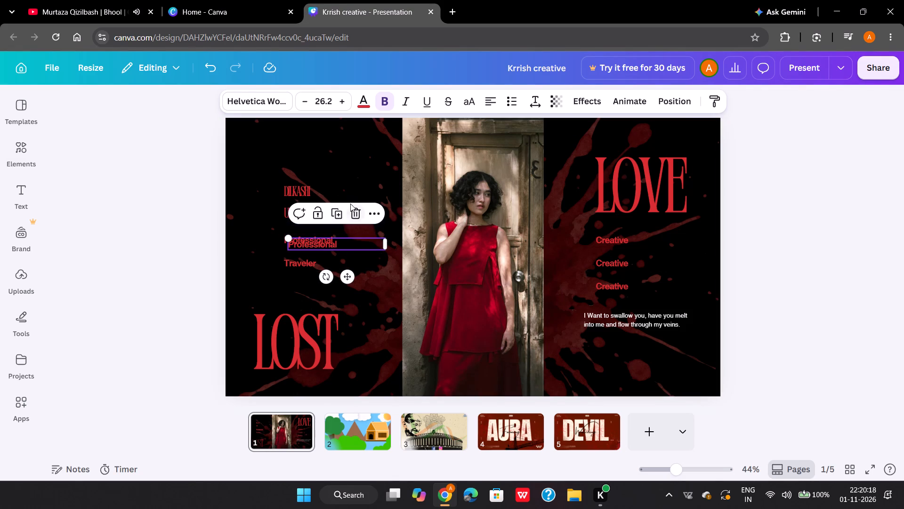
left_click(354, 209)
left_click(323, 242)
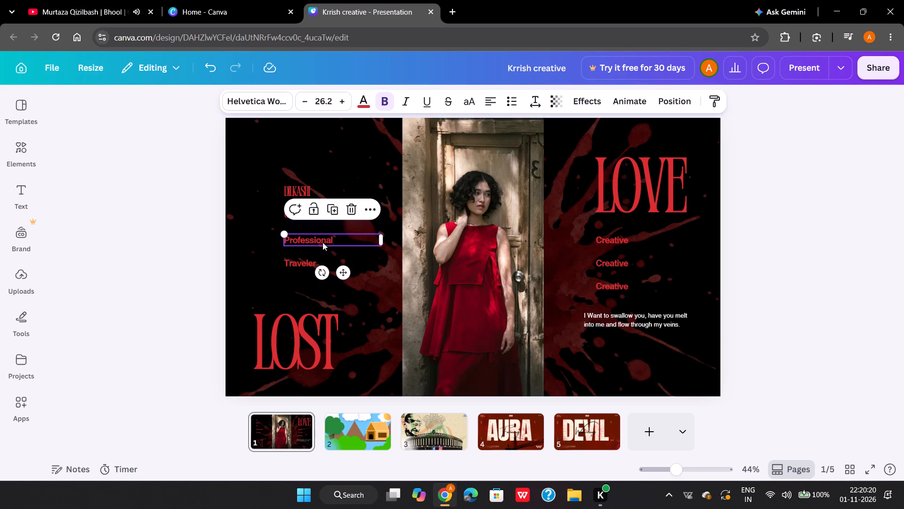
left_click(349, 209)
Duplicate the UNS line, place the copy directly below it, left-aligned, and replace the copy's text with ISHQ.
left_click(315, 214)
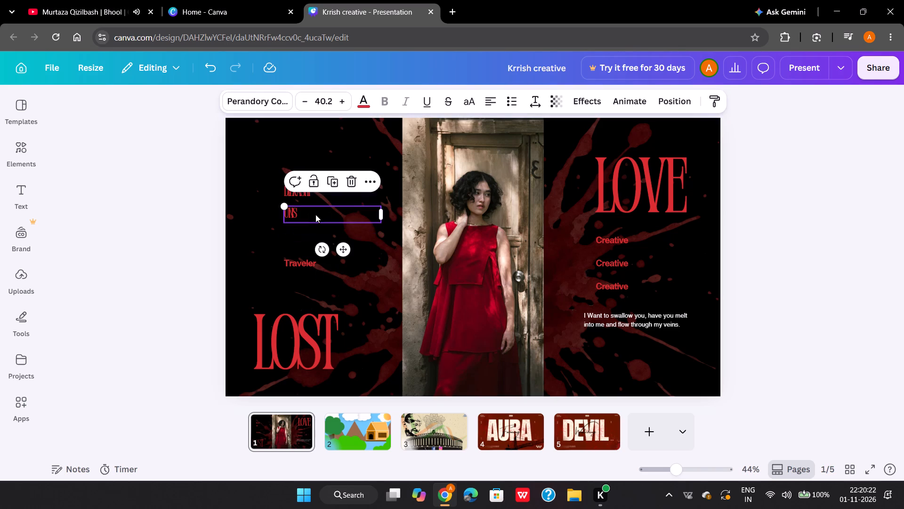
left_click(329, 181)
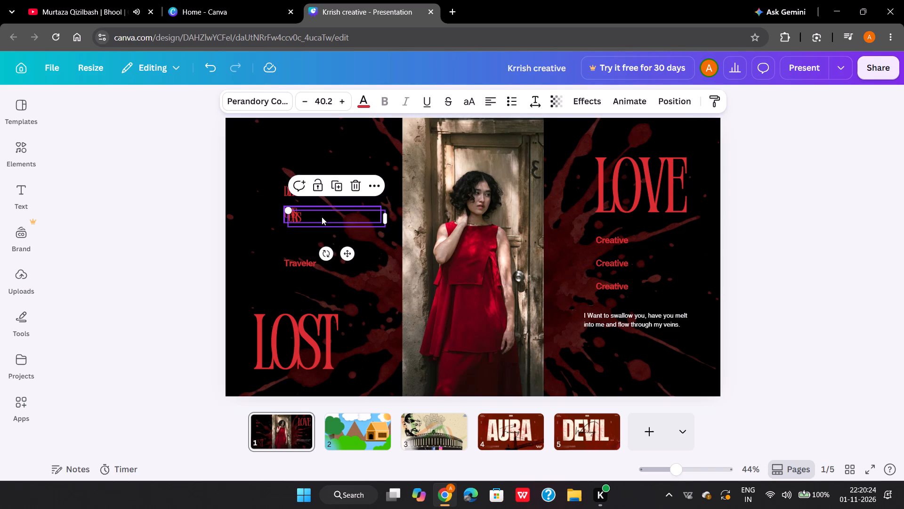
left_click_drag(322, 217, 316, 233)
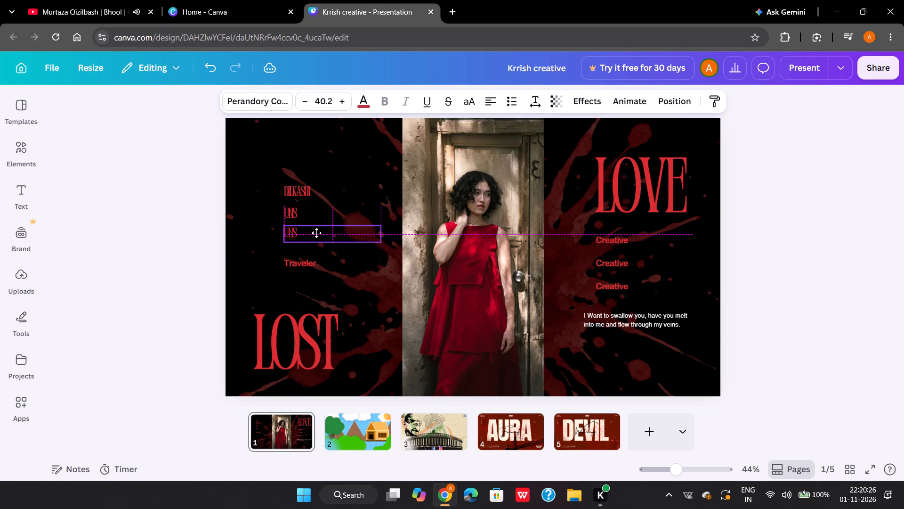
left_click_drag(316, 233, 316, 233)
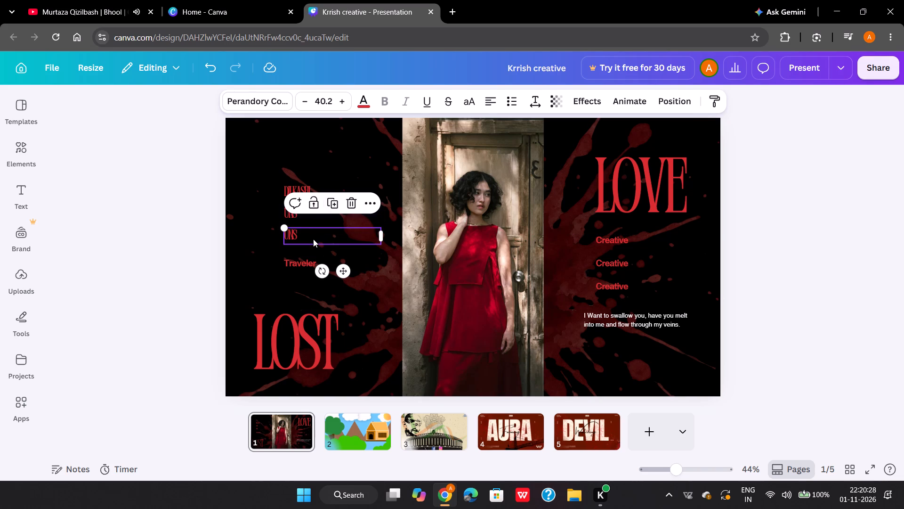
left_click(310, 233)
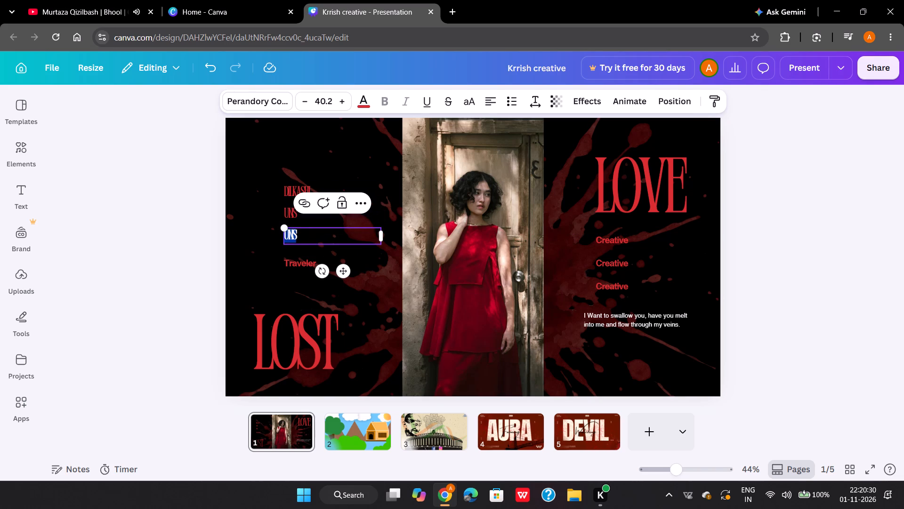
key("BackSpace")
key("BackSpace")
type("ISHQ")
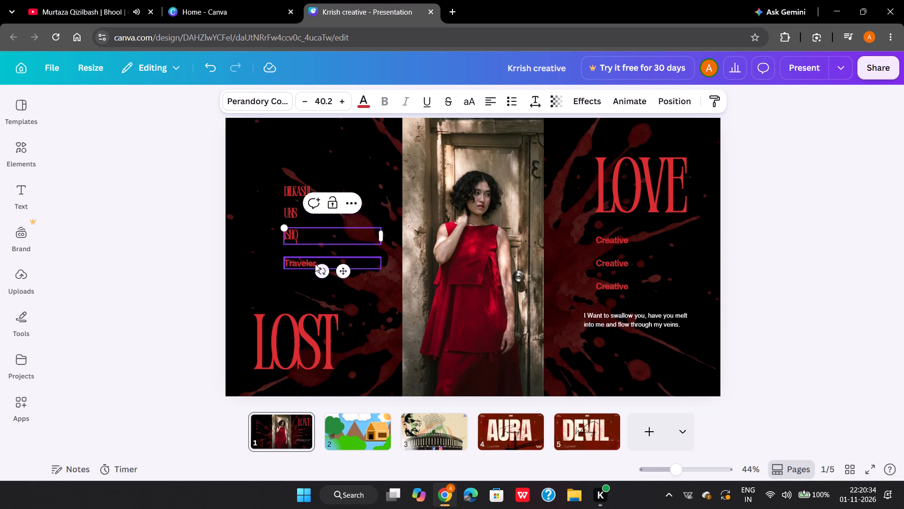
Delete the Traveler line below ISHQ.
left_click(314, 264)
left_click(349, 228)
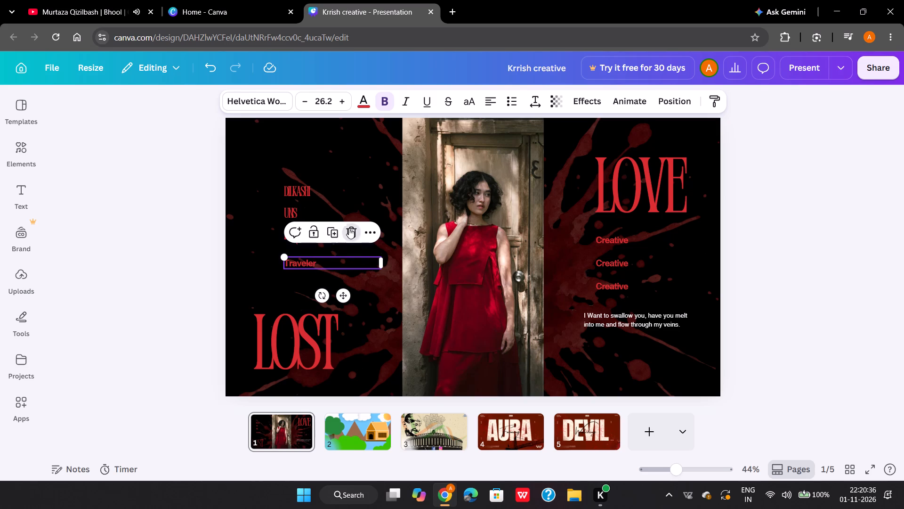
Duplicate the ISHQ line directly below it and replace the copy's text with AKIDAT.
left_click(331, 234)
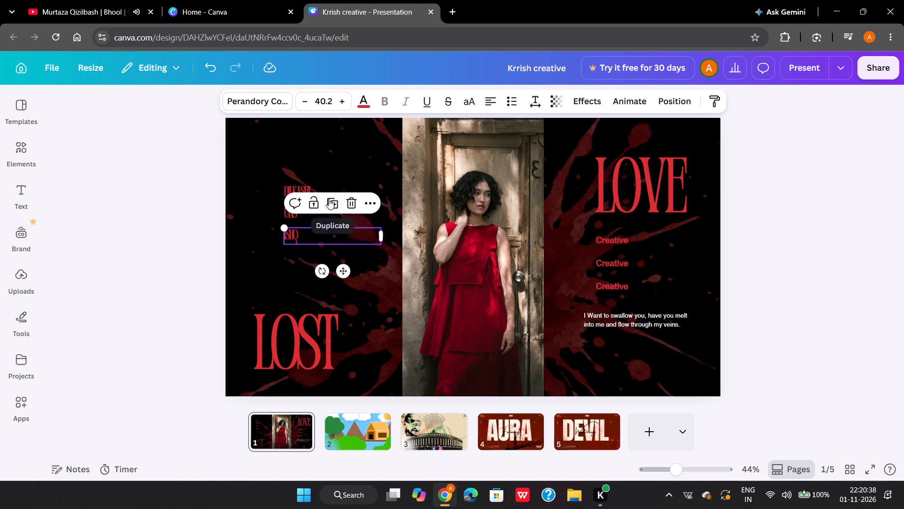
left_click(329, 199)
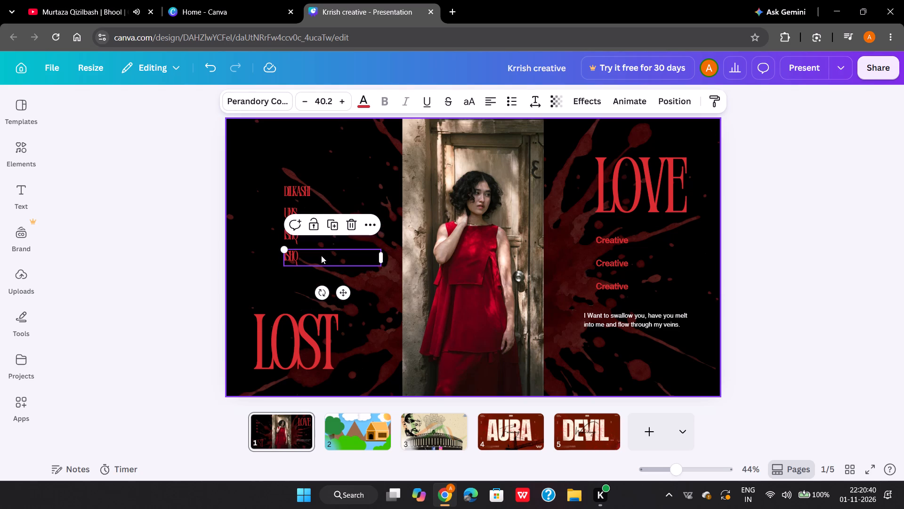
left_click(308, 256)
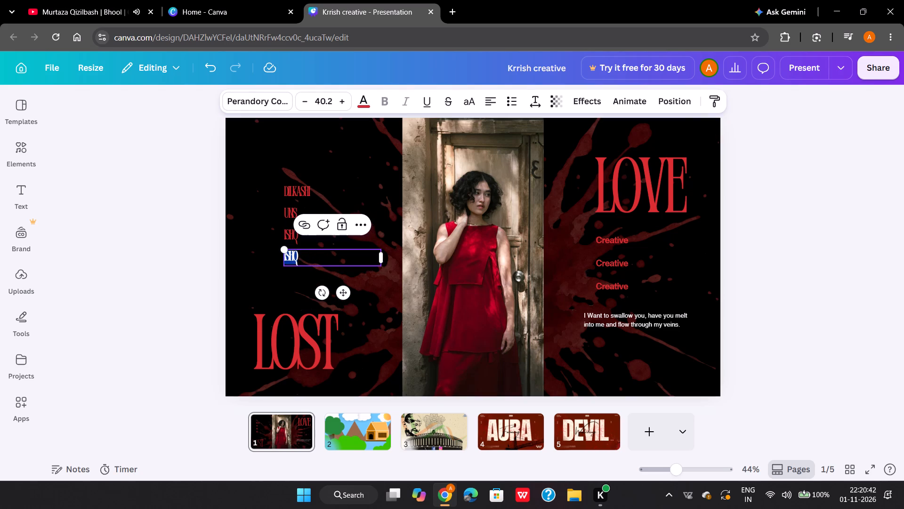
key("BackSpace")
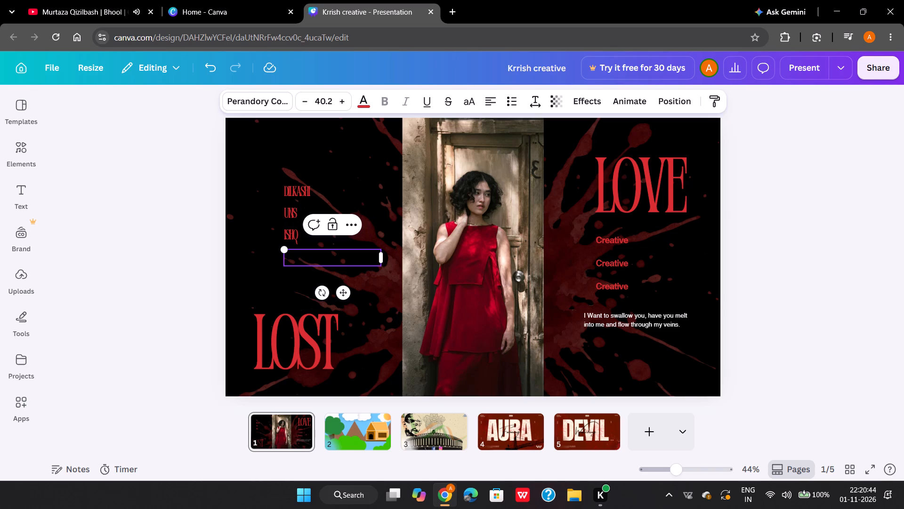
type("AKIDAT")
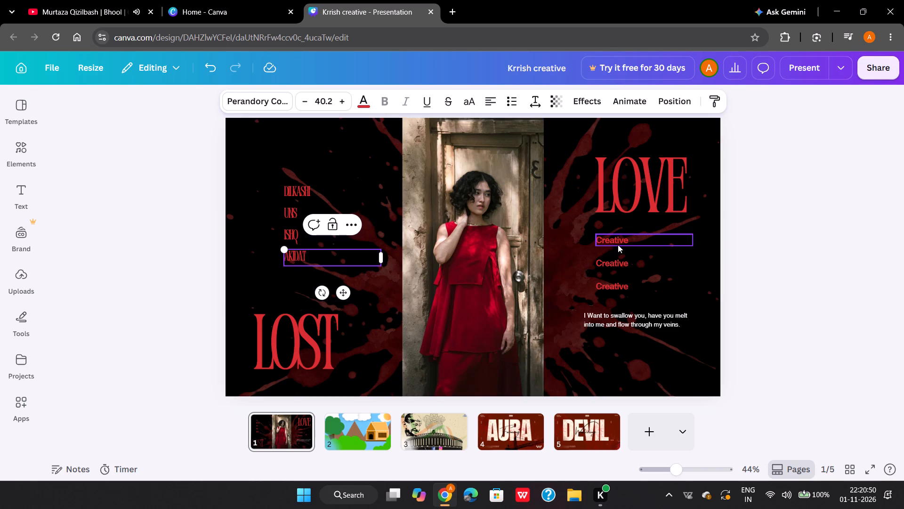
Delete the topmost Creative line under the LOVE heading.
left_click(630, 239)
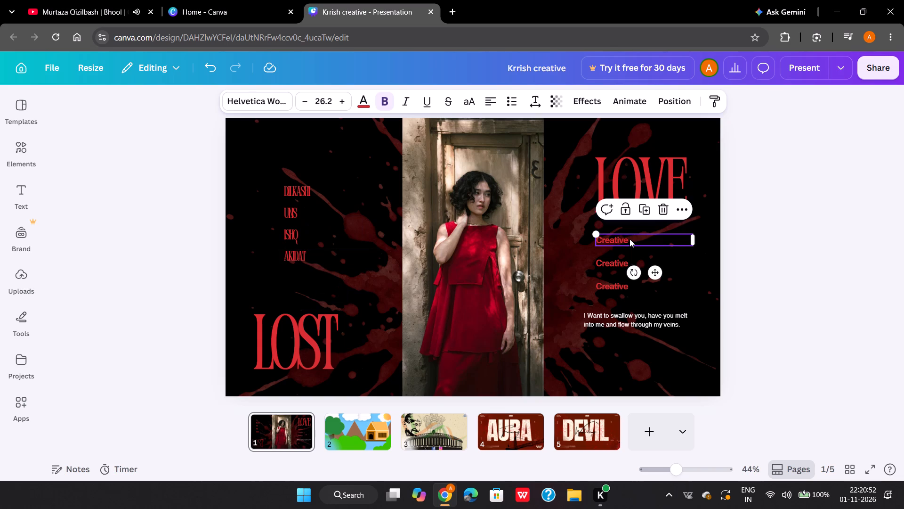
left_click(664, 206)
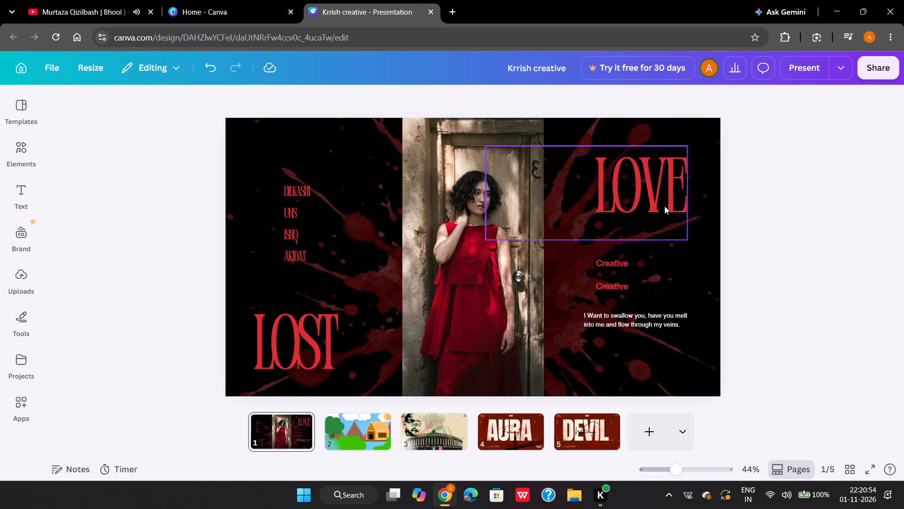
Duplicate the AKIDAT line and place the copy under the LOVE heading, above the remaining Creative lines.
left_click(310, 255)
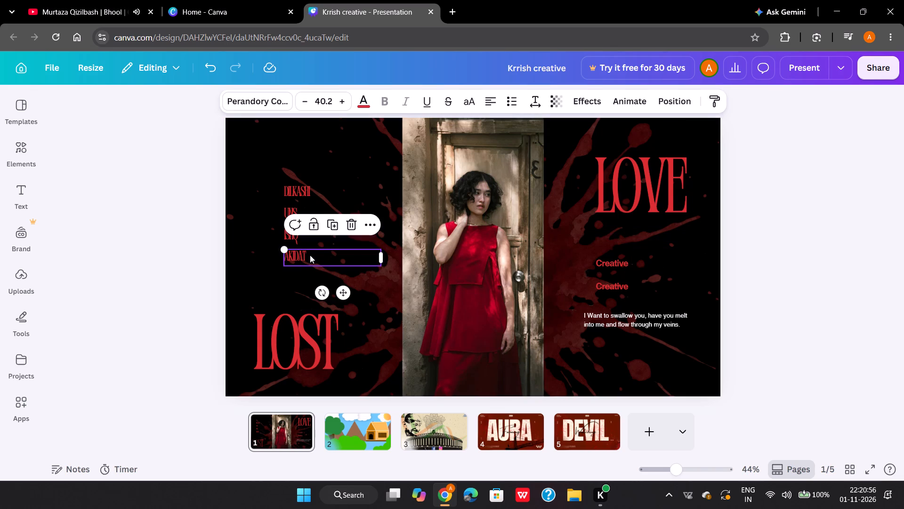
left_click(334, 223)
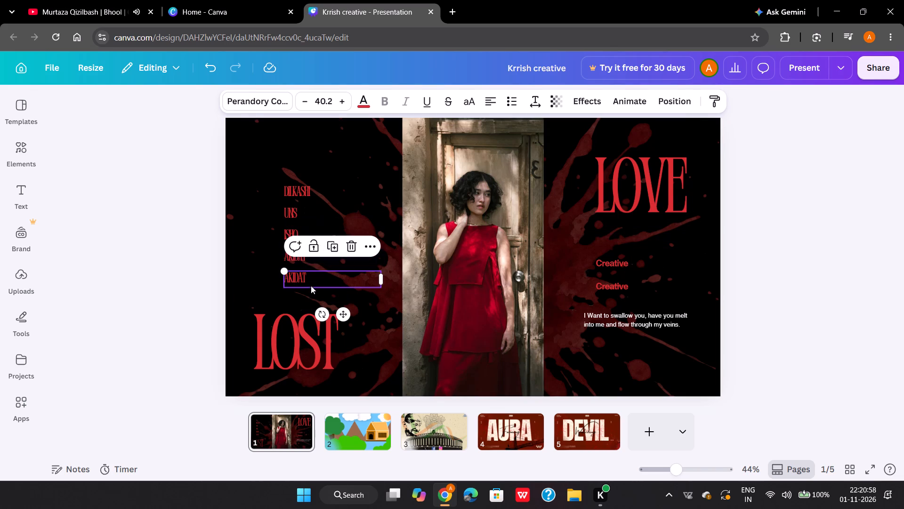
left_click_drag(317, 278, 387, 269)
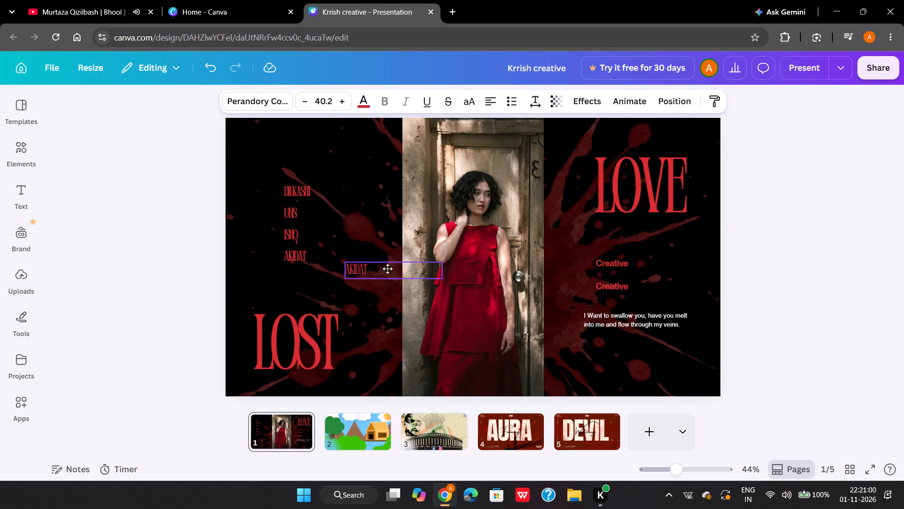
left_click_drag(387, 269, 626, 244)
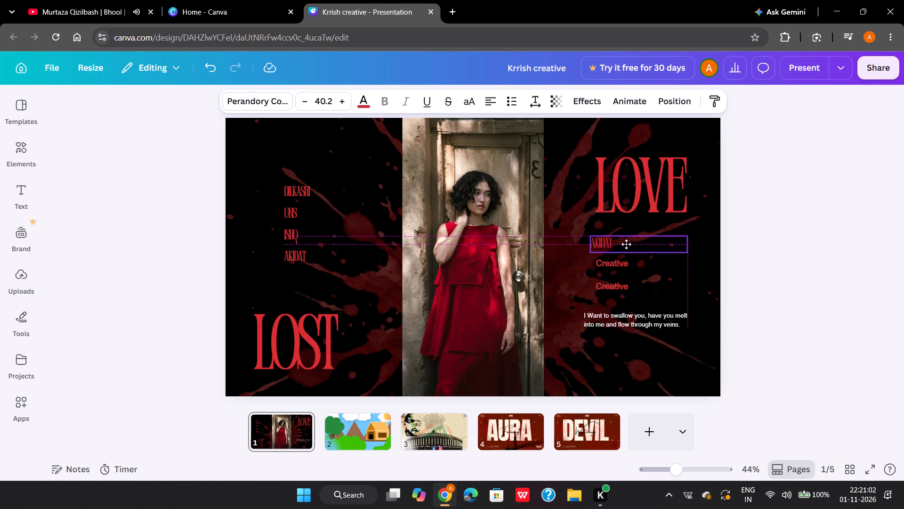
left_click_drag(626, 244, 627, 248)
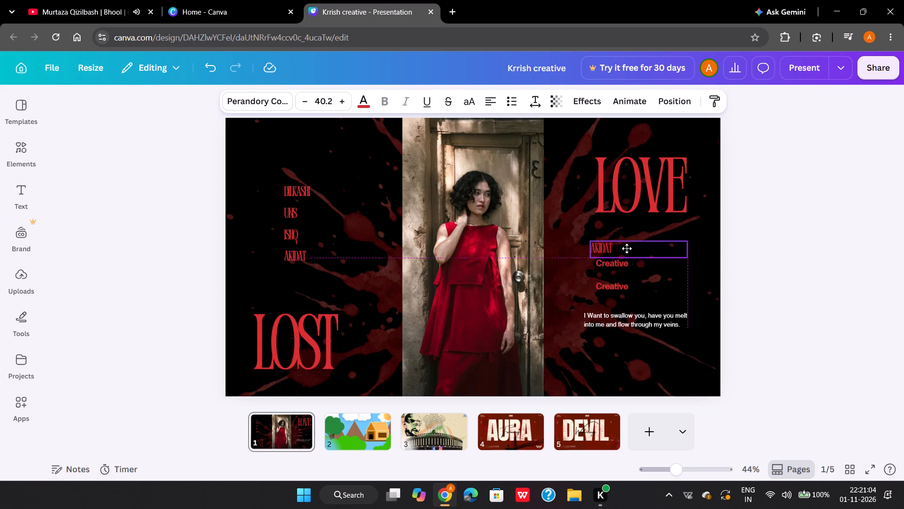
left_click_drag(627, 248, 626, 251)
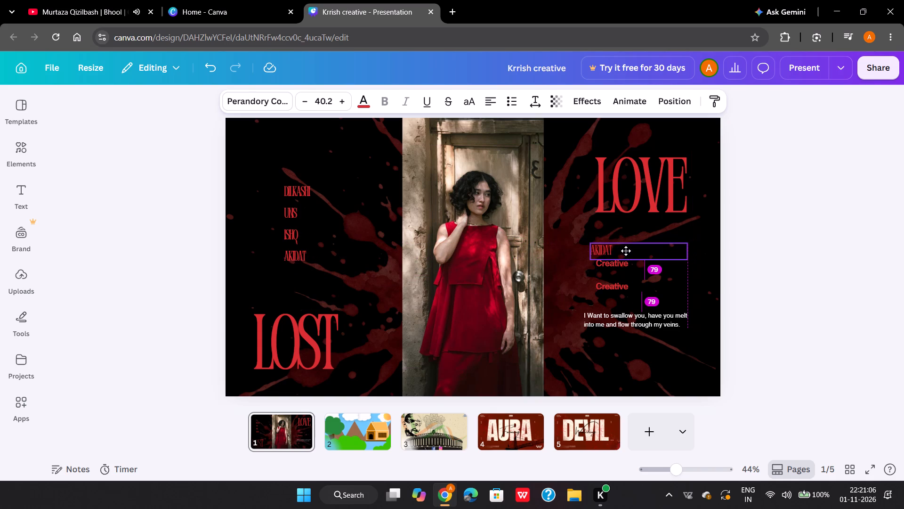
left_click_drag(626, 251, 626, 253)
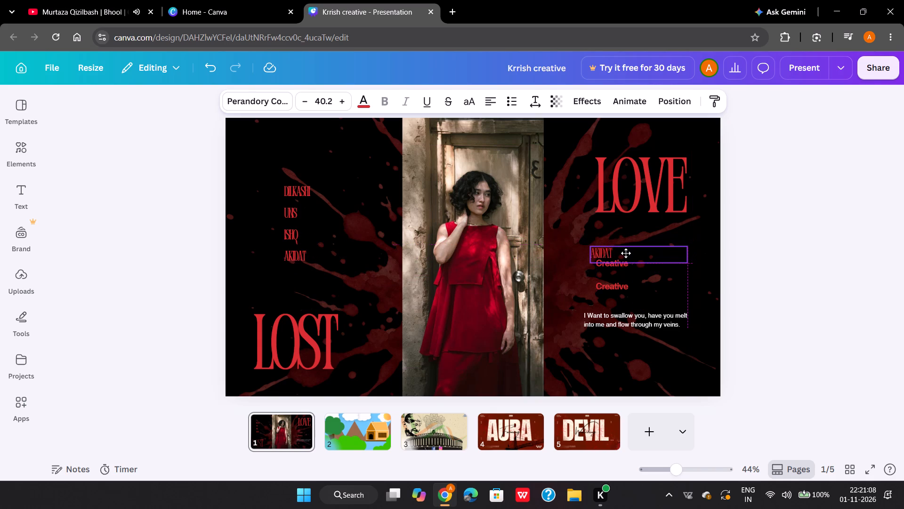
left_click_drag(626, 253, 625, 256)
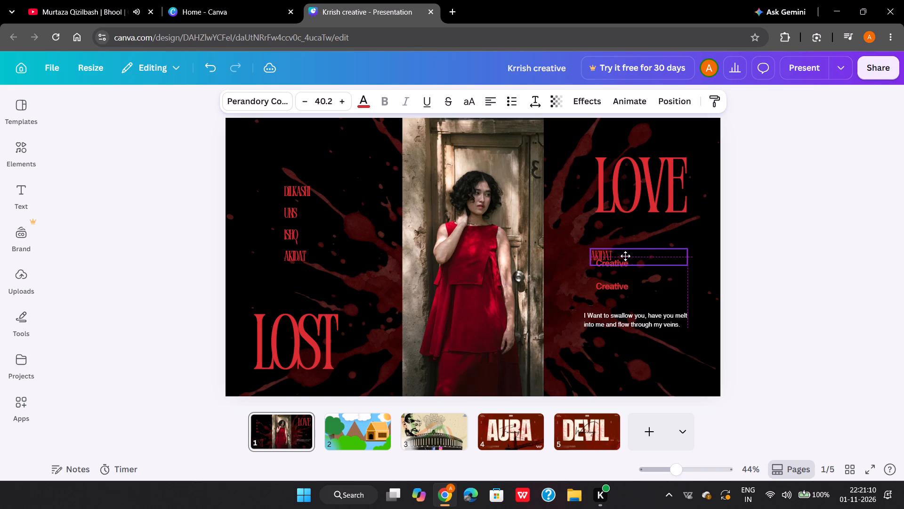
left_click_drag(625, 256, 626, 244)
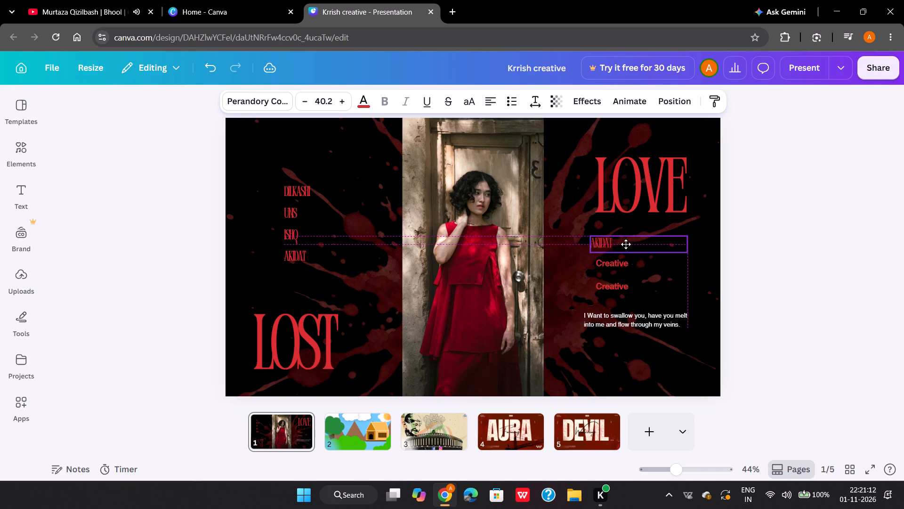
left_click_drag(626, 244, 624, 239)
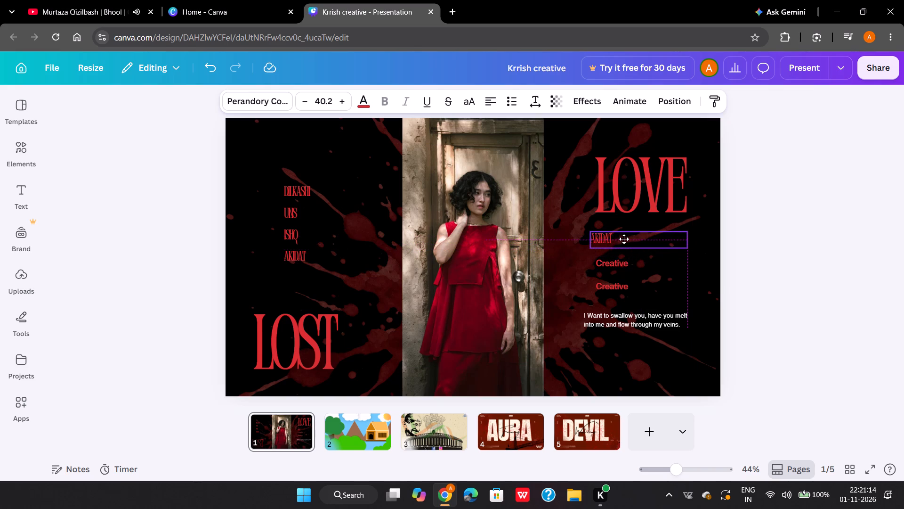
left_click_drag(624, 239, 621, 236)
Delete the upper of the two remaining Creative lines below the AKIDAT copy.
left_click(616, 259)
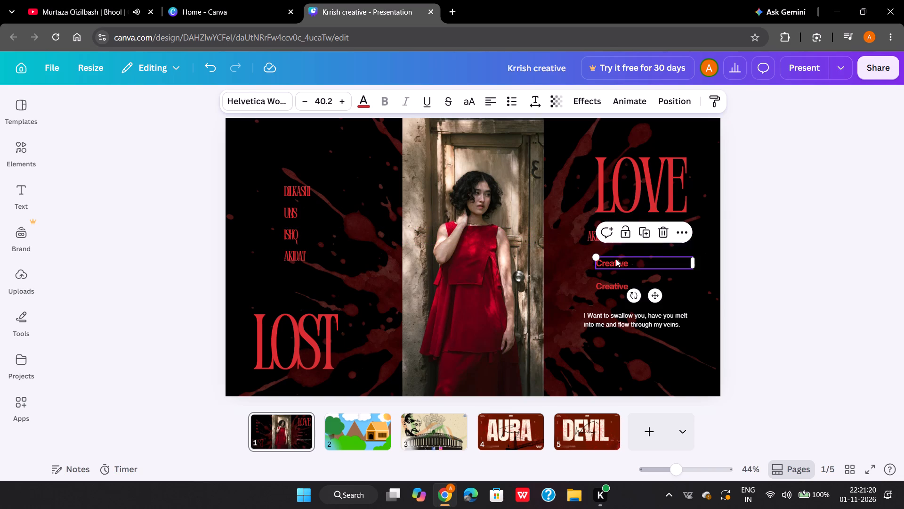
left_click(662, 230)
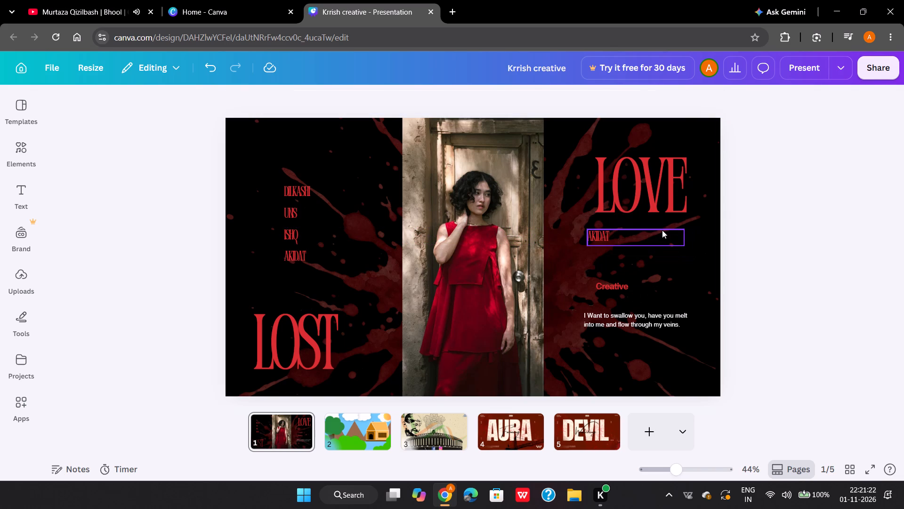
Duplicate the AKIDAT line under LOVE twice, stacking the copies below it to form three lines.
left_click(631, 234)
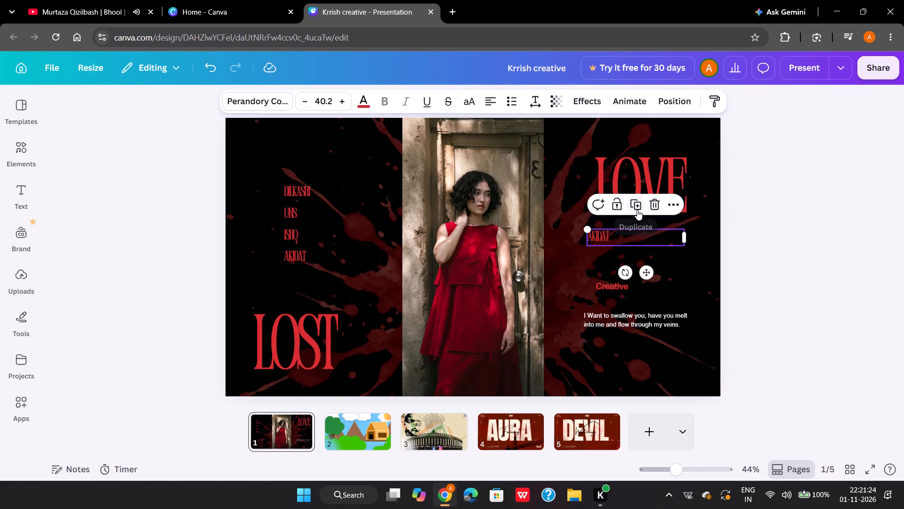
left_click(636, 209)
left_click_drag(629, 239, 624, 255)
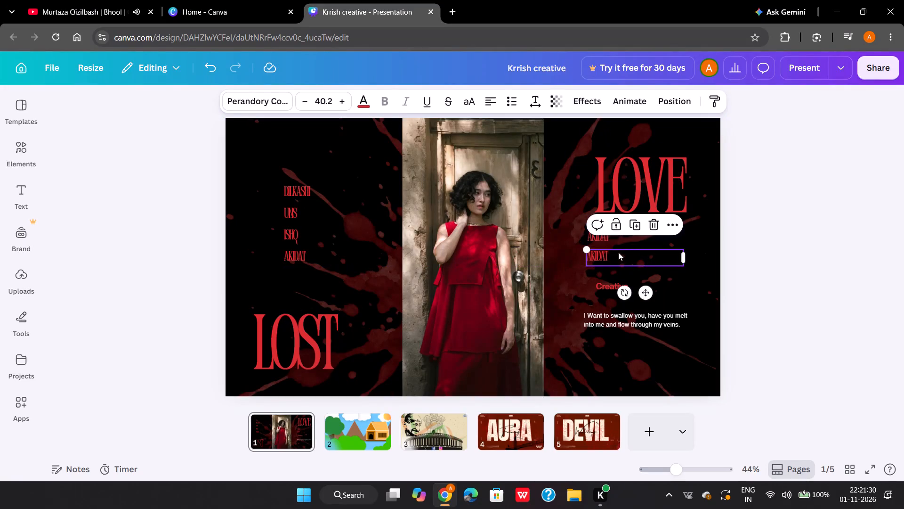
left_click(636, 222)
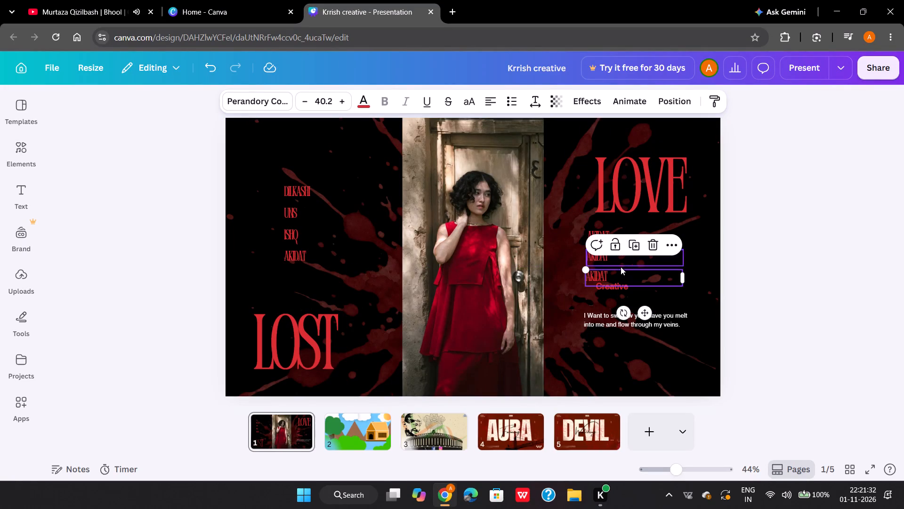
Delete the last Creative line under the LOVE heading.
left_click(625, 287)
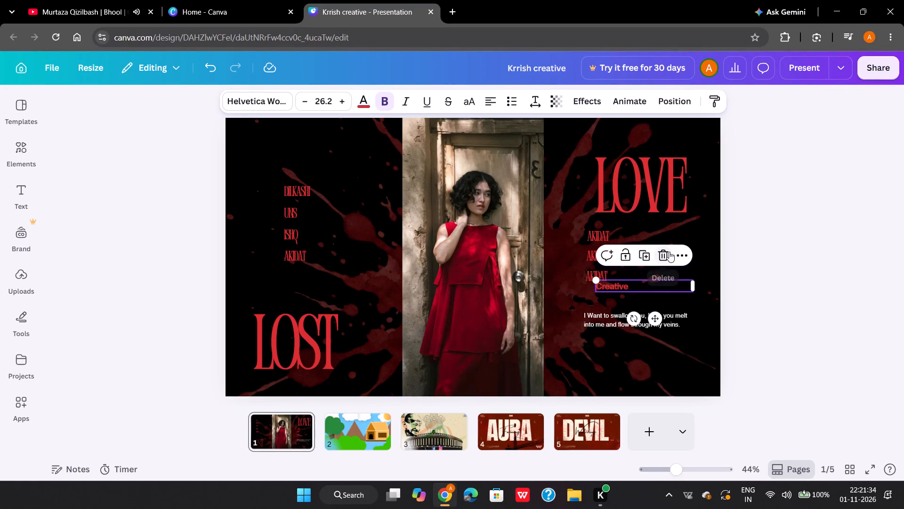
left_click(669, 252)
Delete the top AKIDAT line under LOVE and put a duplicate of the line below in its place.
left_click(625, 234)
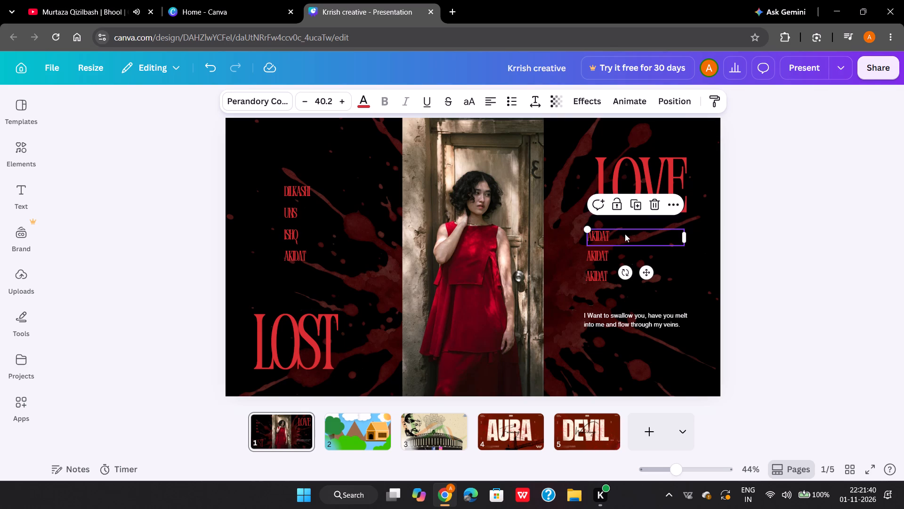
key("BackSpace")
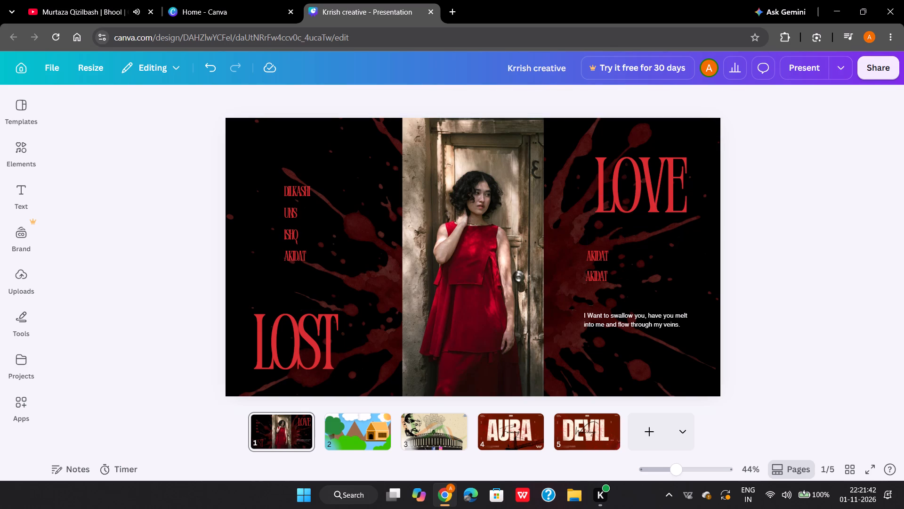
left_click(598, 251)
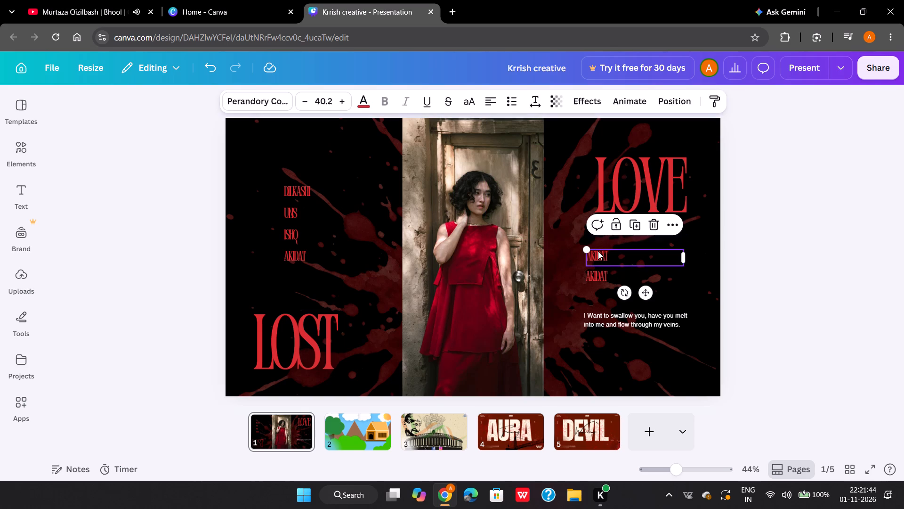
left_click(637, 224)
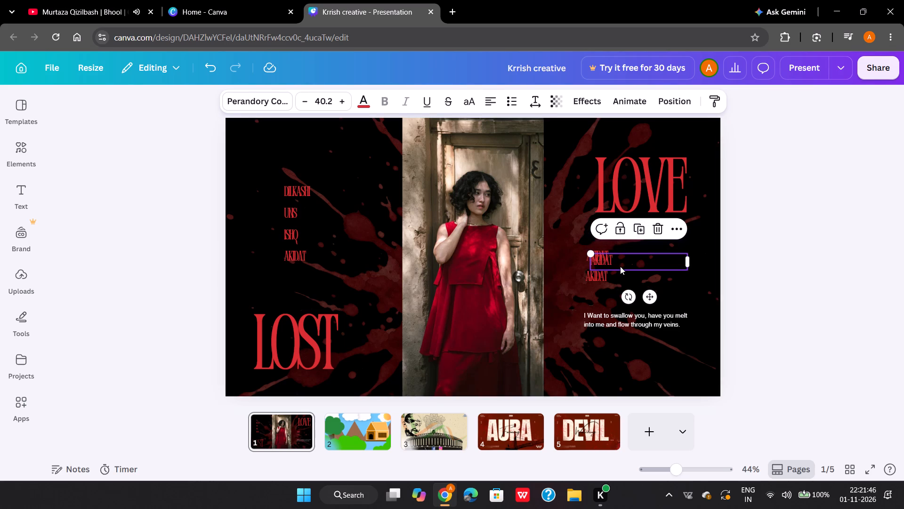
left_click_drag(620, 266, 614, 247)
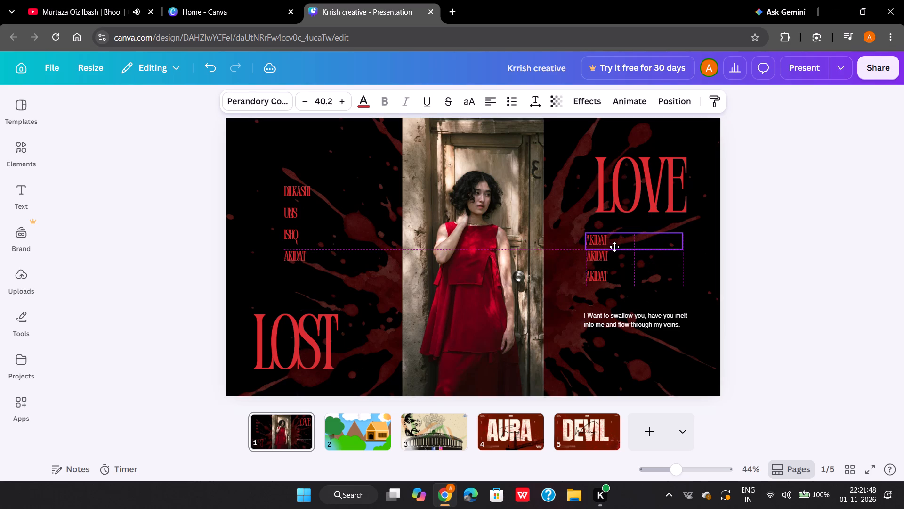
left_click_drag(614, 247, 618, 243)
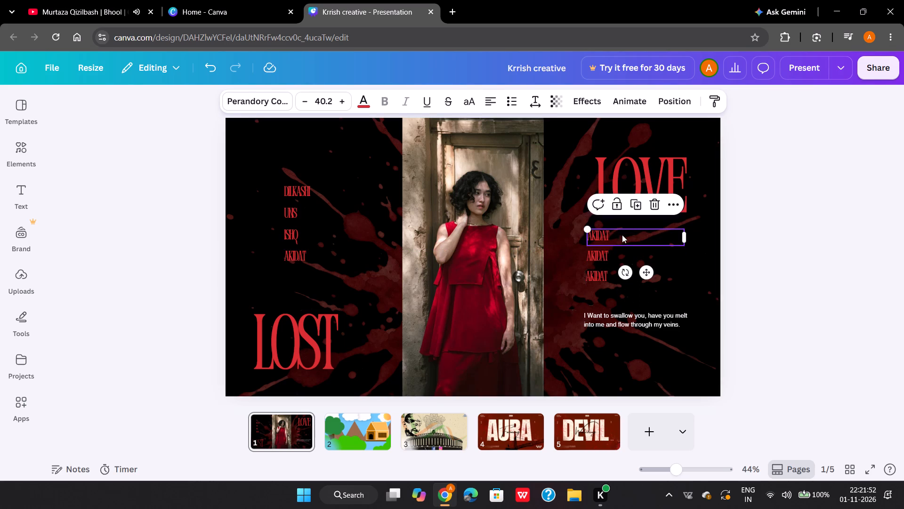
Replace the text of the top AKIDAT line under the LOVE heading with IBADAT.
left_click(617, 238)
key("BackSpace")
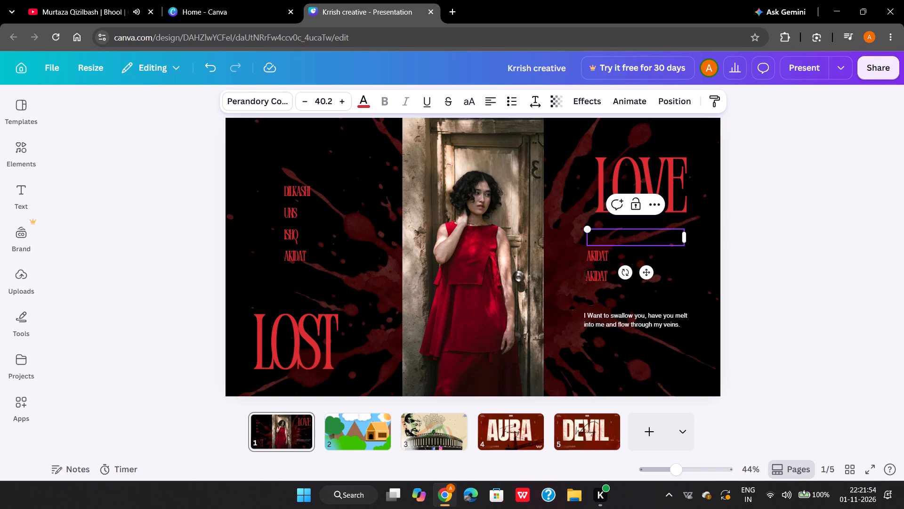
type("IB")
key("t")
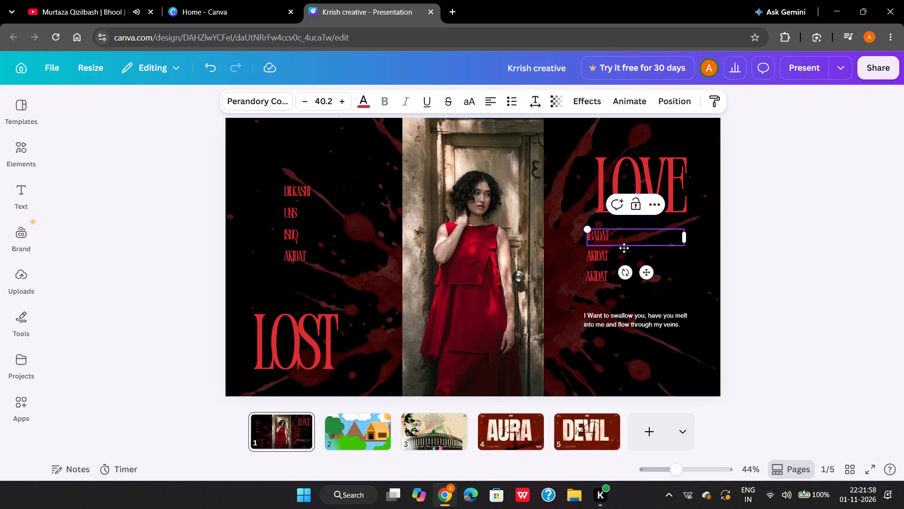
Replace the text of the AKIDAT line directly below IBADAT with JUNOON.
left_click(617, 256)
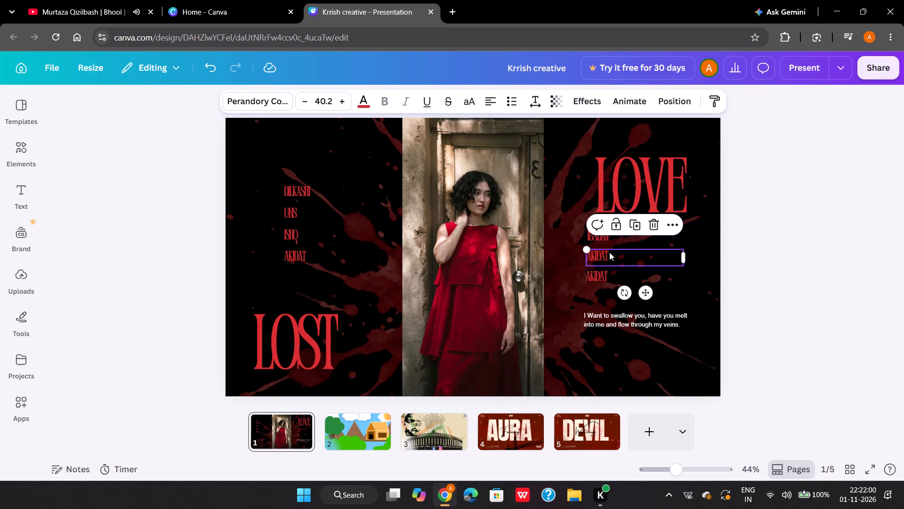
left_click(609, 252)
key("BackSpace")
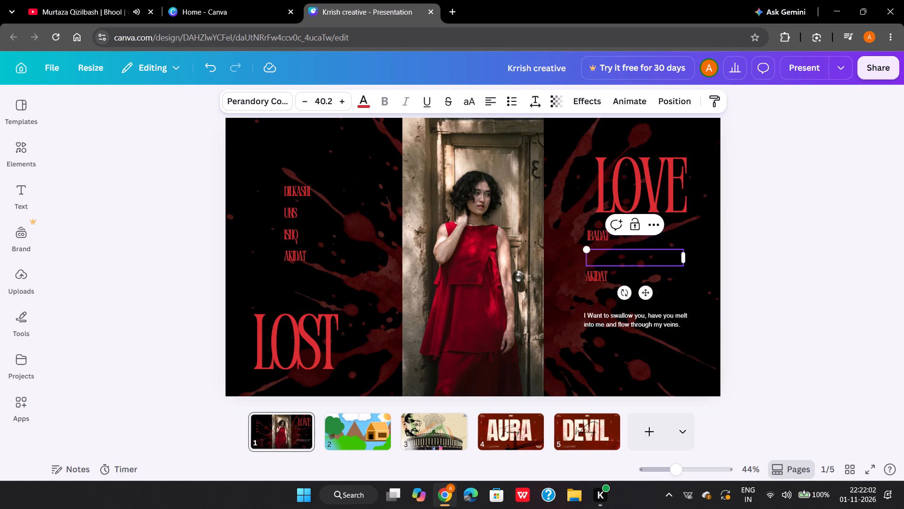
type("junoon")
Replace the text of the AKIDAT line below JUNOON with MAUT.
left_click(604, 273)
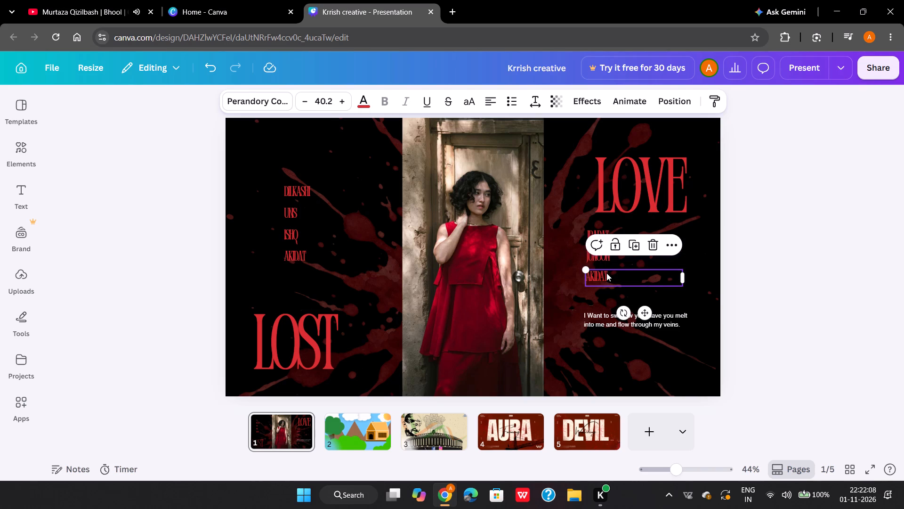
left_click(606, 273)
key("BackSpace")
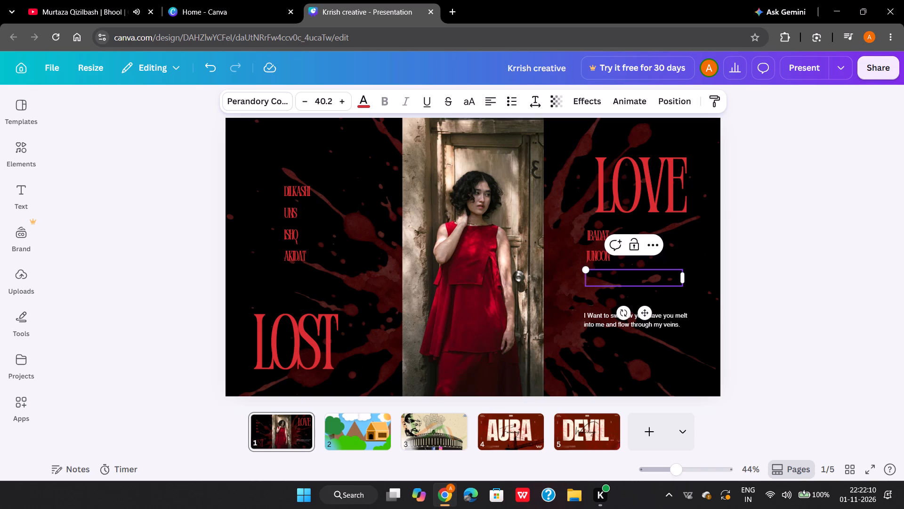
type("maut")
left_click(690, 294)
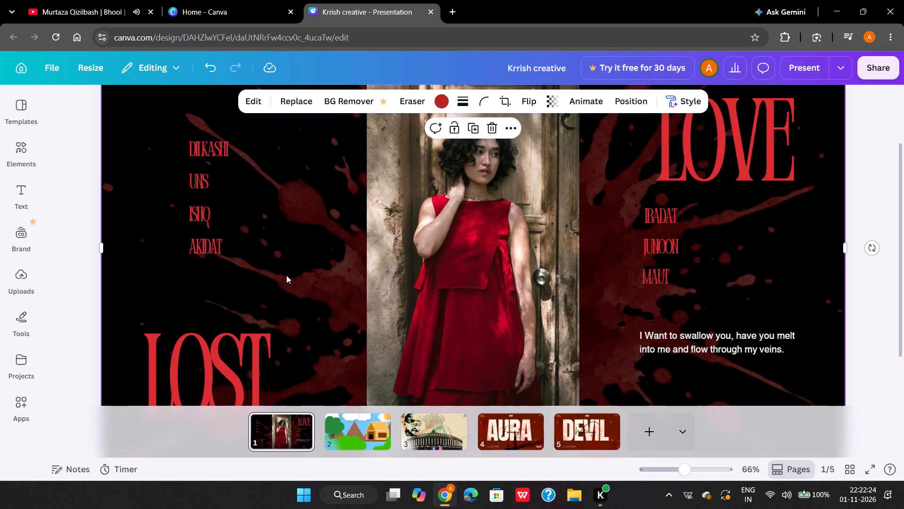
Check the left-edge alignment of the UNS, ISHQ and AKIDAT lines above the LOST heading.
left_click(210, 245)
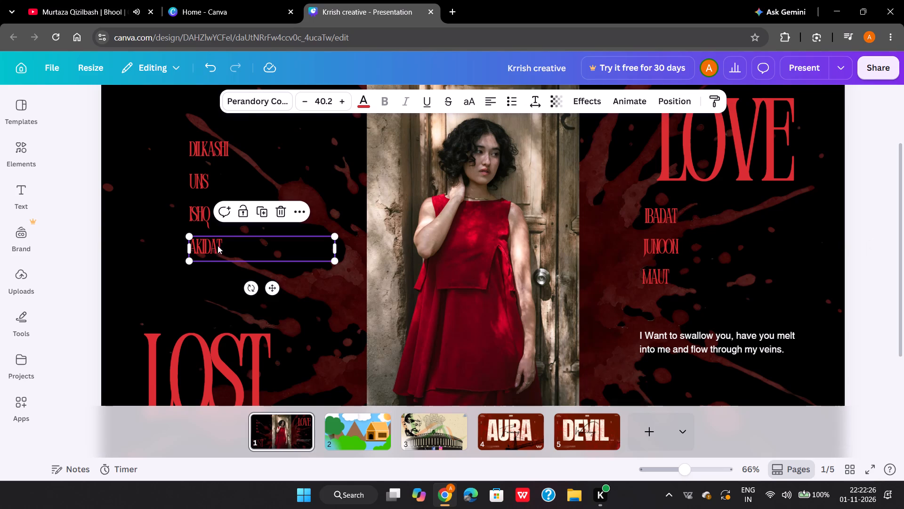
left_click(220, 246)
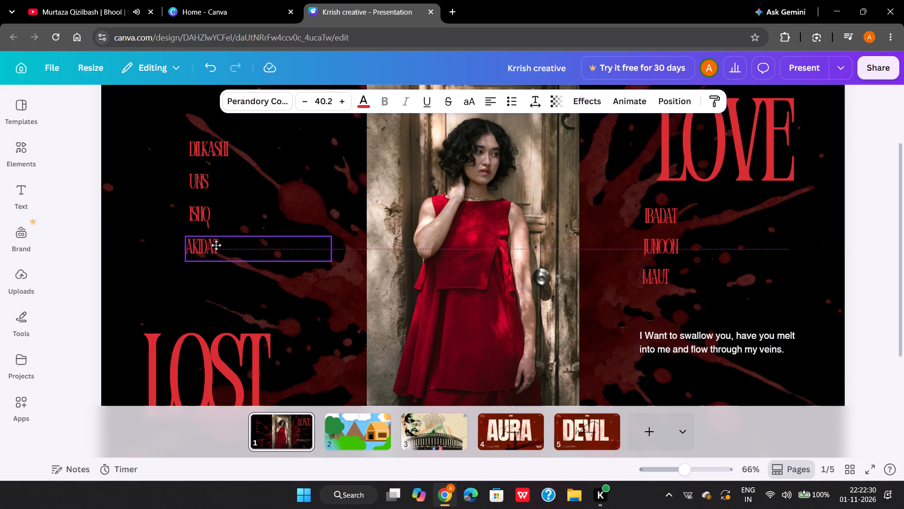
left_click(211, 275)
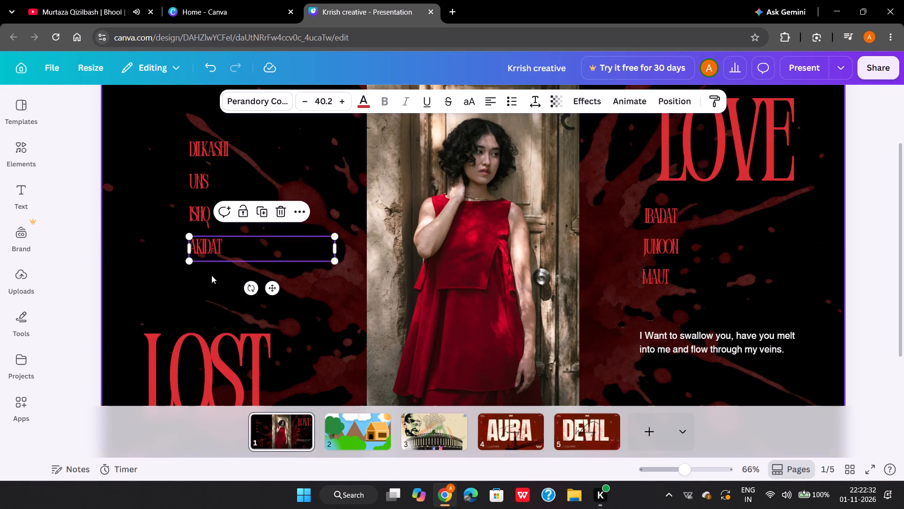
left_click(196, 217)
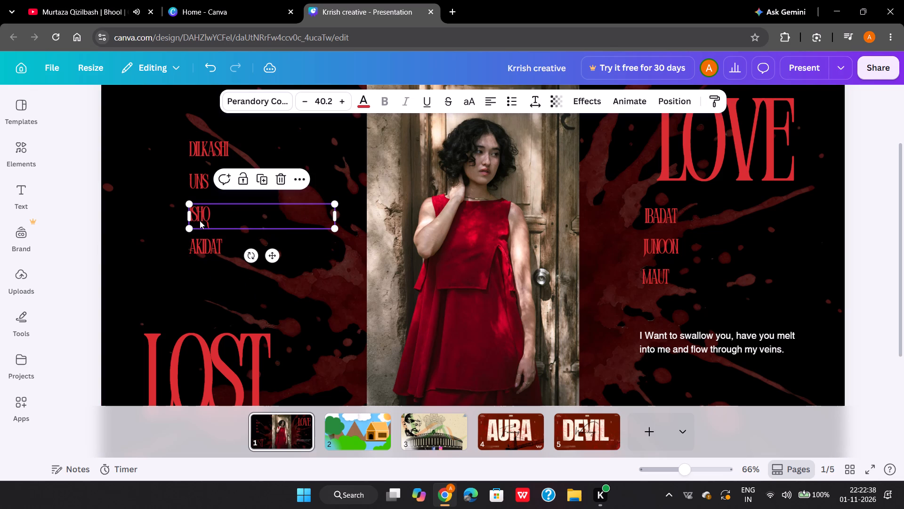
left_click(203, 241)
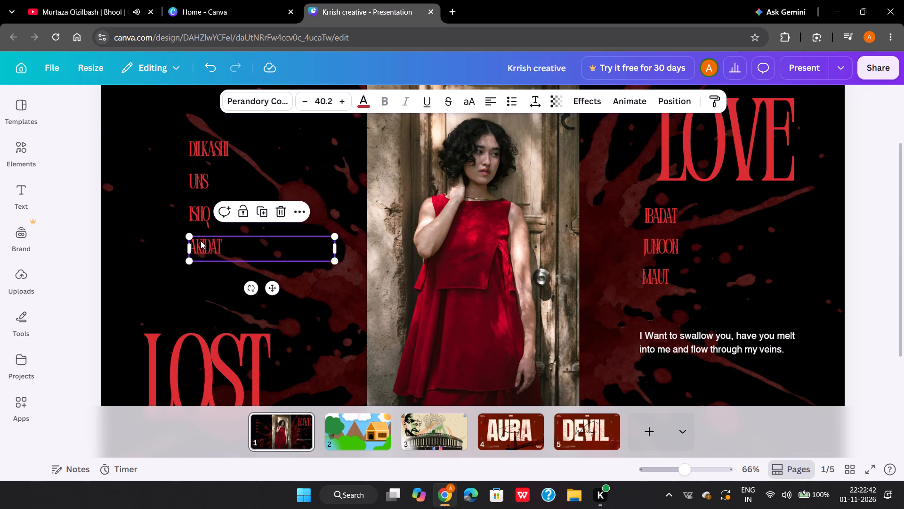
left_click(308, 181)
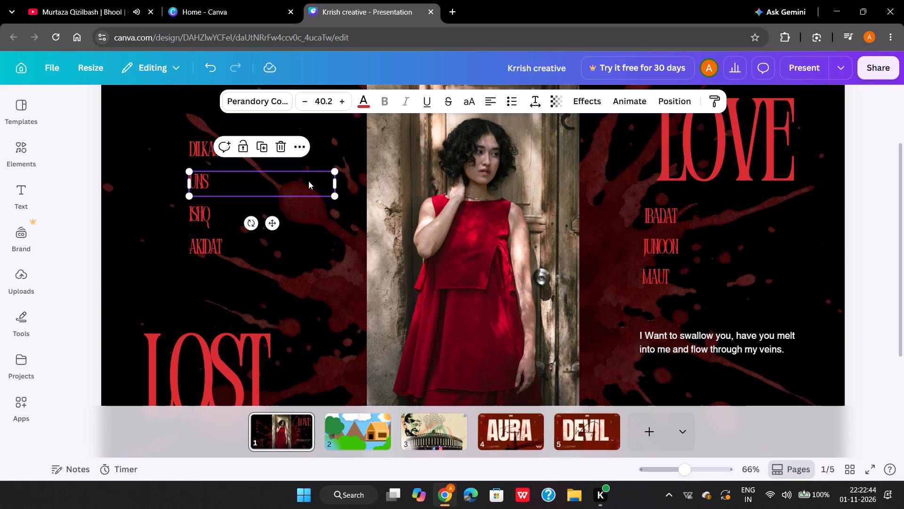
left_click(158, 232)
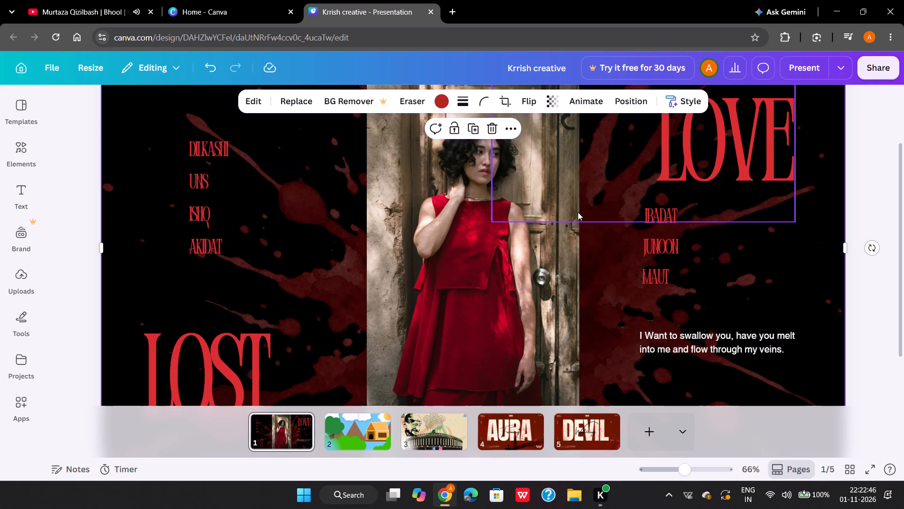
Shift the JUNOON and MAUT lines slightly so their left edges line up with IBADAT.
left_click(655, 243)
left_click(655, 243)
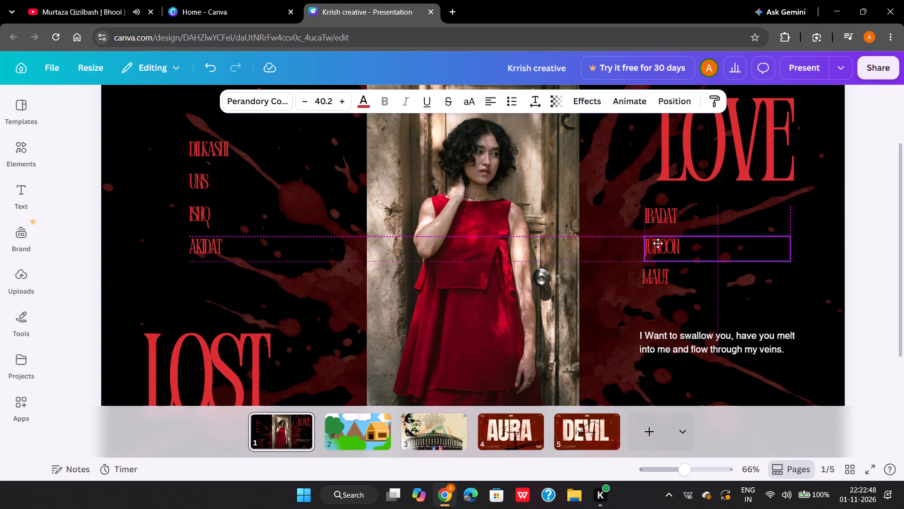
left_click(658, 271)
left_click(658, 271)
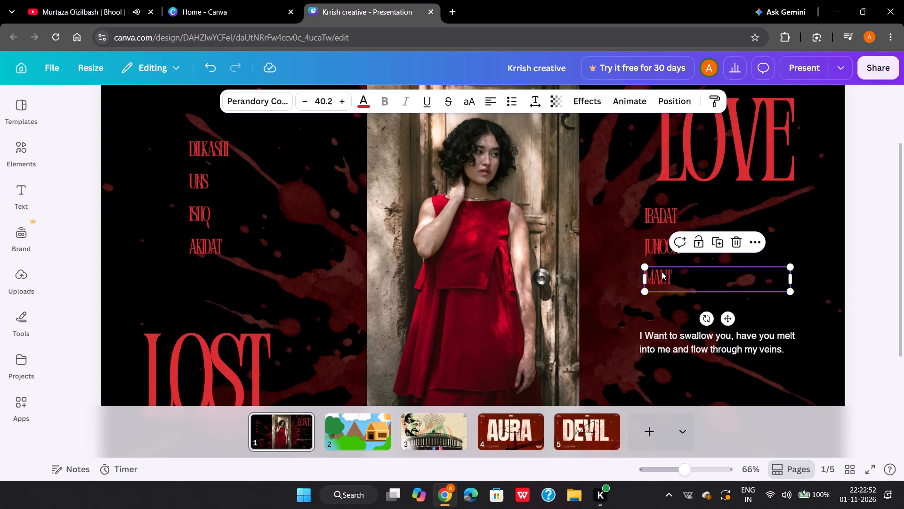
left_click(621, 288)
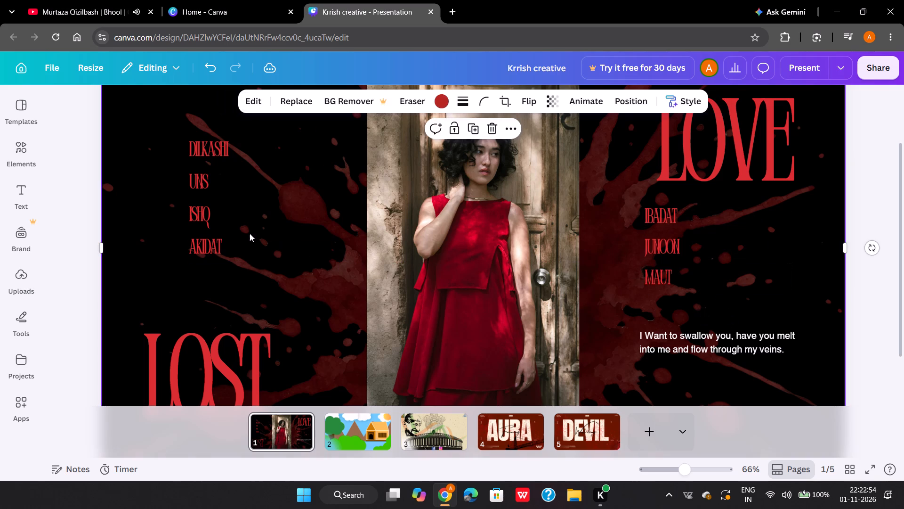
Duplicate the white "I Want to swallow you" quote and place the copy below the original, near the page's lower edge.
scroll(250, 233, "up", 2)
scroll(250, 233, "down", 1)
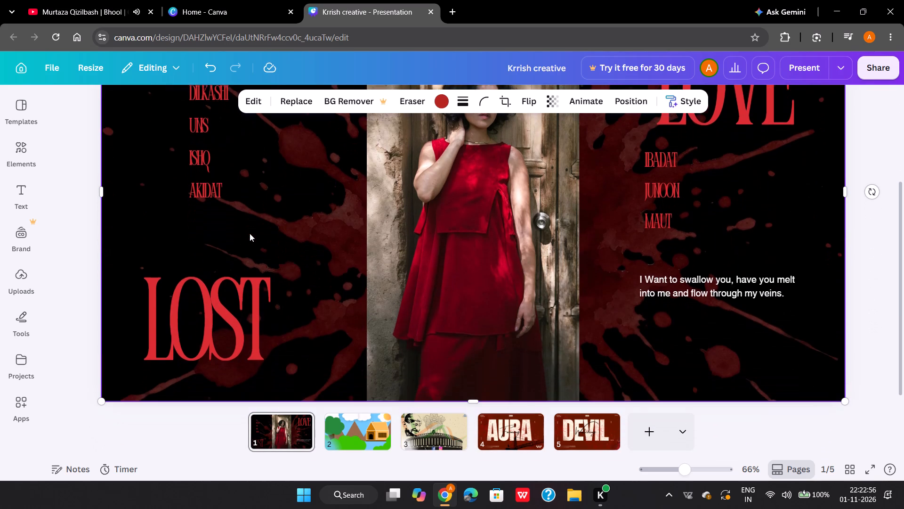
scroll(250, 233, "down", 2)
scroll(250, 233, "up", 1)
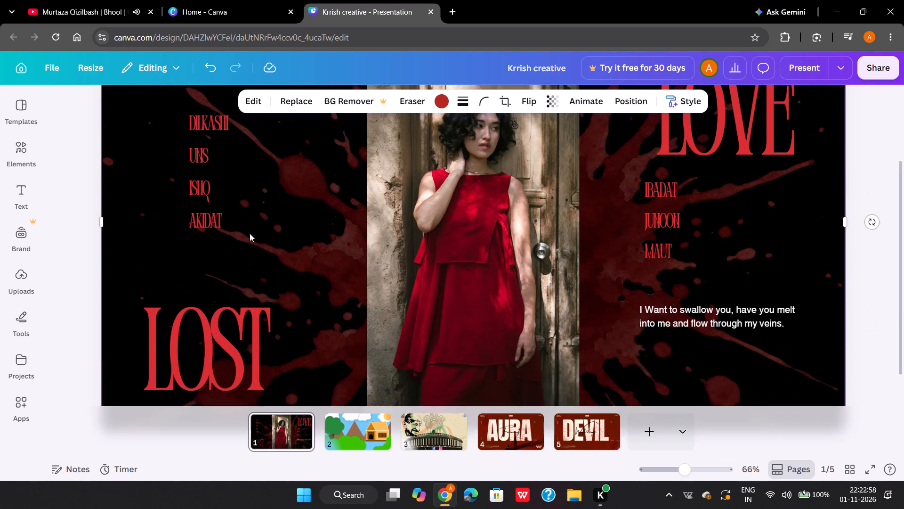
scroll(250, 233, "up", 1)
scroll(250, 233, "down", 3)
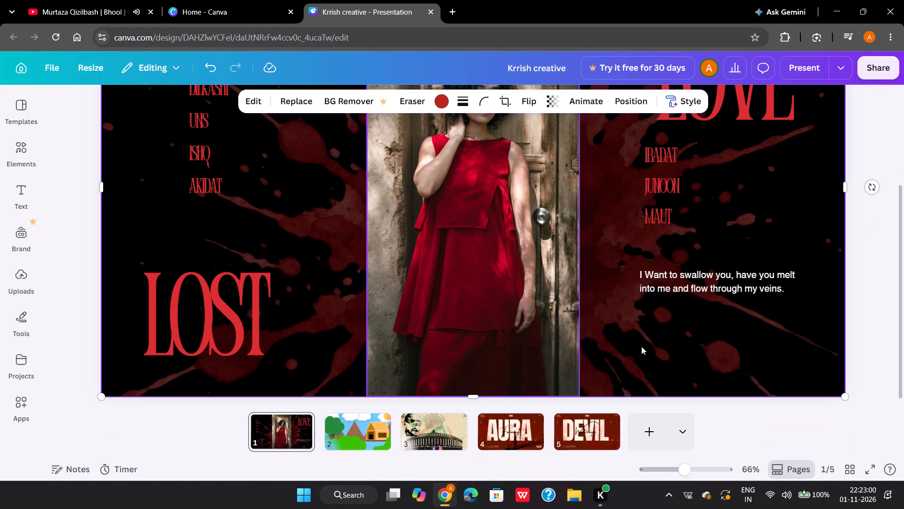
left_click(641, 346)
left_click(690, 280)
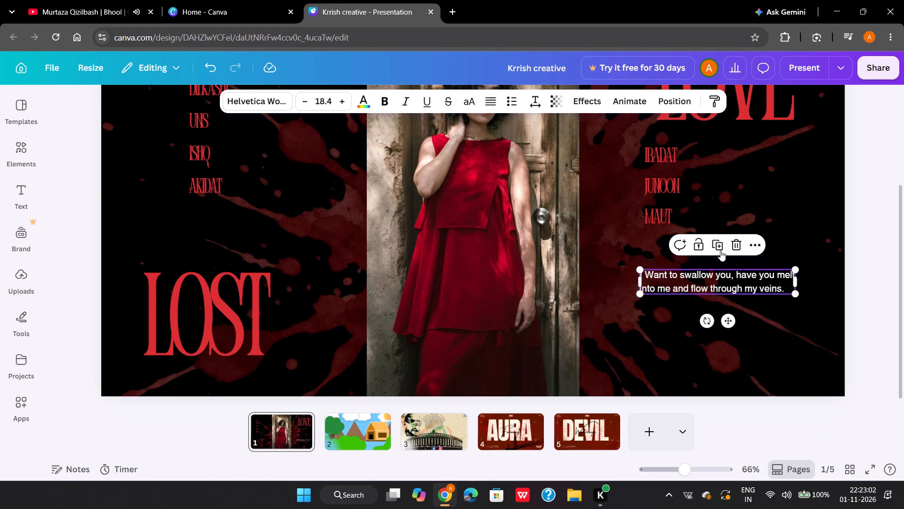
left_click(725, 247)
left_click_drag(723, 286, 711, 363)
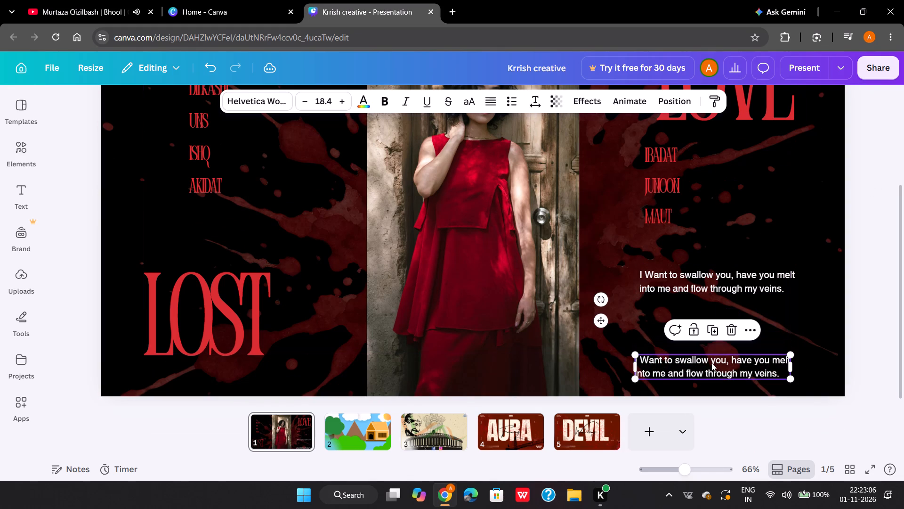
Widen the copied quote's text box on both sides to span nearly the whole black area beside the photo.
left_click_drag(634, 367, 588, 371)
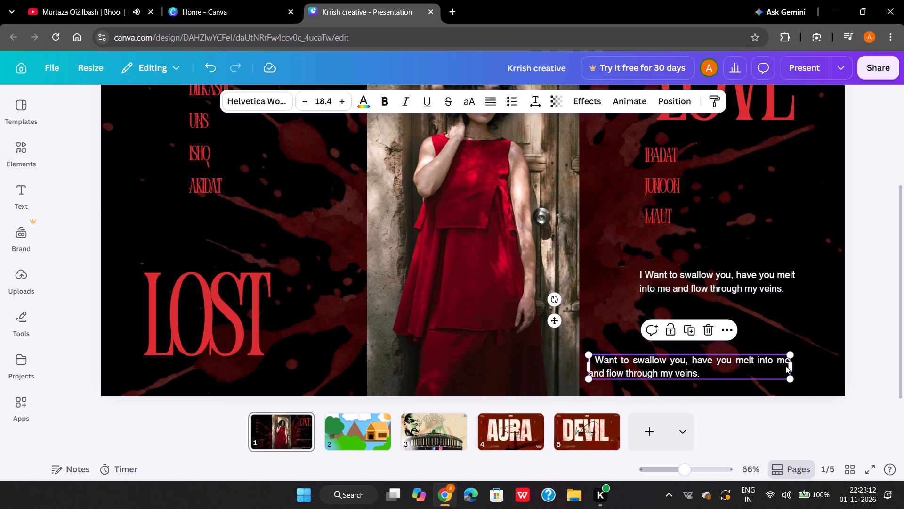
left_click_drag(792, 365, 833, 363)
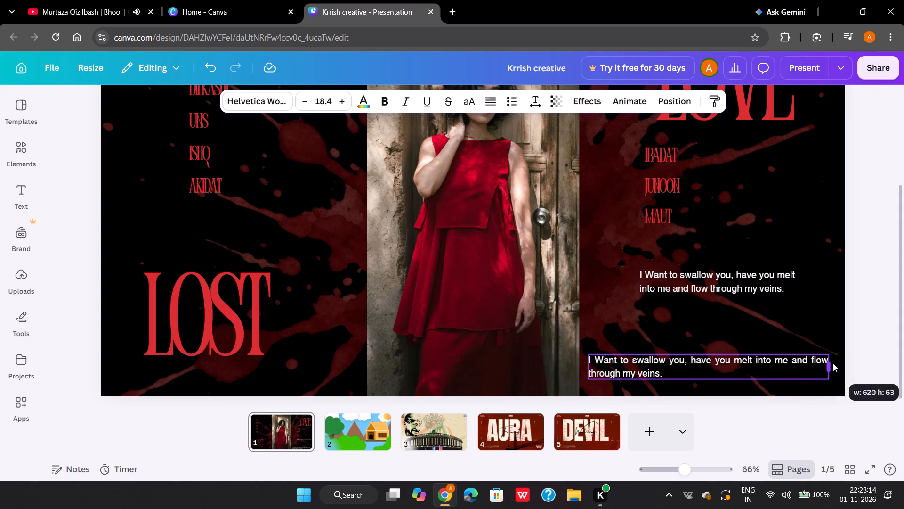
left_click_drag(833, 363, 836, 363)
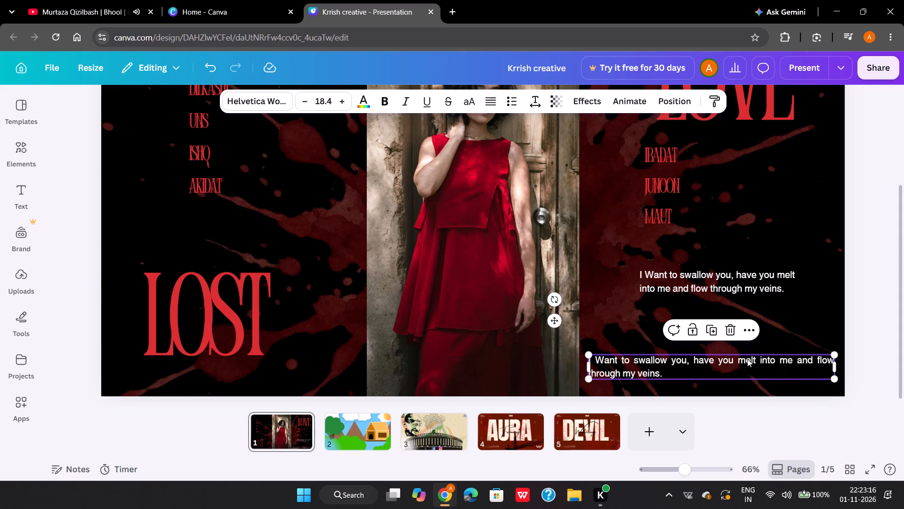
Clear the text from the widened copy of the quote.
left_click(664, 370)
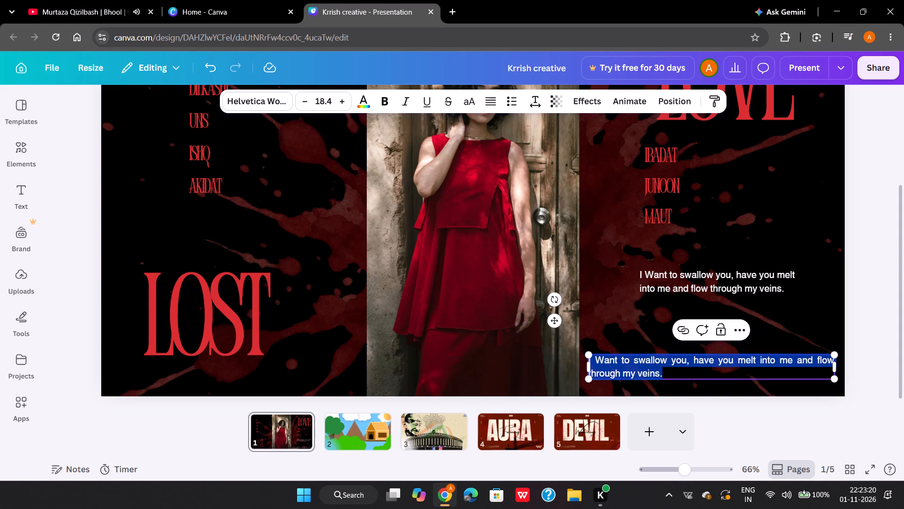
key("BackSpace")
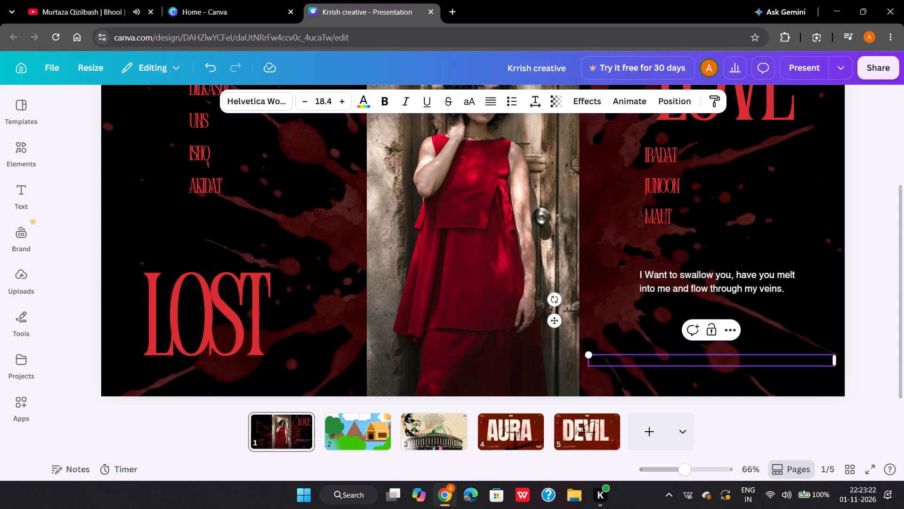
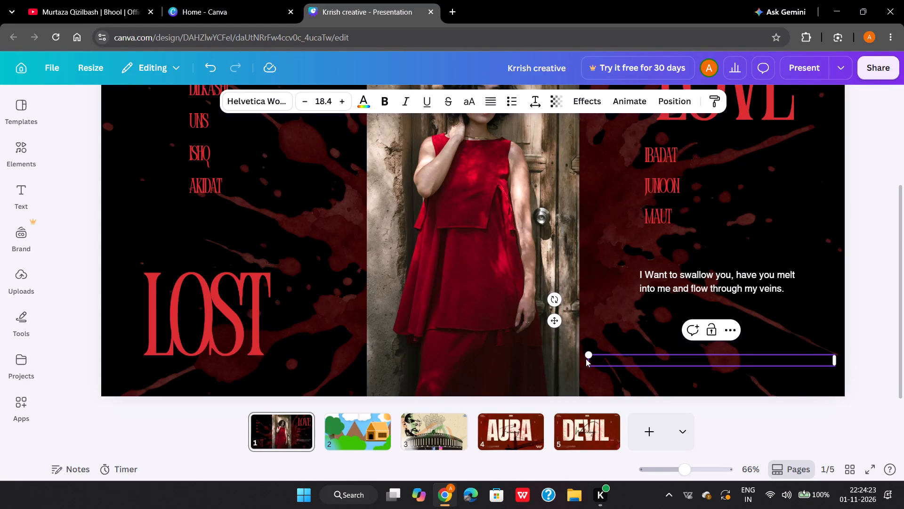
Switch to YouTube, start the suggested song "Pyaar Mein" by Murtaza Qizilbash, and return to the Krrish creative design.
left_click(102, 7)
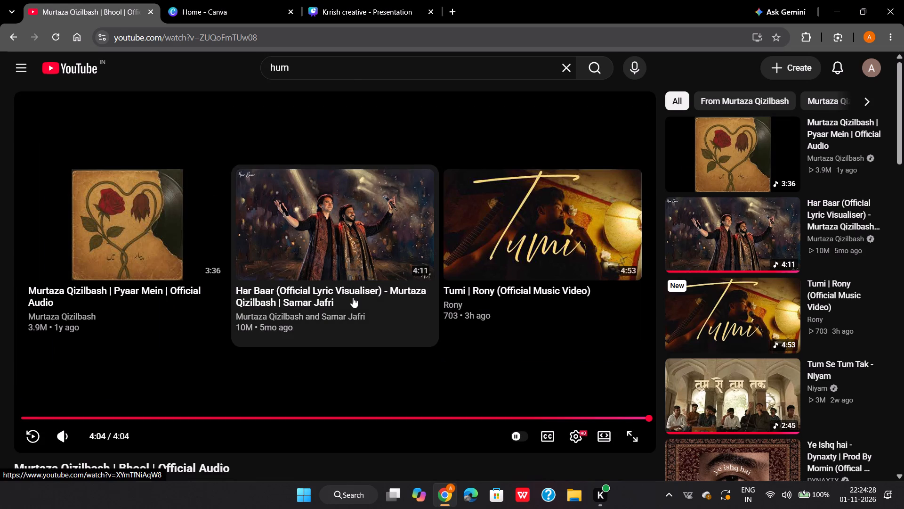
left_click(119, 249)
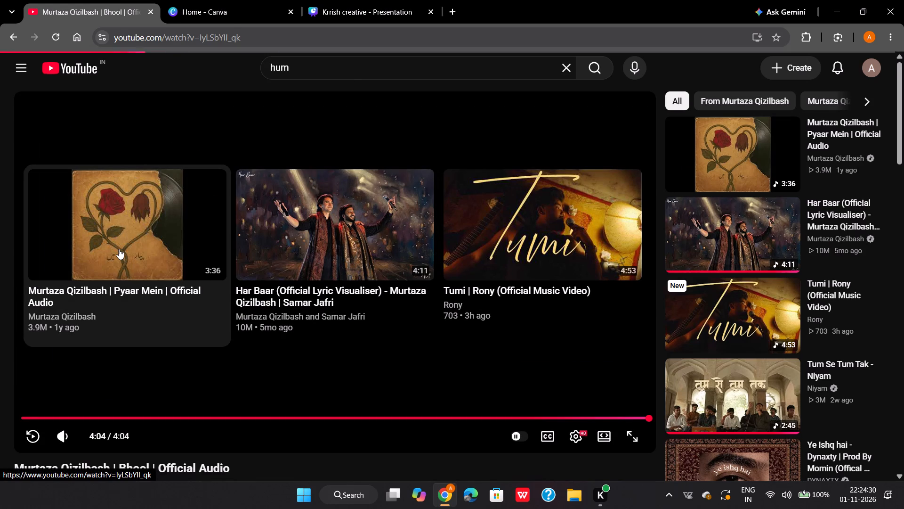
left_click(355, 6)
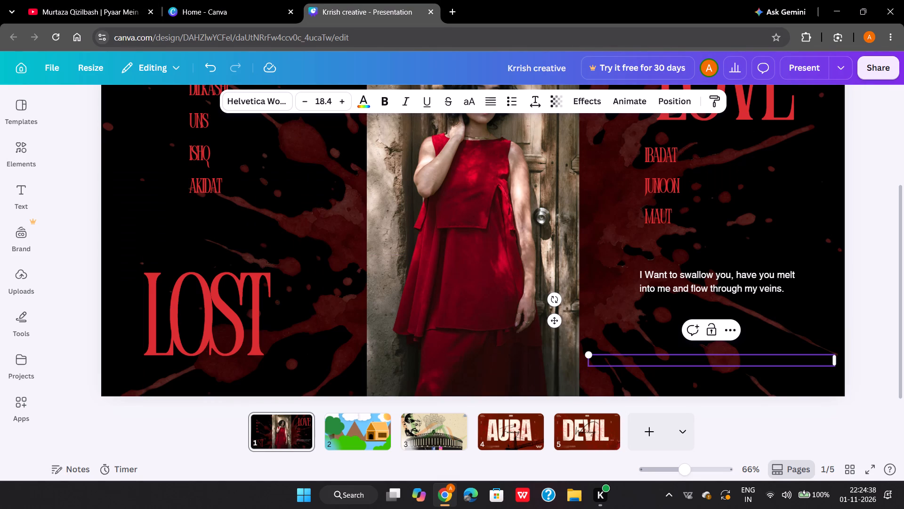
Start the empty text line below the quote with an opening quotation mark made of apostrophes.
key("shift+quotedbl")
key("BackSpace")
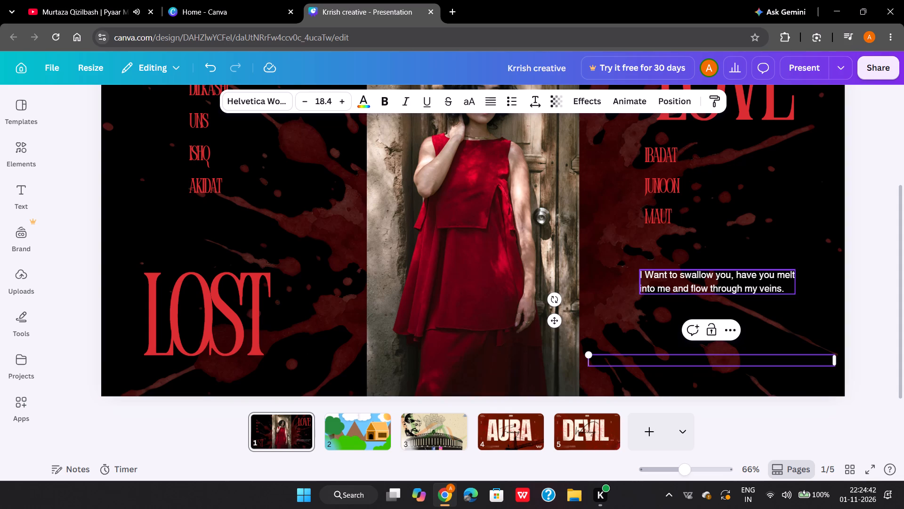
key("apostrophe")
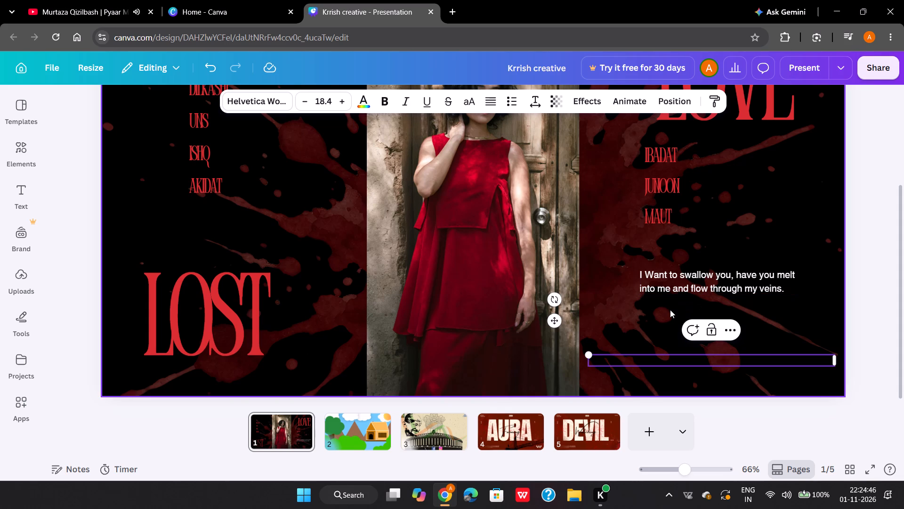
type("''")
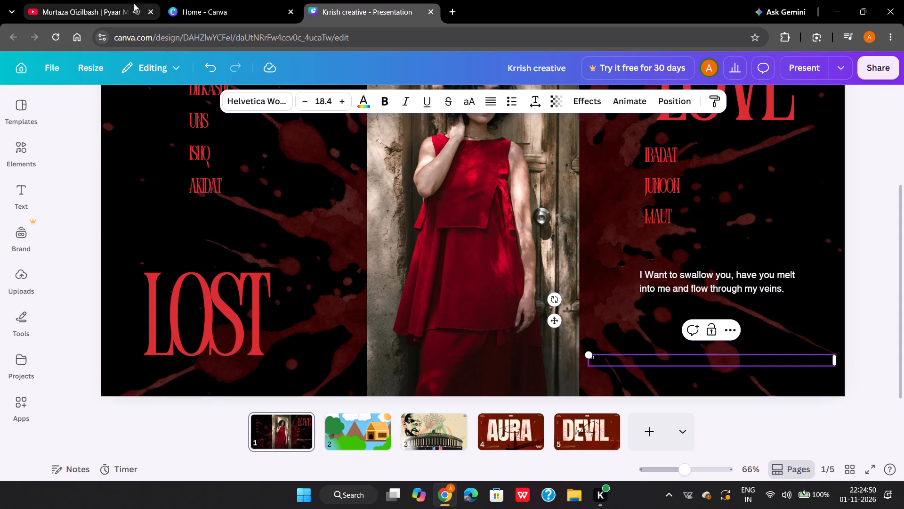
Switch to YouTube, skip the advert before "Pyaar Mein", and return to the Krrish creative design.
left_click(115, 8)
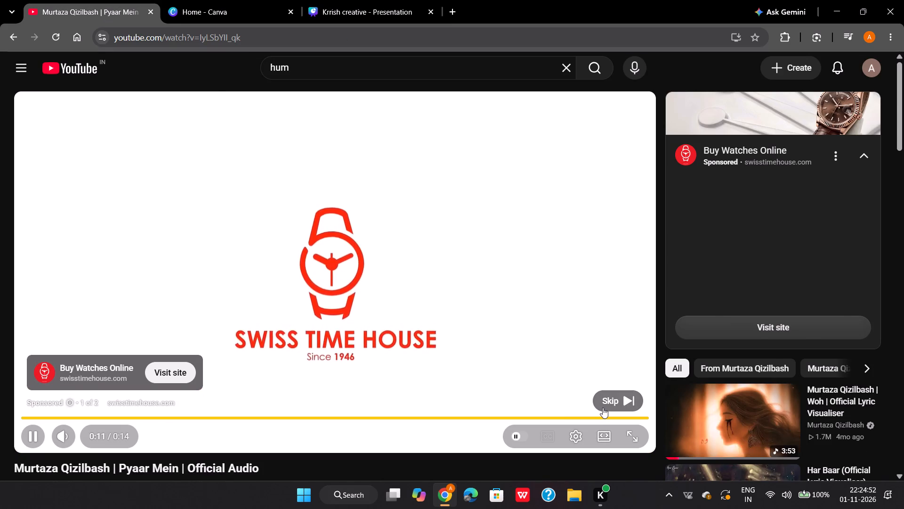
left_click(603, 408)
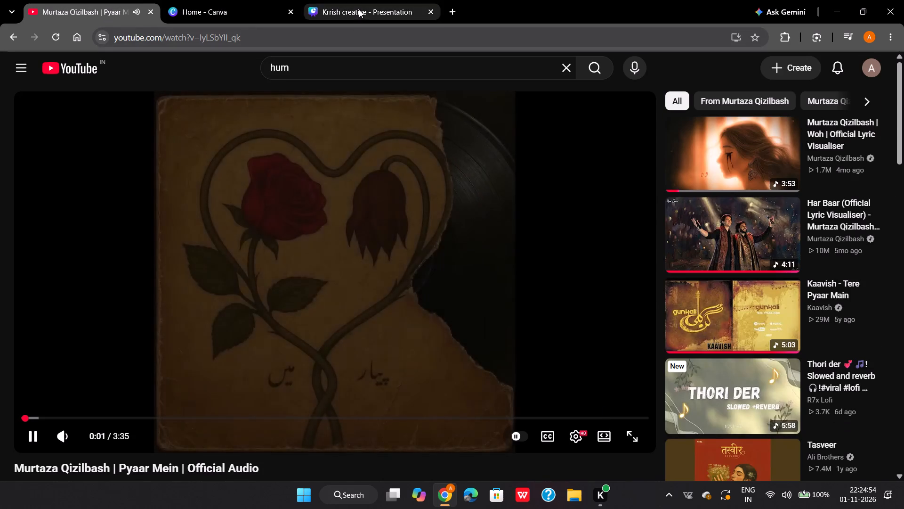
left_click(359, 9)
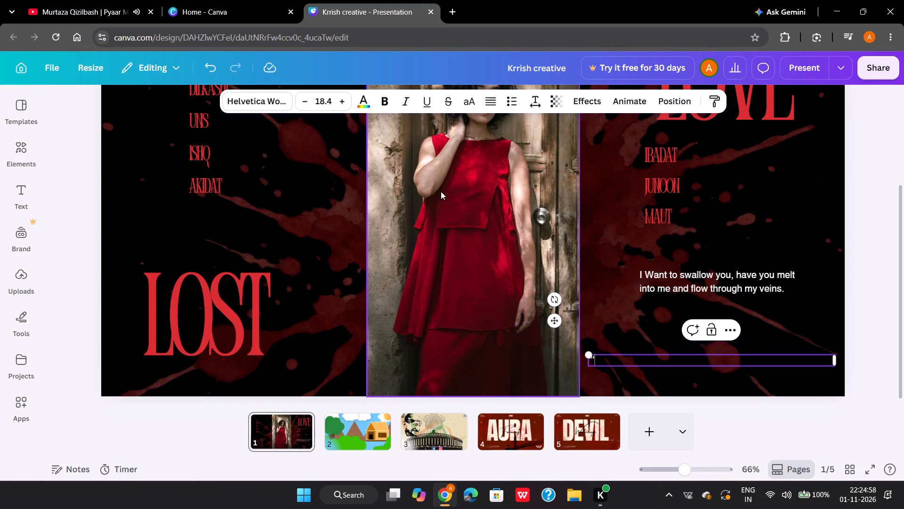
Enter the word "Shama" after the opening quotation mark in the text line near the page's lower edge.
key("s")
type("ha")
type("ma")
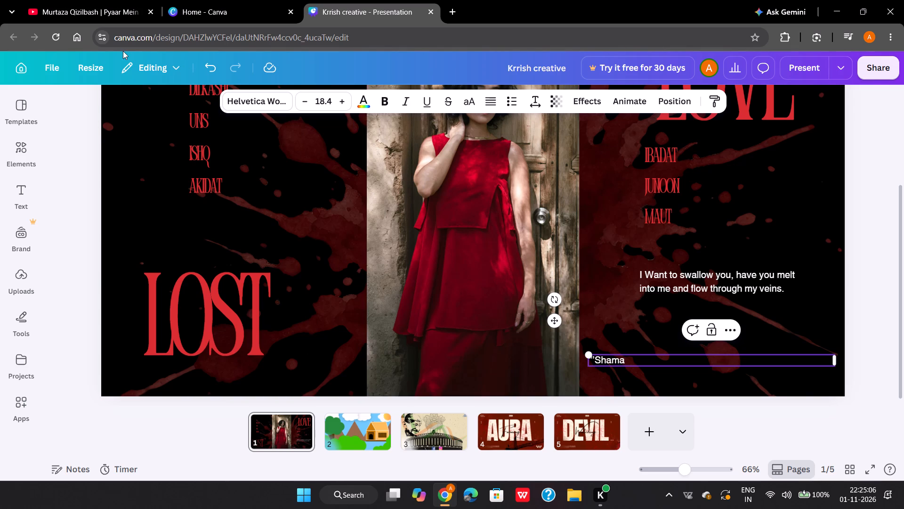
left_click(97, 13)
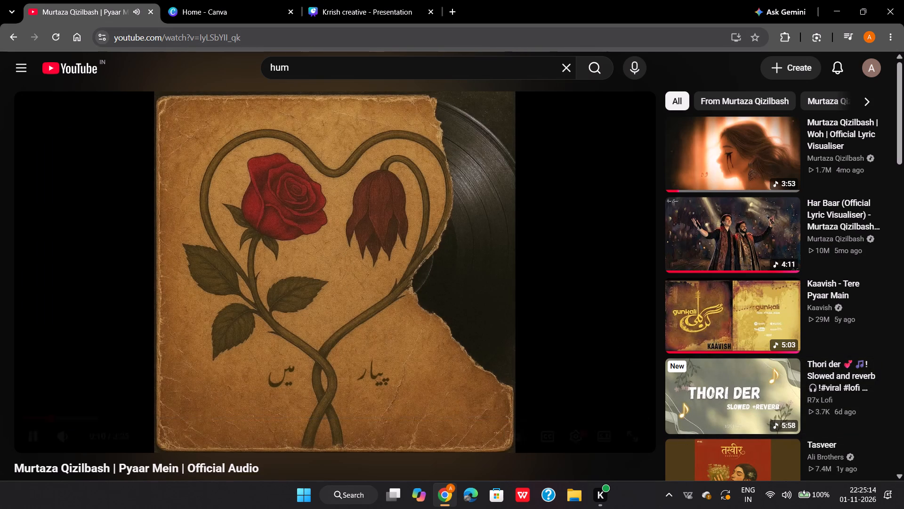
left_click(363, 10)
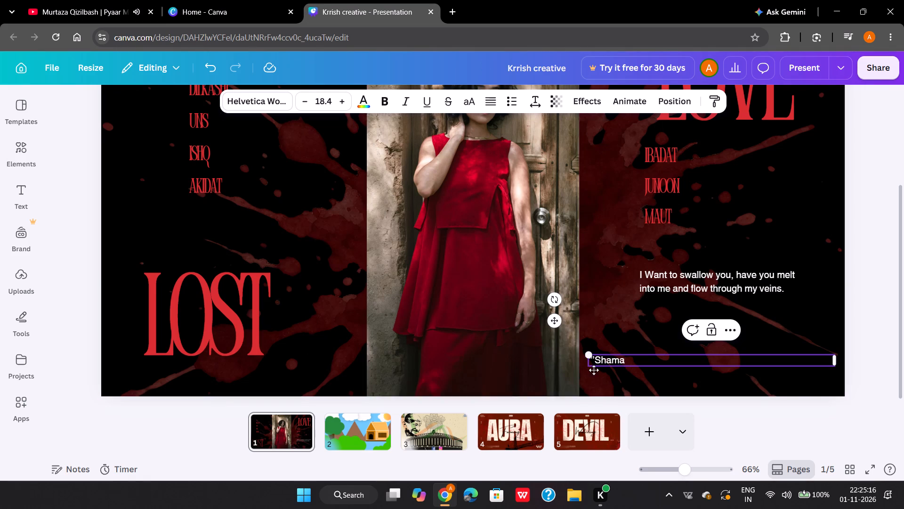
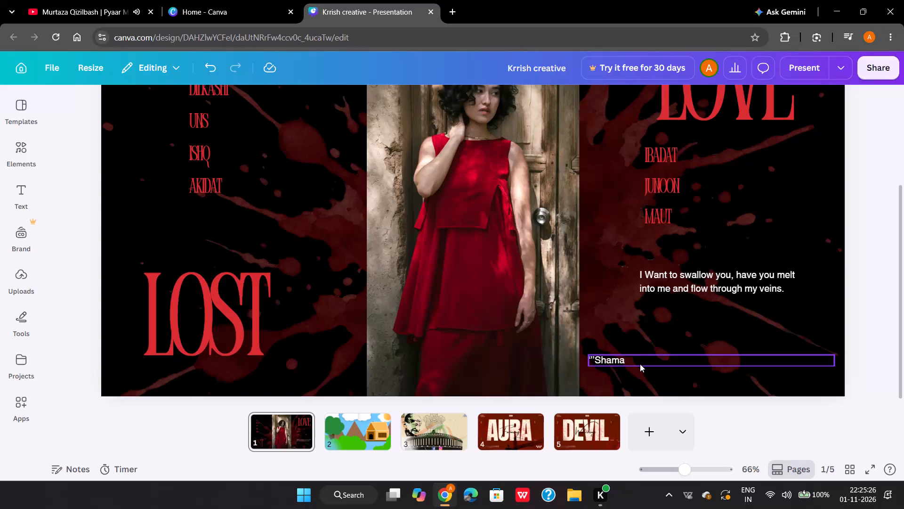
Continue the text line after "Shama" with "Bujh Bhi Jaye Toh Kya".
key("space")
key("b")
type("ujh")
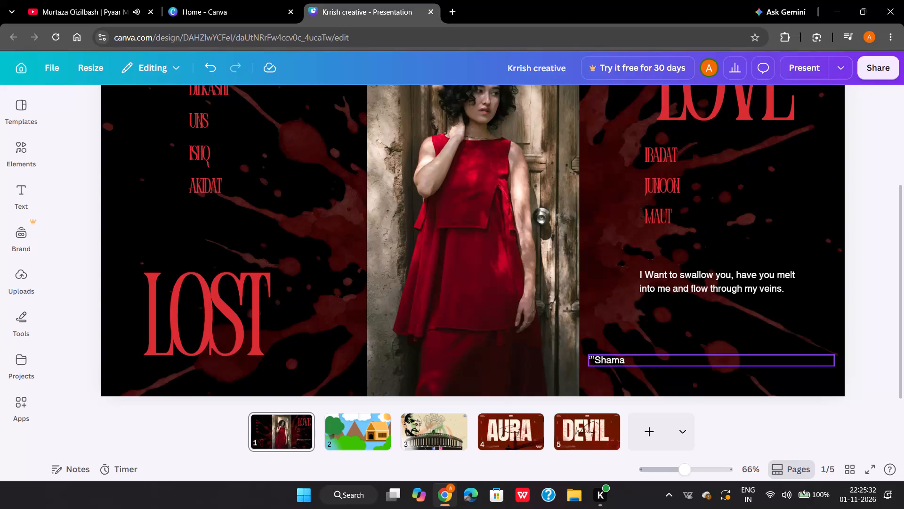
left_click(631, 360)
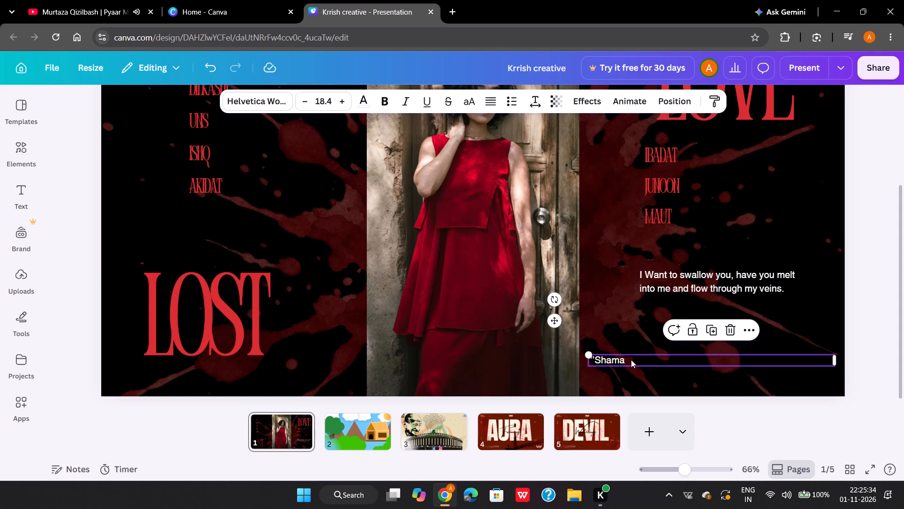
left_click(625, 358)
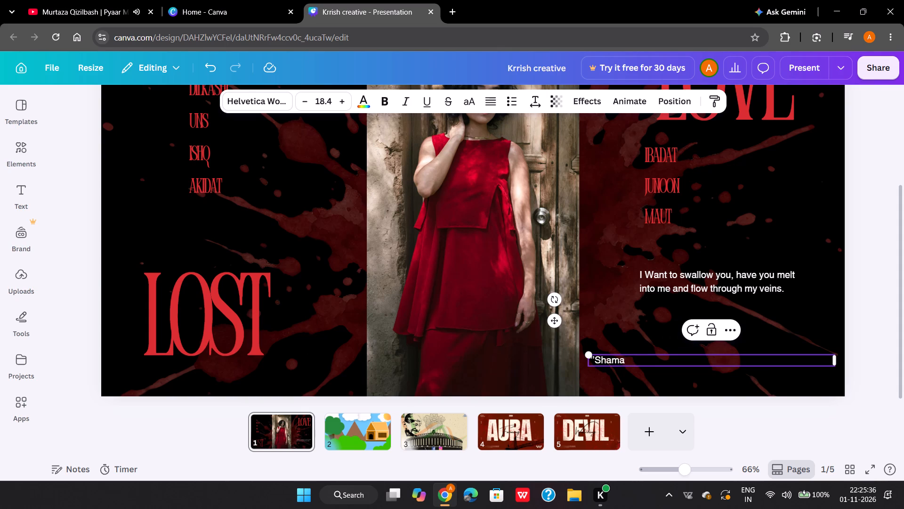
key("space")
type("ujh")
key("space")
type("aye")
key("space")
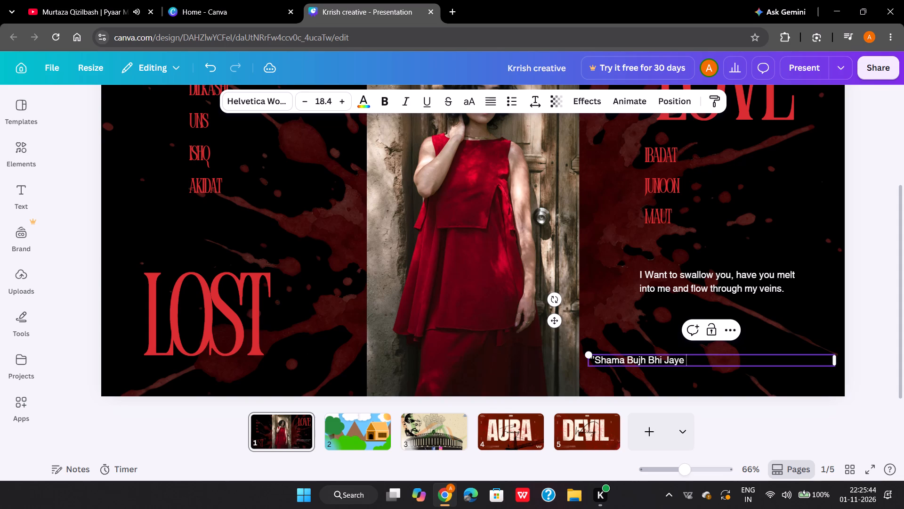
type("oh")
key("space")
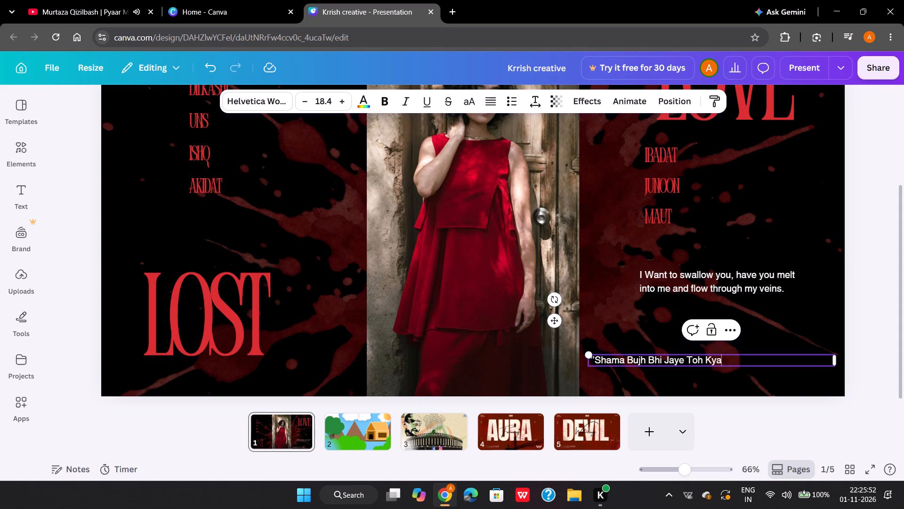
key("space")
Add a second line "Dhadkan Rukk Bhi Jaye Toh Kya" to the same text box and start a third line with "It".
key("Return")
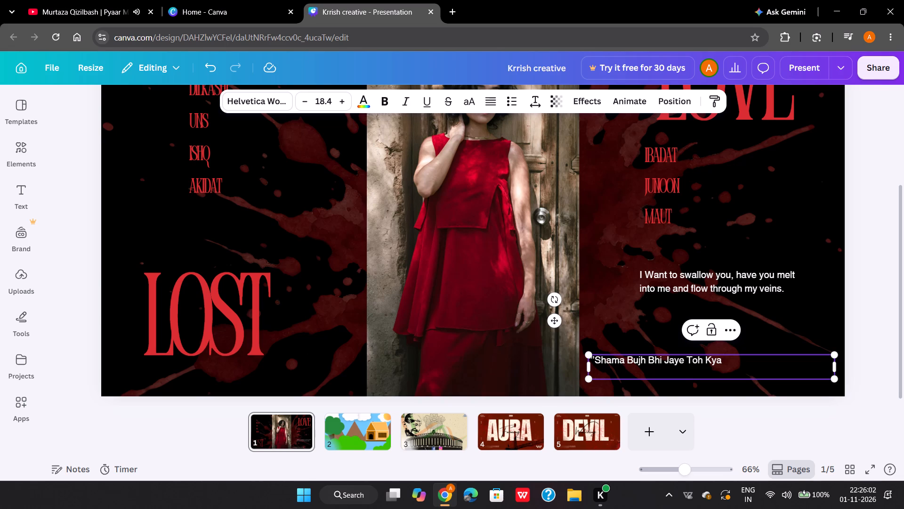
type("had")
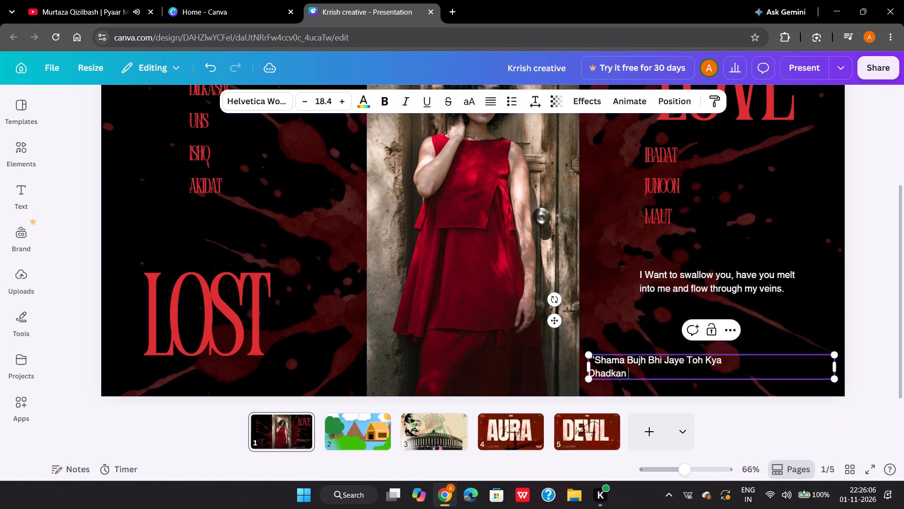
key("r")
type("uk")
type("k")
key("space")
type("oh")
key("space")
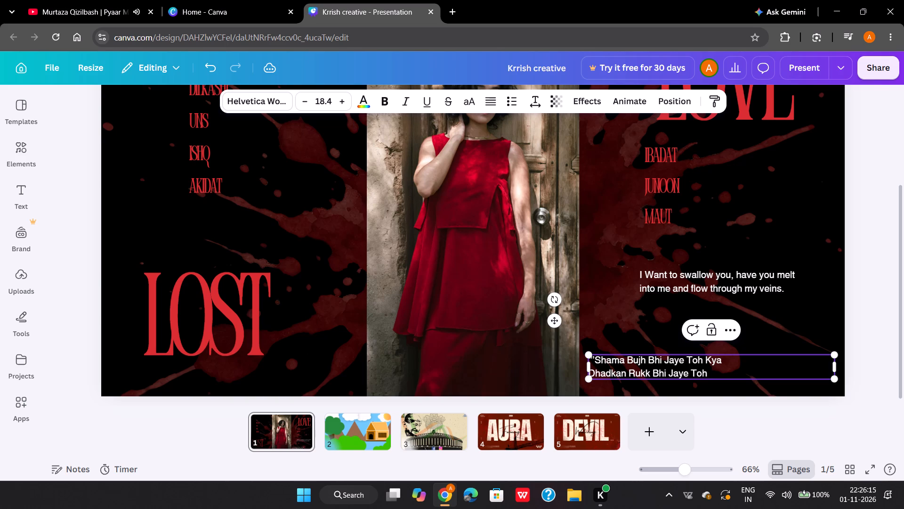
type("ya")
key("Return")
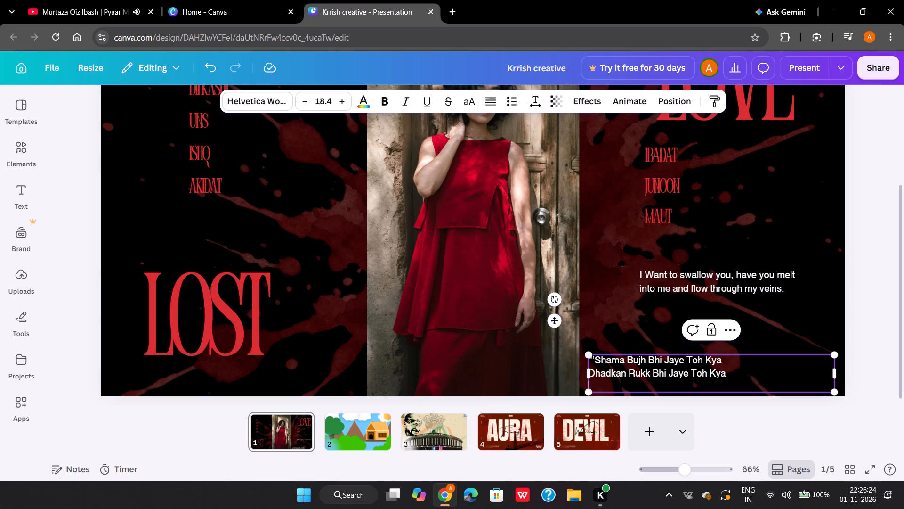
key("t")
Delete all the lyric text below the quote and discard the emptied text box.
key("BackSpace")
key("BackSpace")
key("BackSpace")
key("BackSpace")
key("BackSpace")
key("BackSpace")
key("BackSpace")
key("BackSpace")
key("BackSpace")
key("BackSpace")
key("BackSpace")
key("BackSpace")
key("BackSpace")
key("BackSpace")
key("BackSpace")
key("BackSpace")
key("BackSpace")
key("BackSpace")
key("BackSpace")
key("BackSpace")
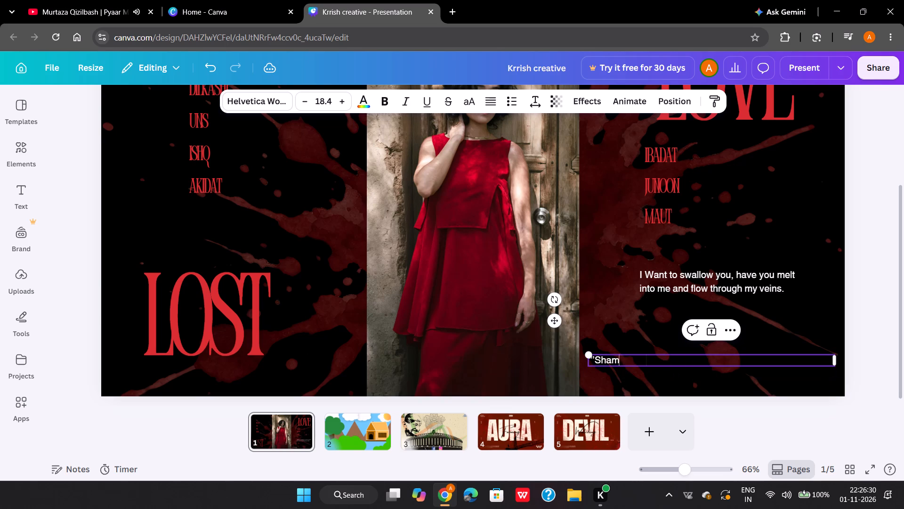
left_click(725, 364)
left_click(711, 355)
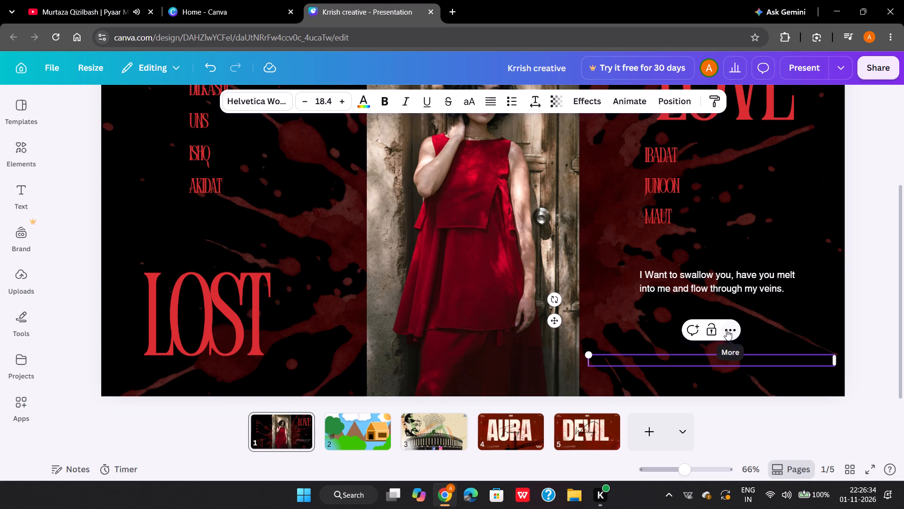
left_click(639, 343)
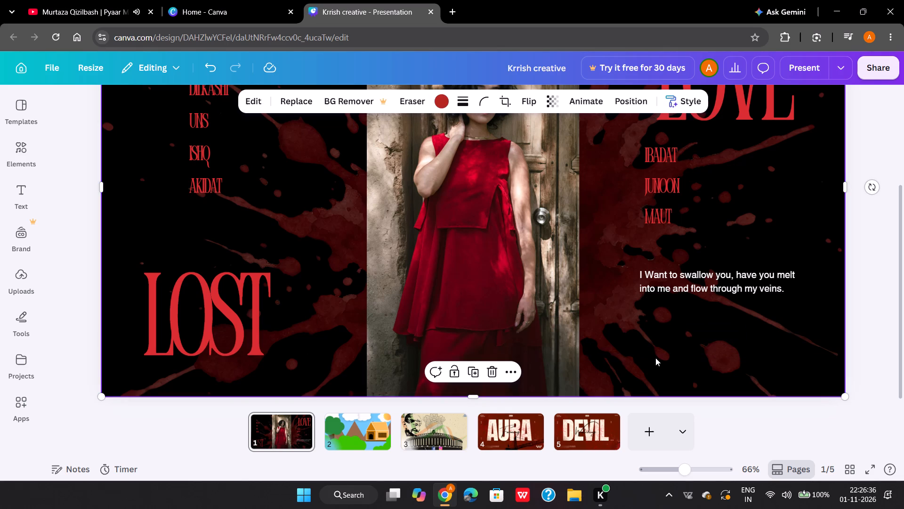
left_click(655, 360)
Search the elements library for "face covered with a flower".
scroll(694, 319, "up", 1)
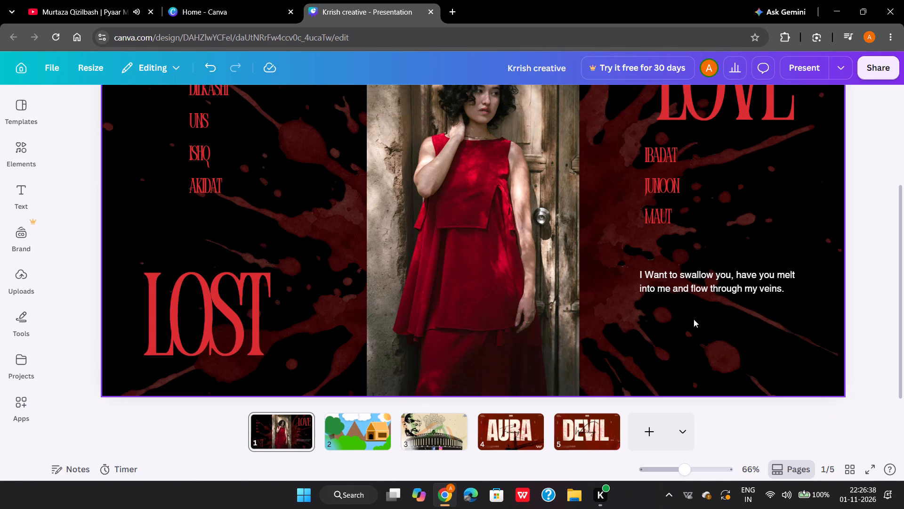
scroll(694, 319, "up", 1)
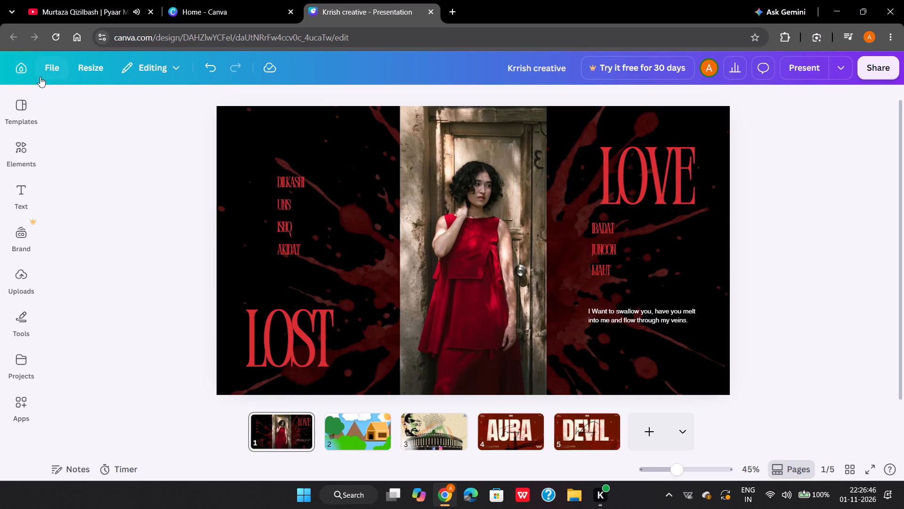
left_click(27, 111)
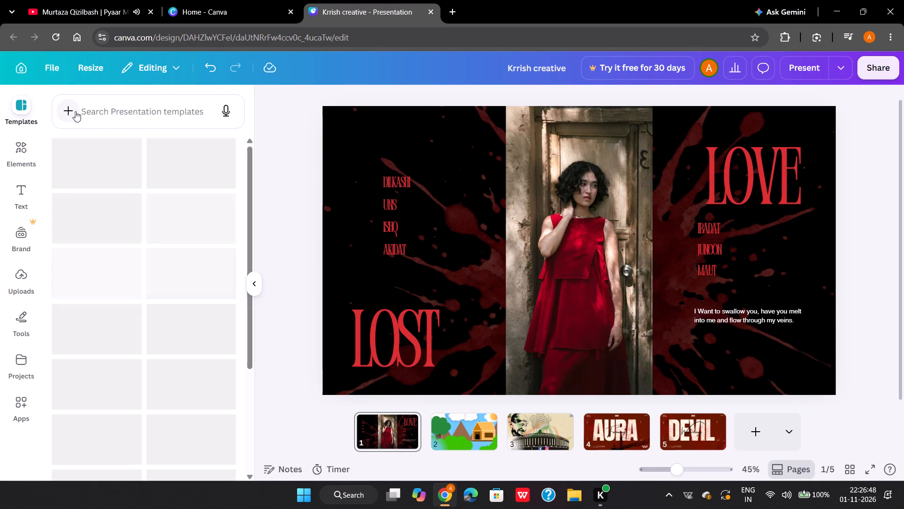
left_click(10, 150)
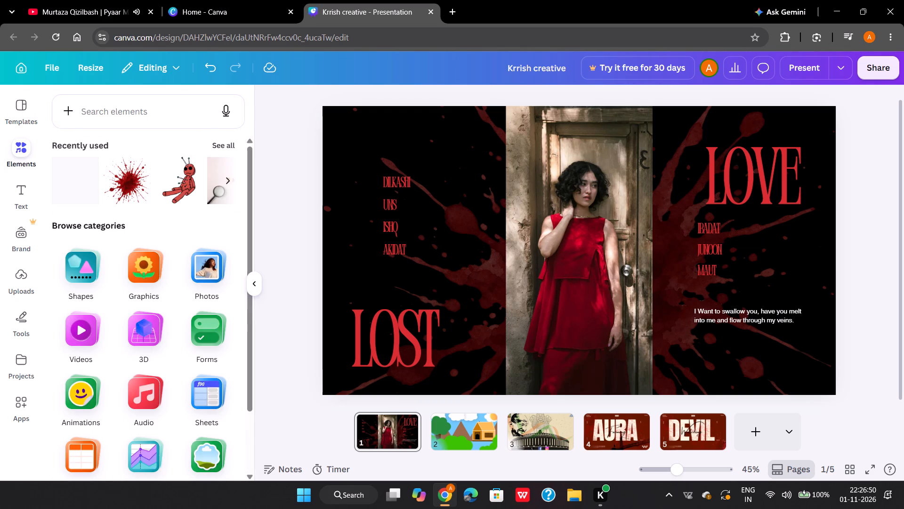
left_click(93, 120)
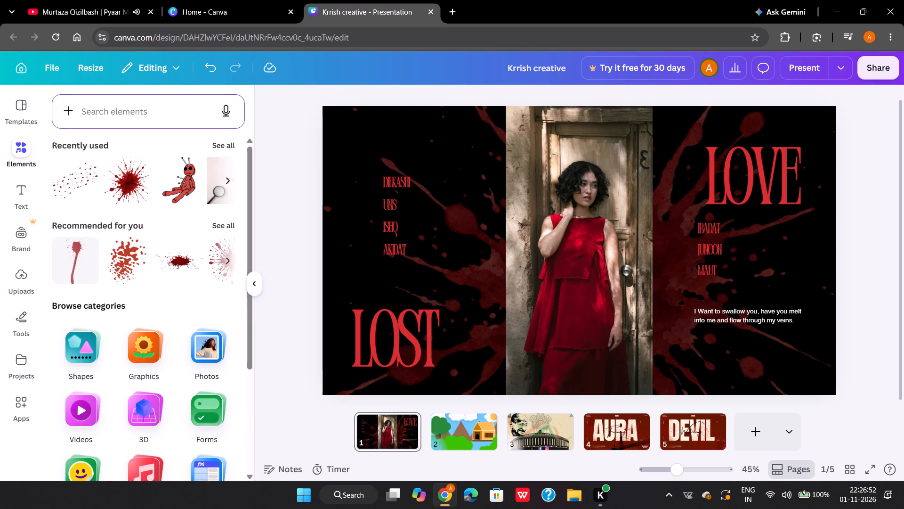
left_click(92, 112)
type("face covered")
key("space")
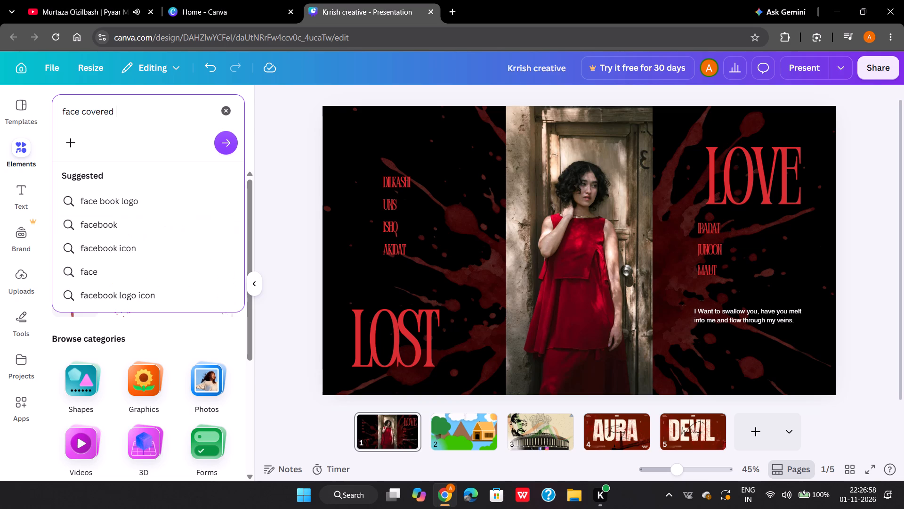
type("with a flower")
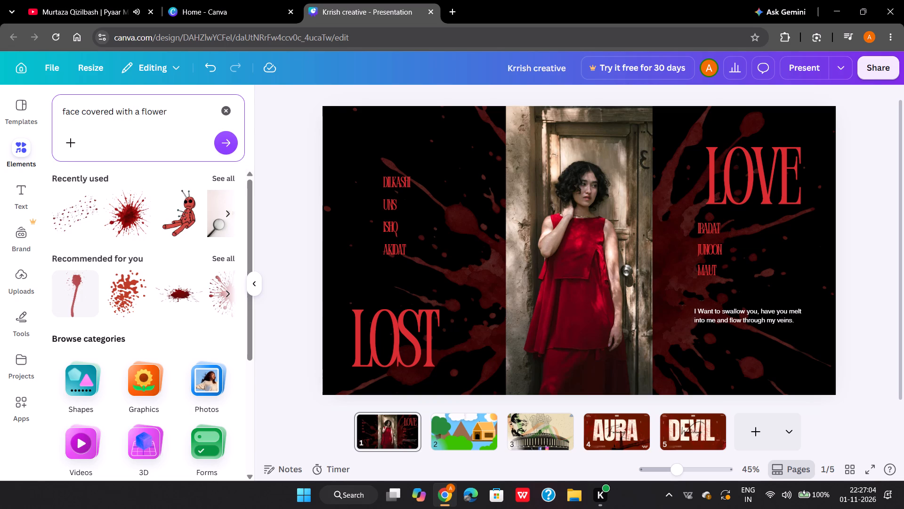
key("Return")
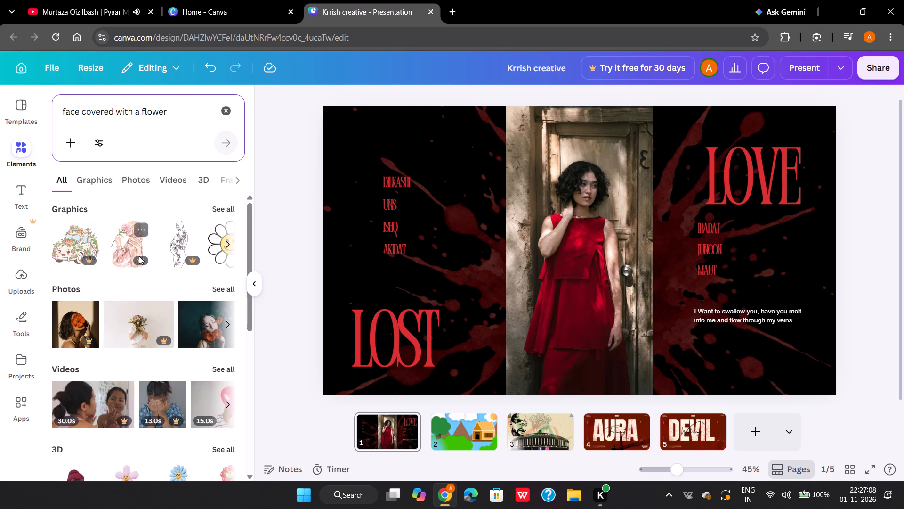
Browse the photo results for a face covered with a flower.
scroll(217, 302, "down", 1)
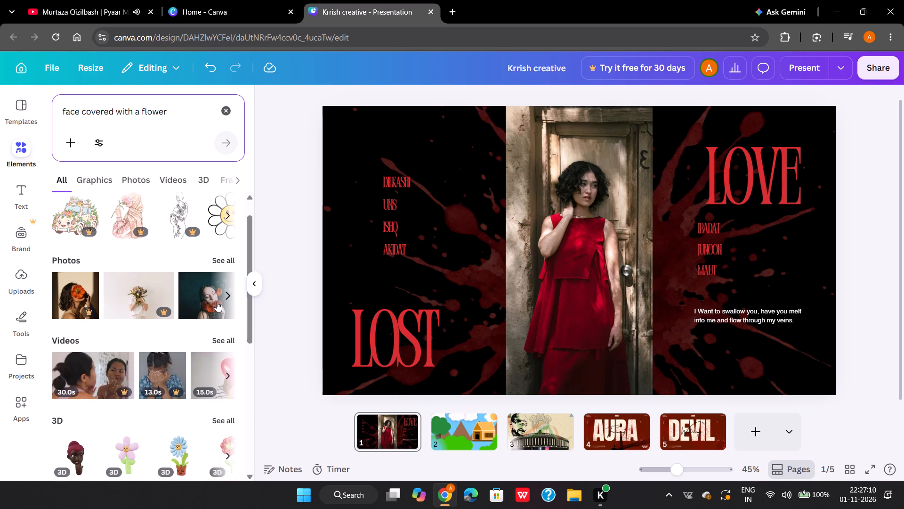
left_click(226, 263)
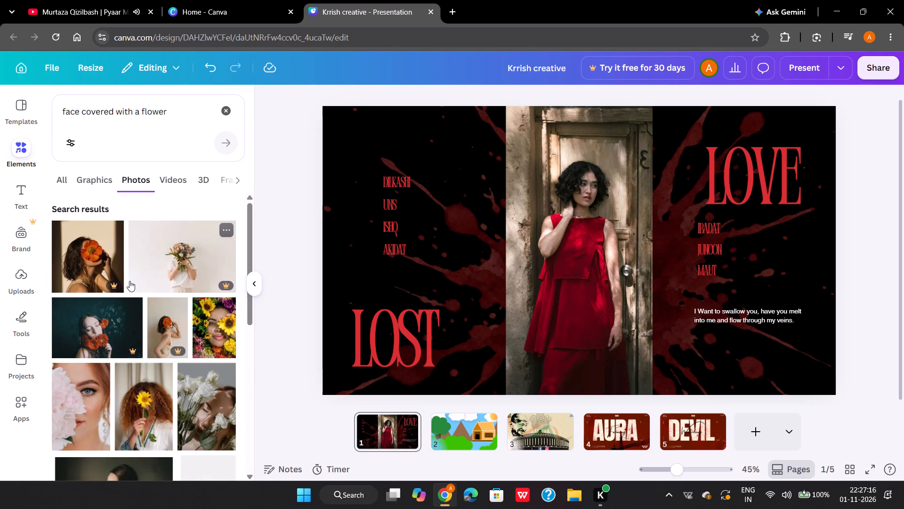
scroll(129, 281, "down", 2)
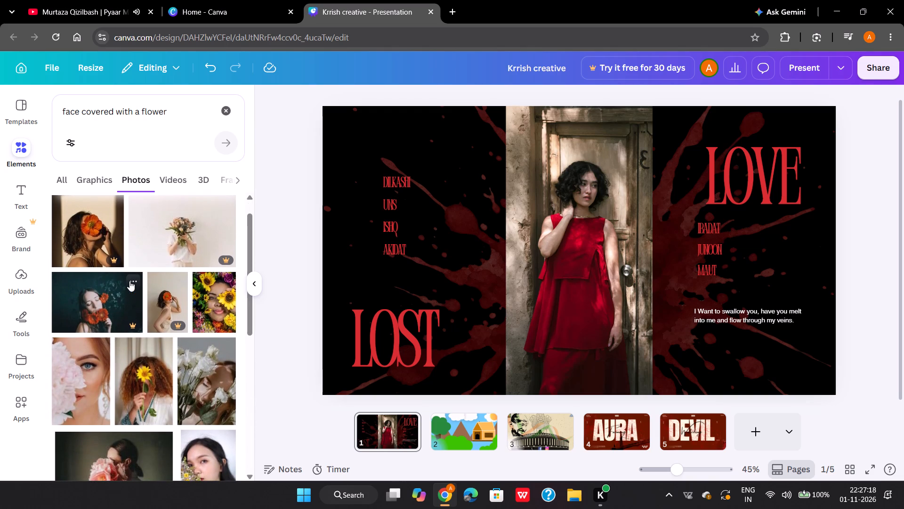
scroll(129, 281, "down", 1)
scroll(129, 281, "right", 1)
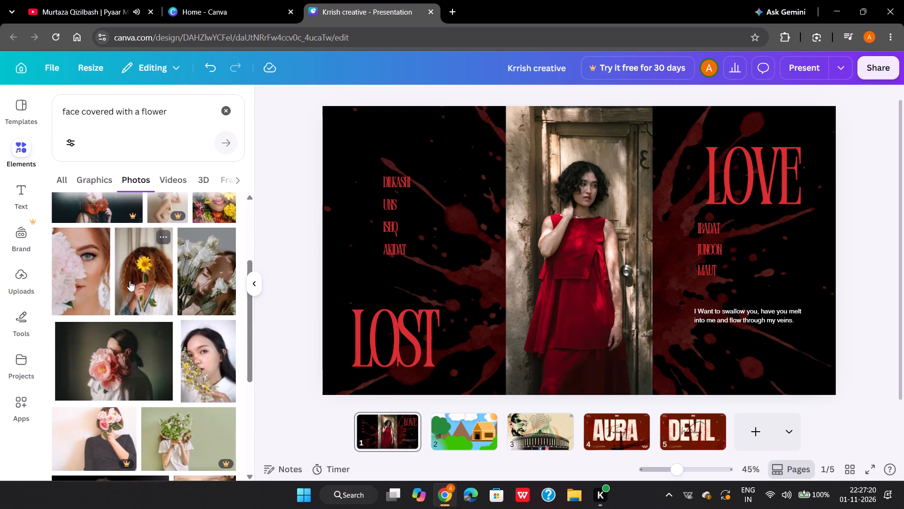
scroll(129, 281, "right", 1)
Add the black line drawing of a face with a flower-covered head from the graphics results to page 1.
left_click(92, 178)
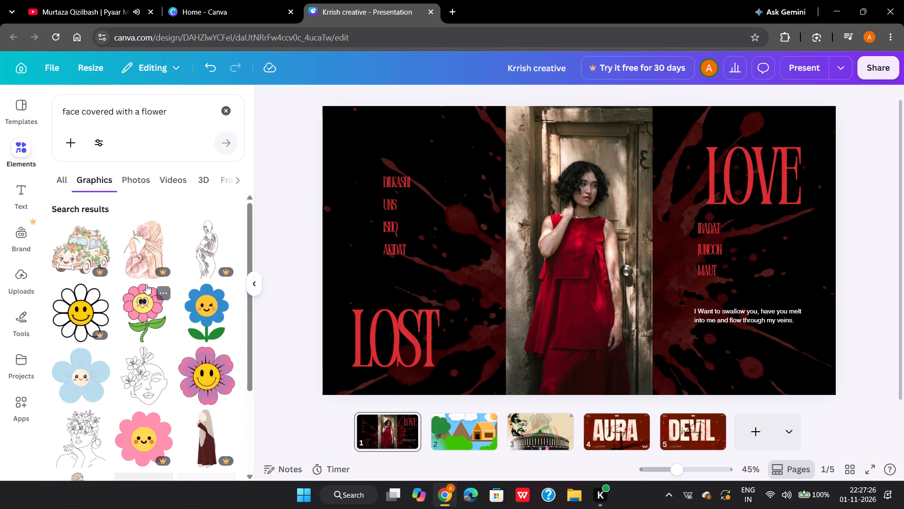
scroll(146, 284, "down", 1)
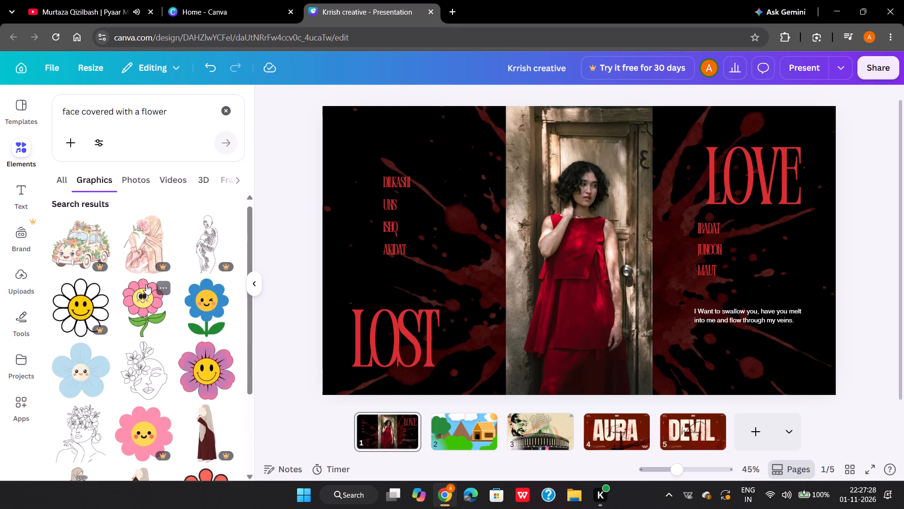
scroll(146, 284, "down", 2)
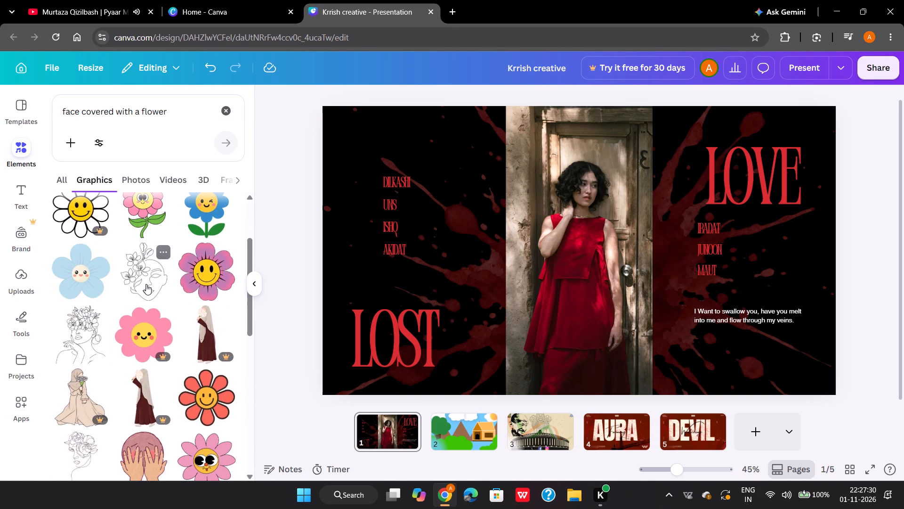
scroll(146, 284, "down", 3)
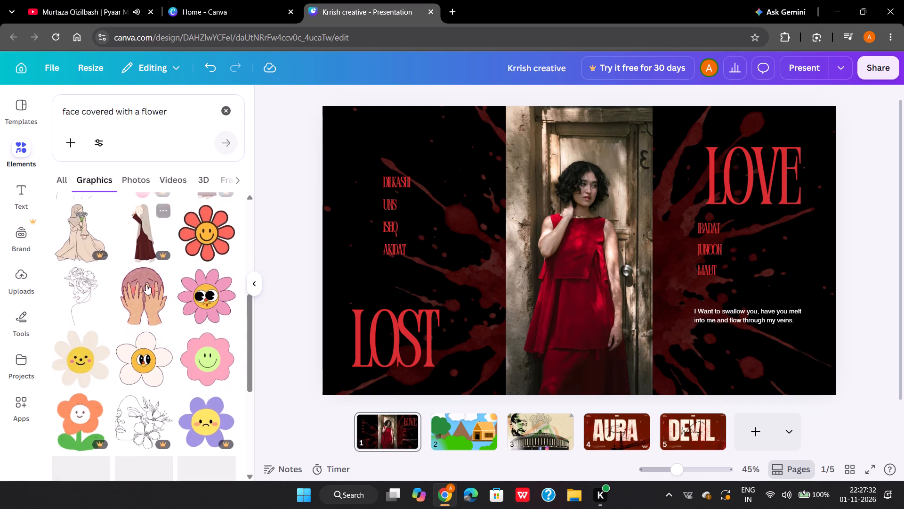
scroll(146, 284, "down", 1)
scroll(146, 284, "up", 1)
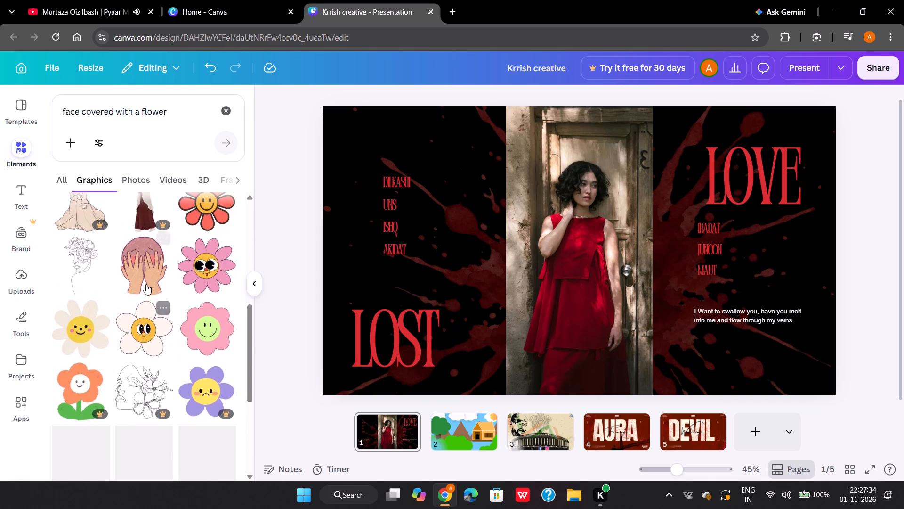
scroll(146, 284, "up", 1)
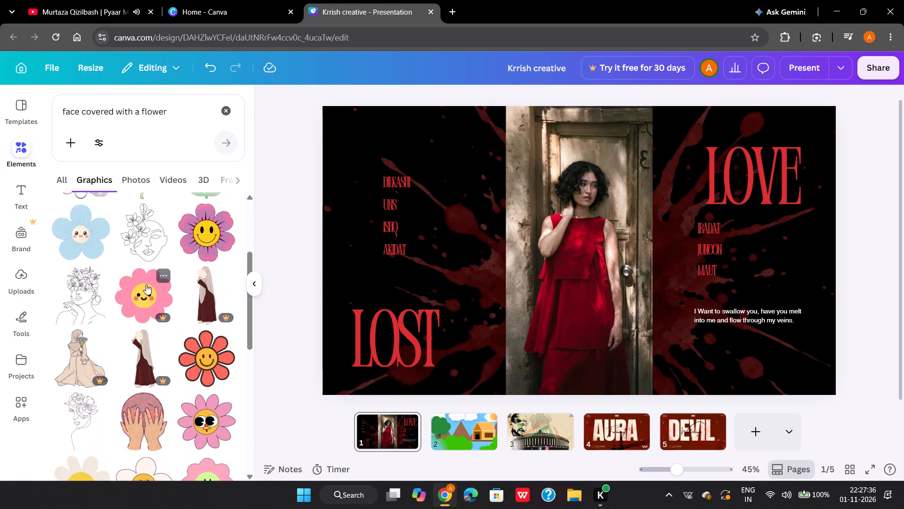
left_click(81, 285)
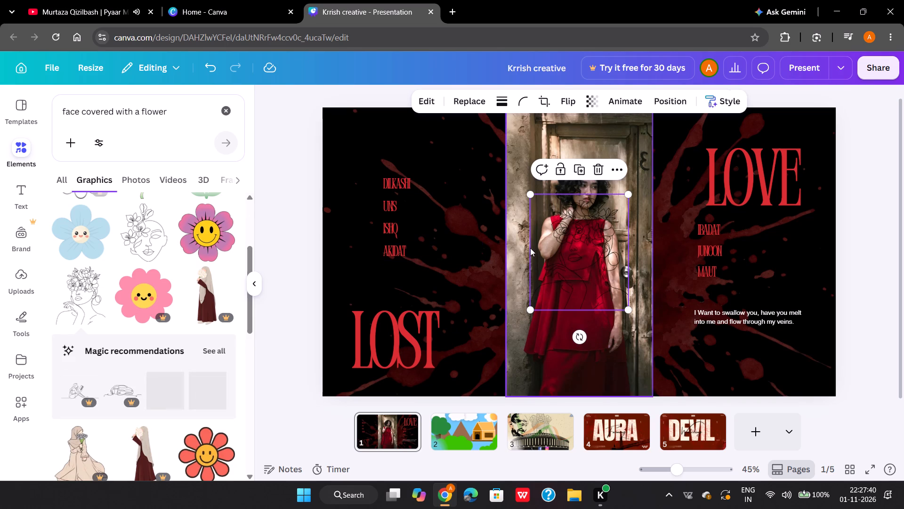
Resize the line drawing to about 482 × 567 px and place it over the woman at about X 706, Y 149 px.
left_click_drag(584, 248, 582, 221)
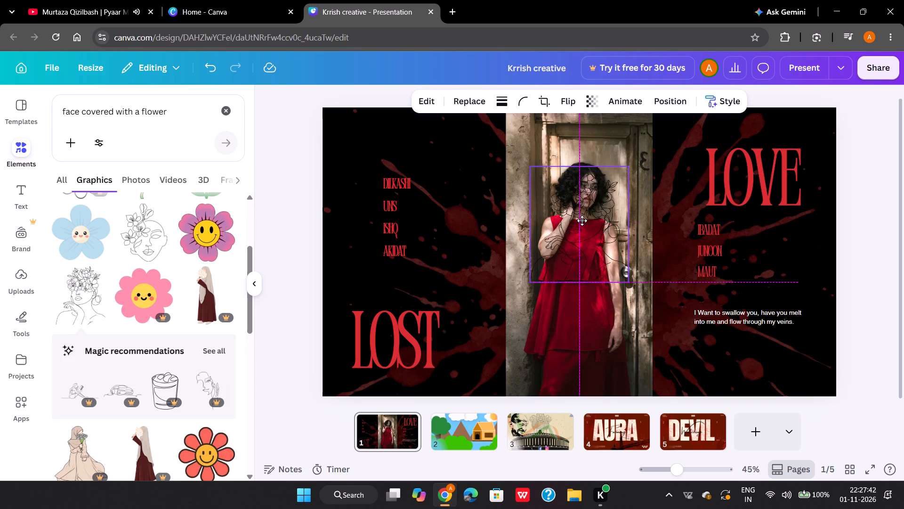
left_click_drag(582, 221, 587, 206)
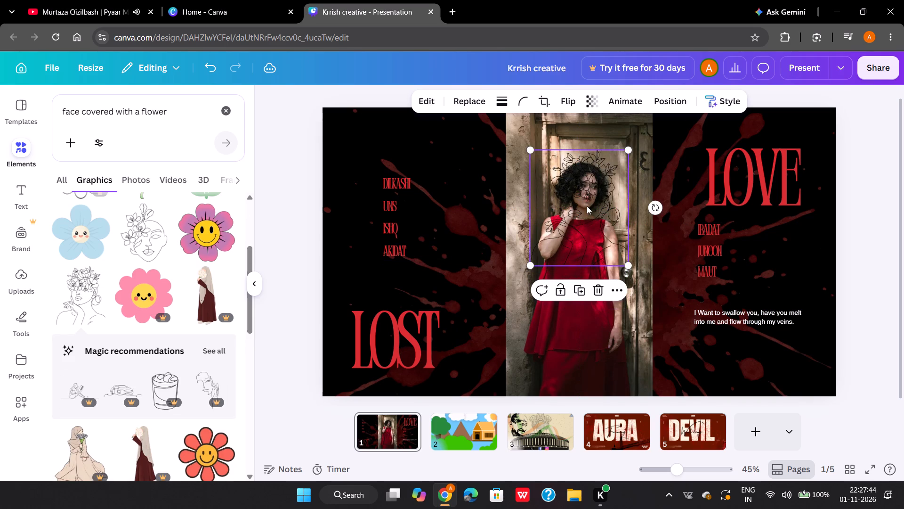
left_click_drag(628, 266, 627, 293)
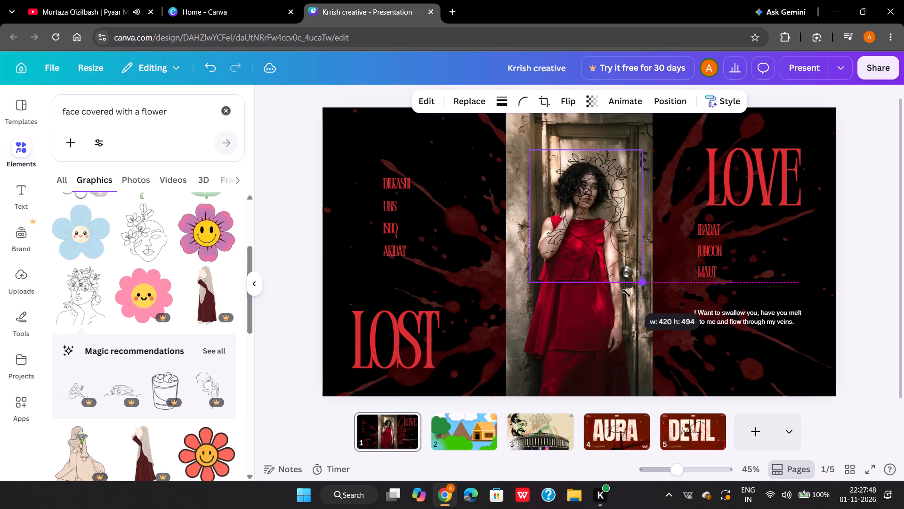
left_click_drag(627, 293, 592, 222)
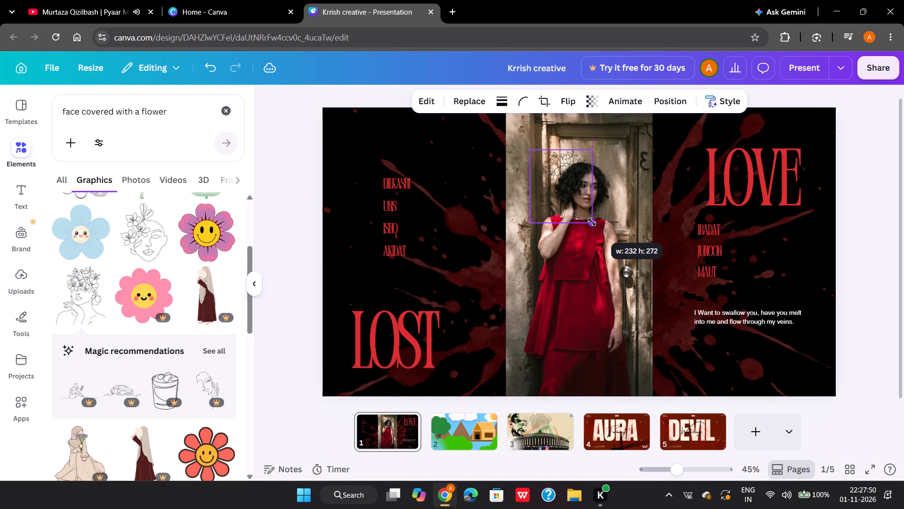
left_click_drag(592, 222, 592, 222)
left_click_drag(564, 187, 586, 197)
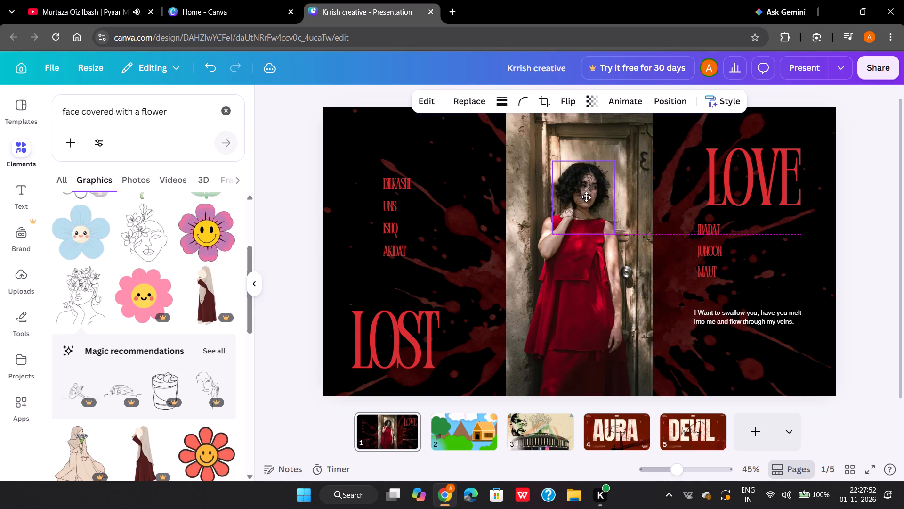
left_click_drag(586, 197, 588, 202)
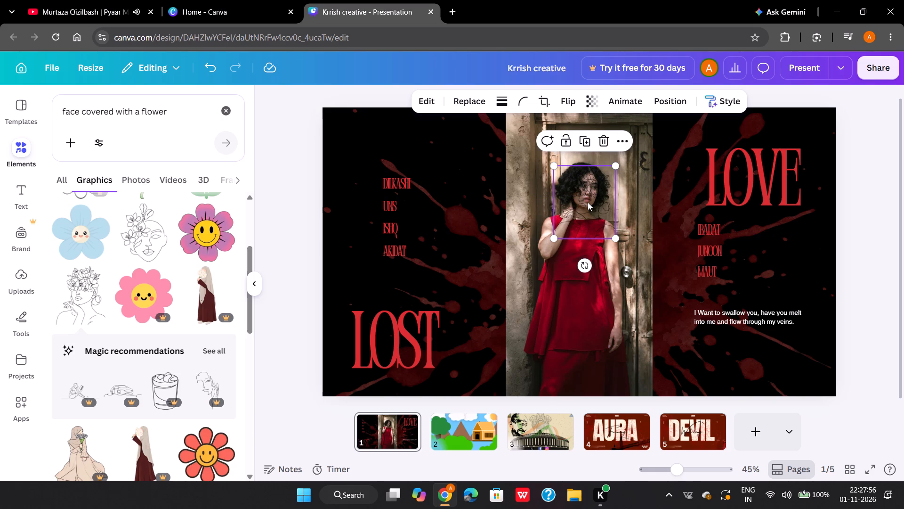
left_click_drag(613, 236, 627, 362)
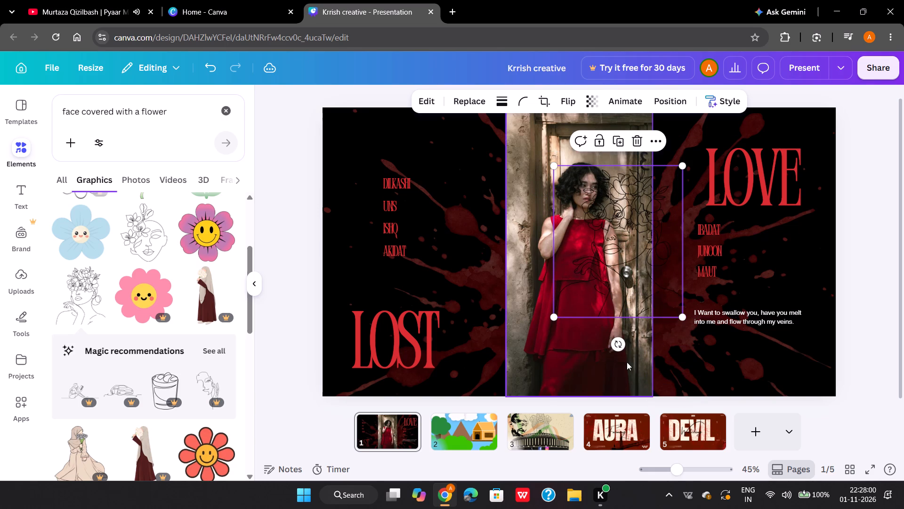
left_click_drag(617, 242, 579, 228)
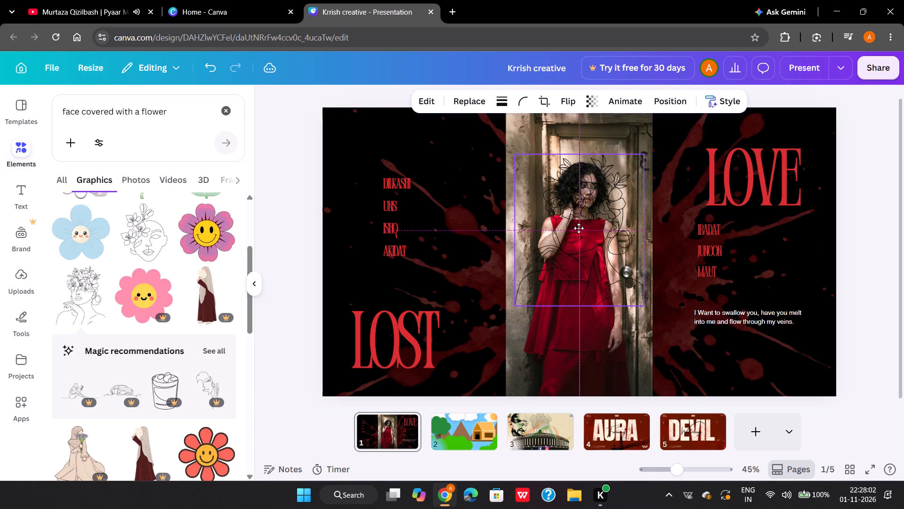
left_click_drag(579, 228, 575, 224)
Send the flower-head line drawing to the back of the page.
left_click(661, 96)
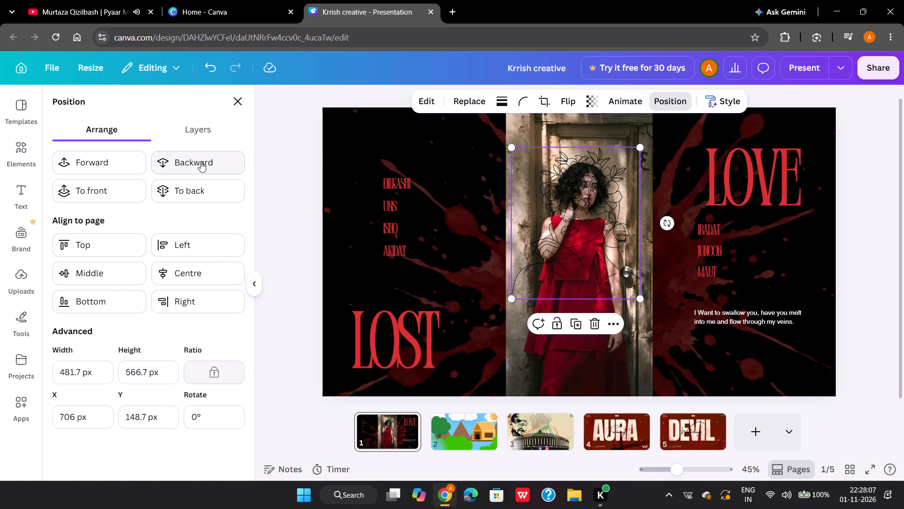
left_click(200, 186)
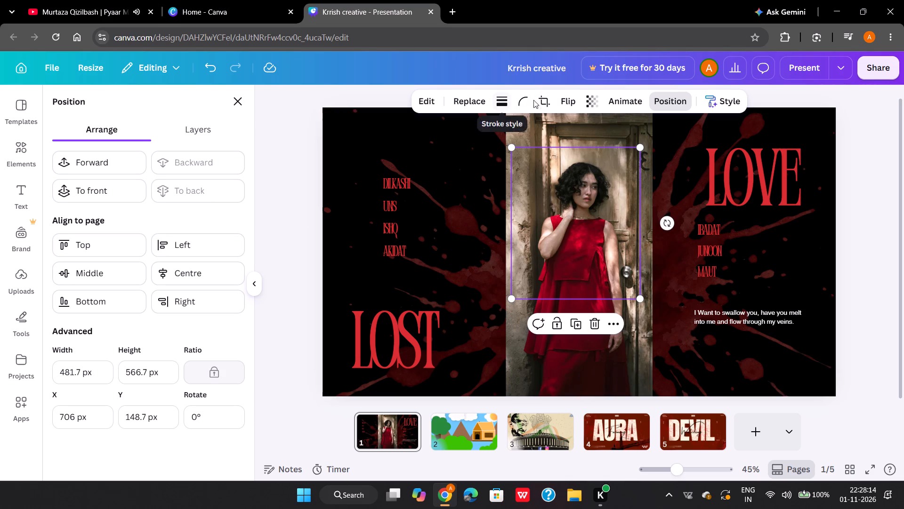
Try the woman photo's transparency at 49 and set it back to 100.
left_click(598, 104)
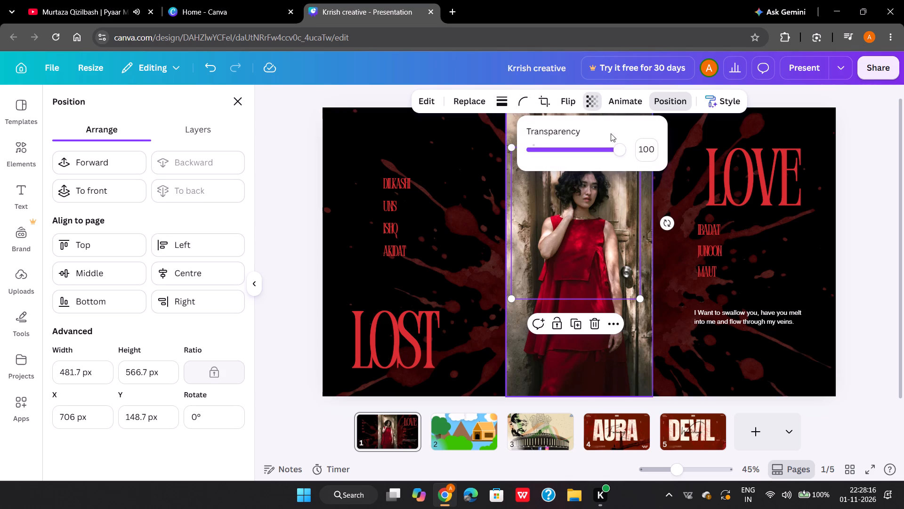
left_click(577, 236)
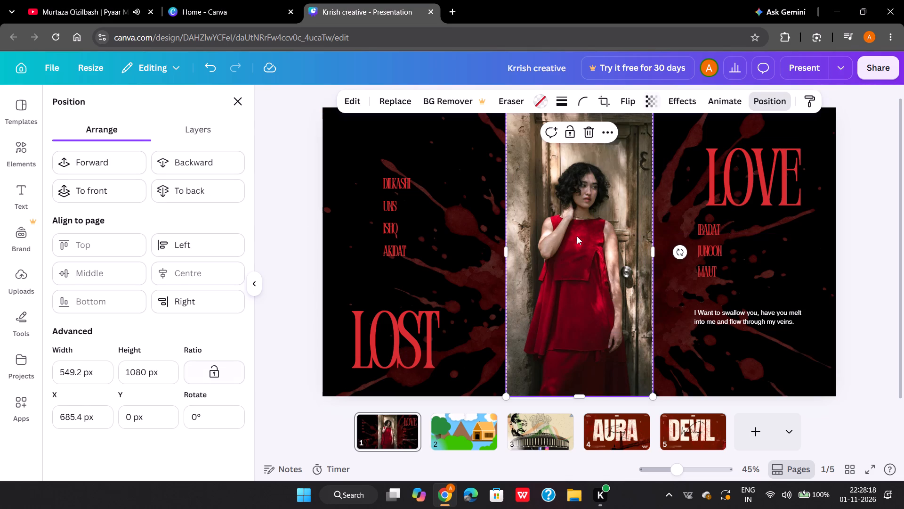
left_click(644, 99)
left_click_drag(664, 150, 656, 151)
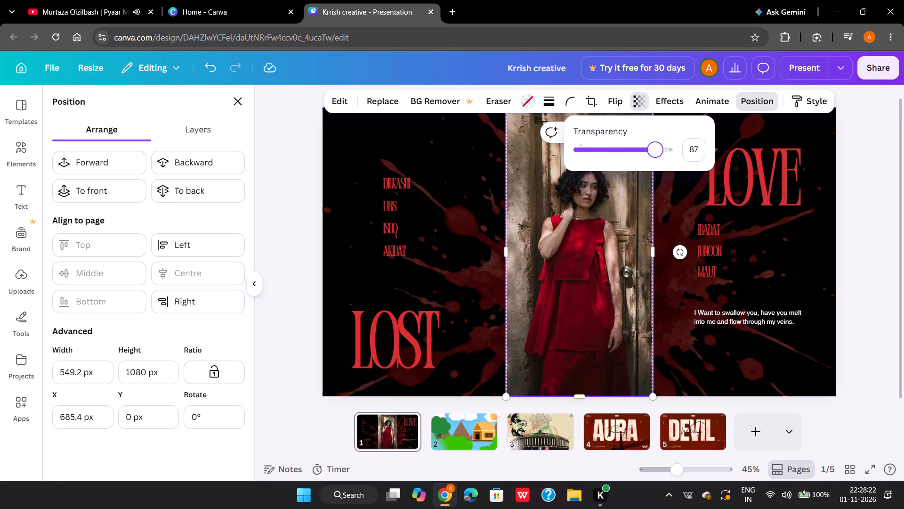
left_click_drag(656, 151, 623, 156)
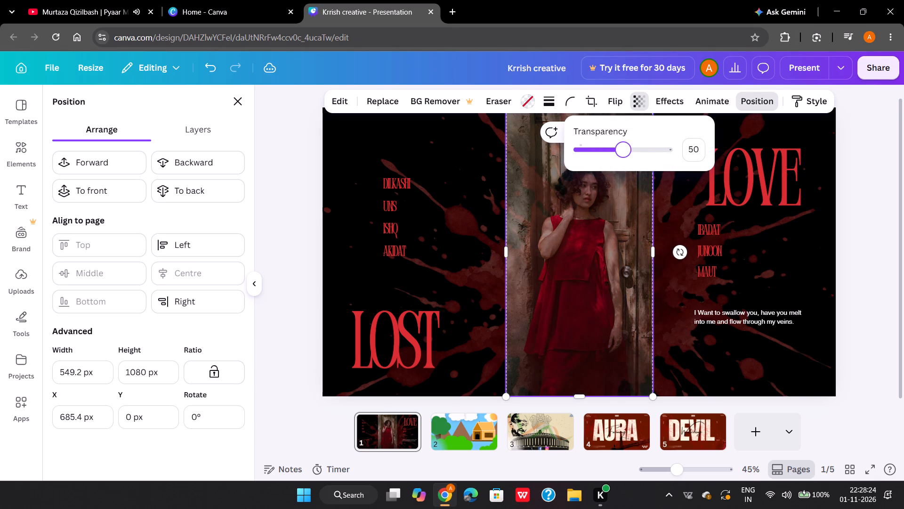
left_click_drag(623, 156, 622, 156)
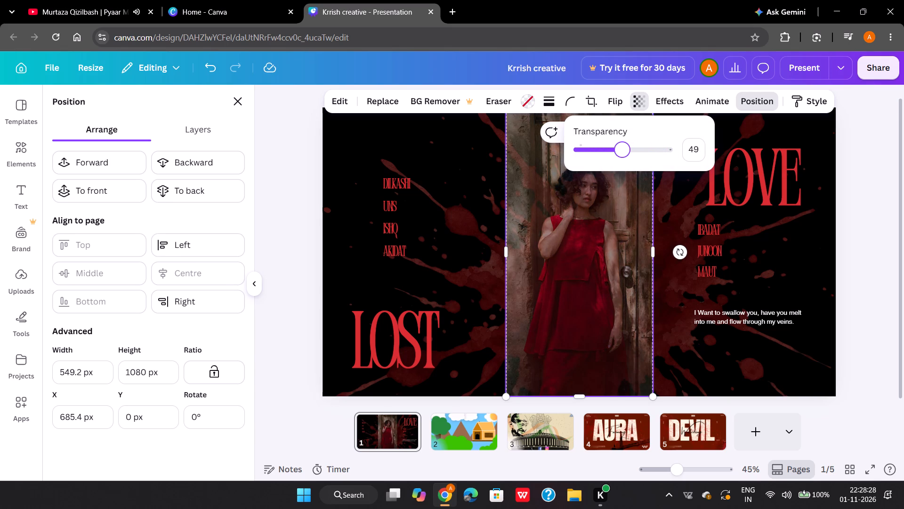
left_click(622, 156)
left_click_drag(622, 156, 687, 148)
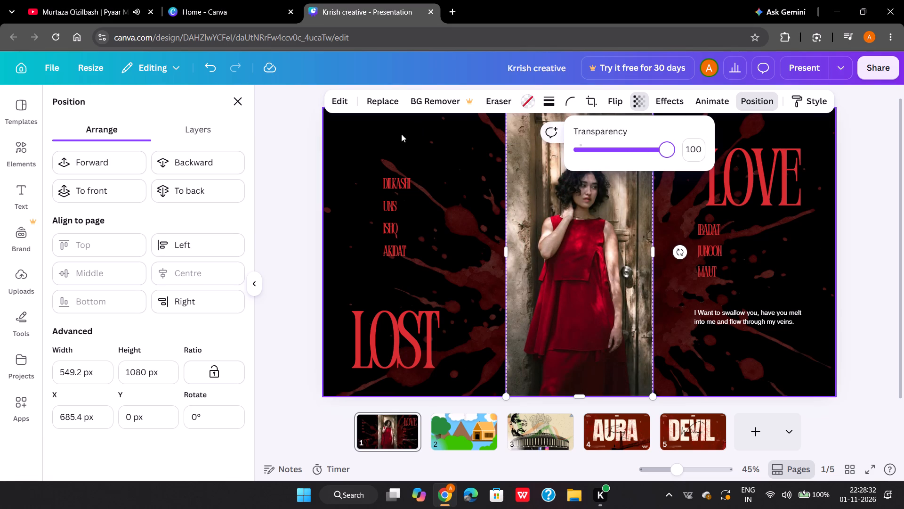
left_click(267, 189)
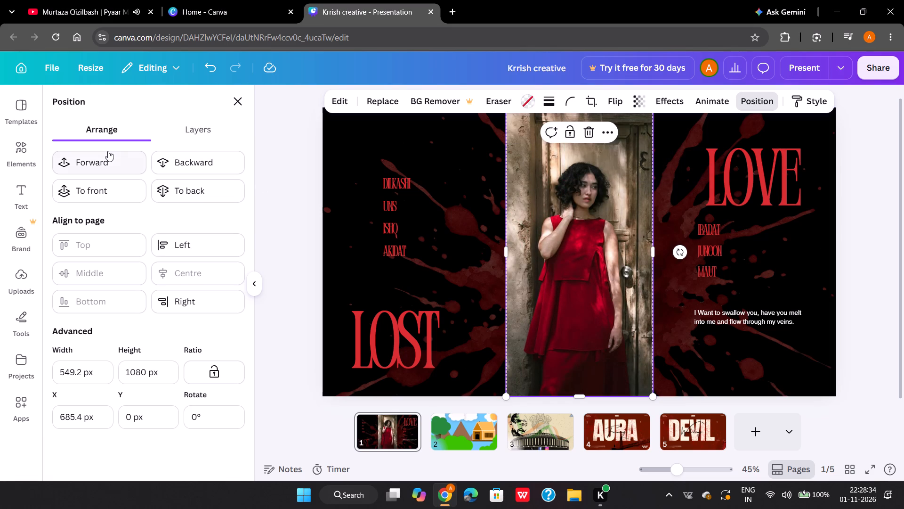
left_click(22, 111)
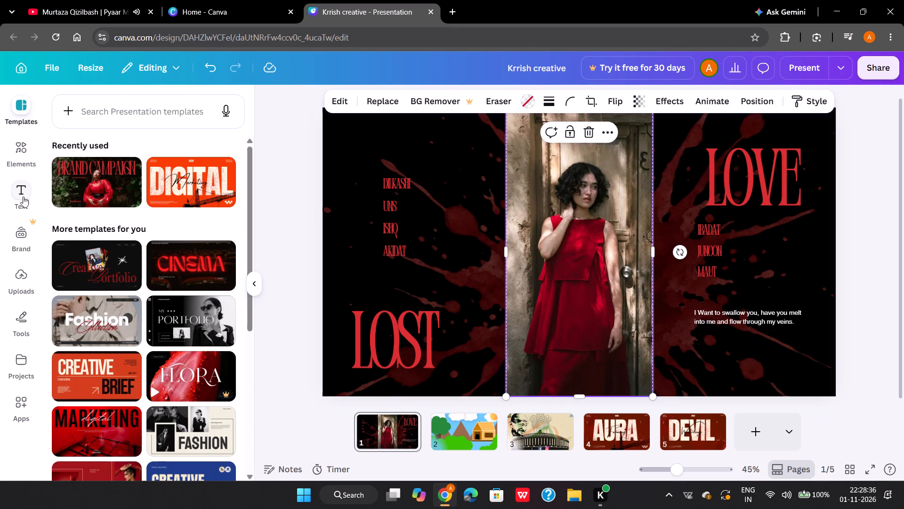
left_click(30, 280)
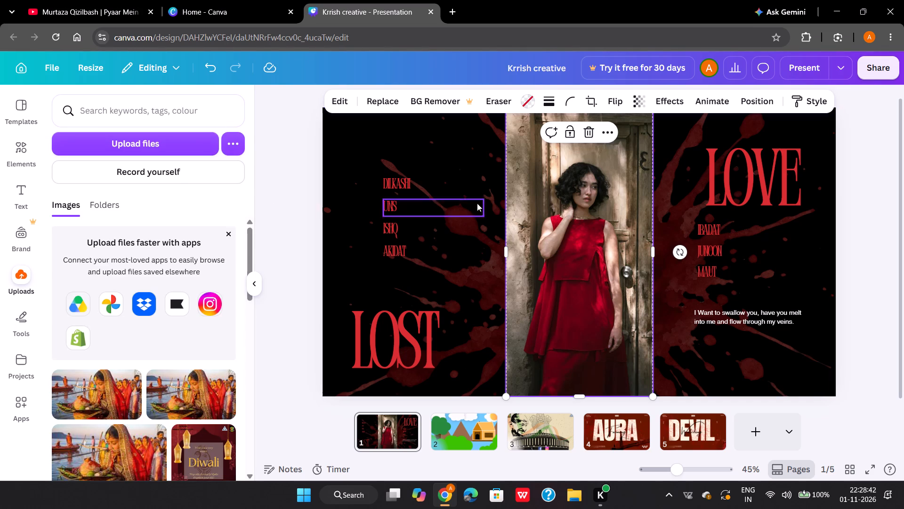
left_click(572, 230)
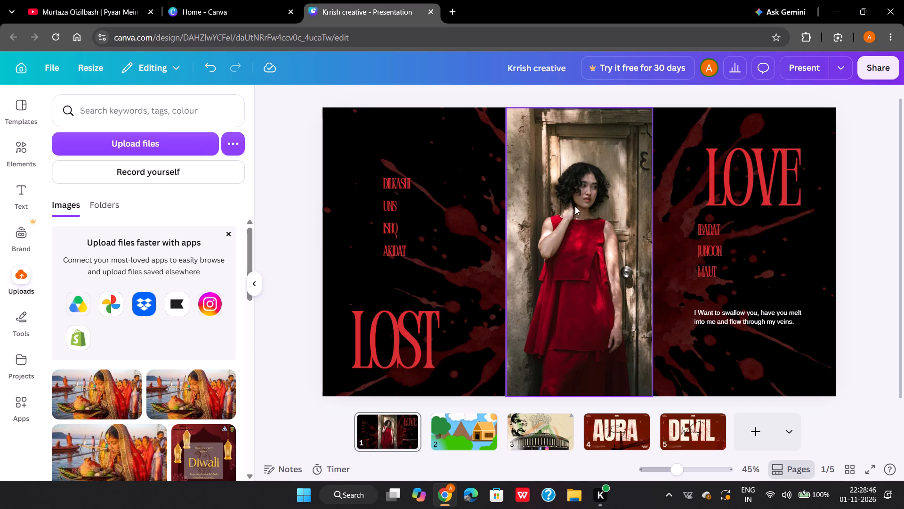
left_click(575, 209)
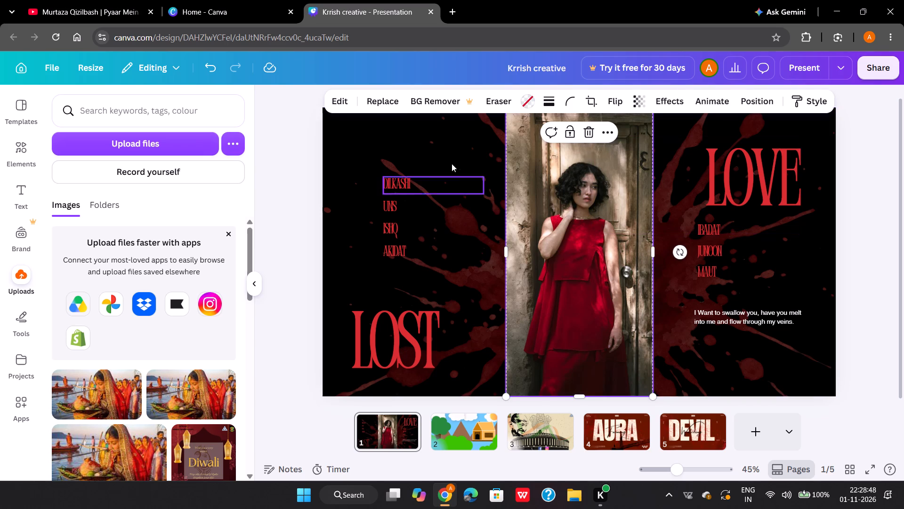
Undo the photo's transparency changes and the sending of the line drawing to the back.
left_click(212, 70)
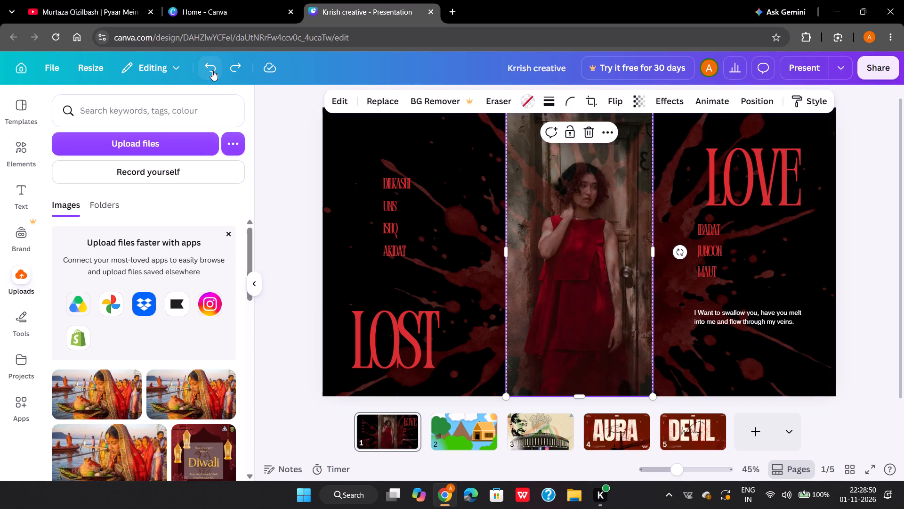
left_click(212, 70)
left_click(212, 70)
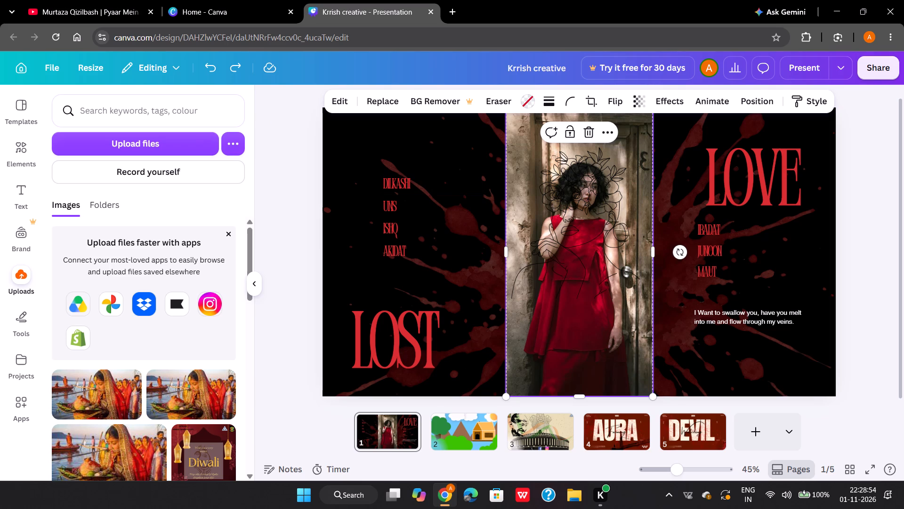
Go back to the graphics results for "face covered with a flower" and deselect the woman's photo.
left_click(32, 149)
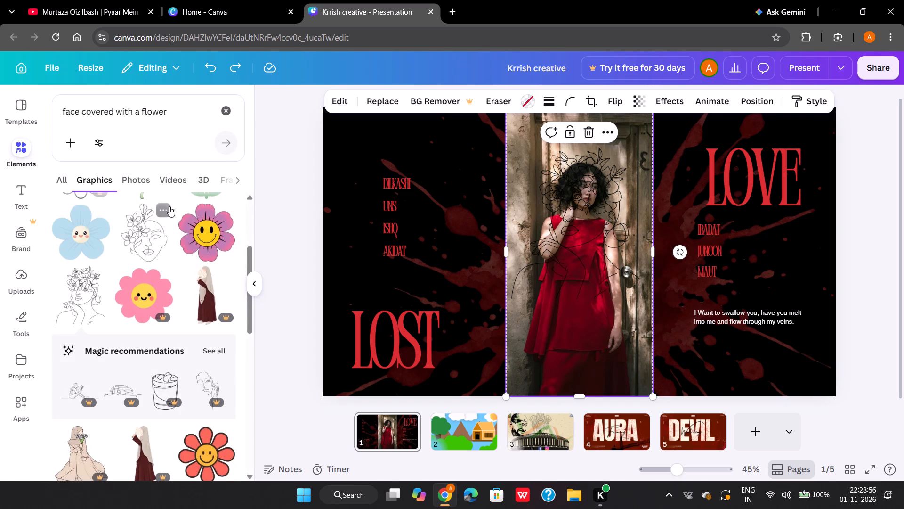
right_click(186, 179)
scroll(186, 179, "left", 1)
left_click(290, 164)
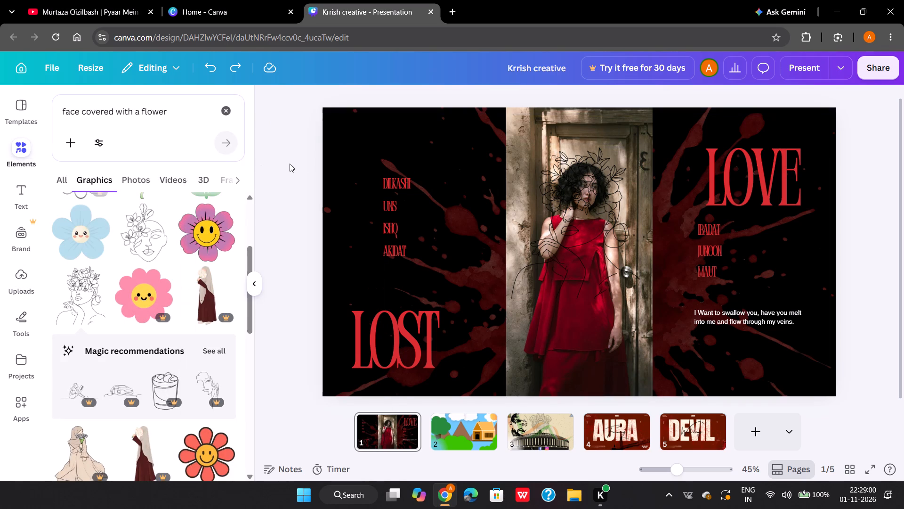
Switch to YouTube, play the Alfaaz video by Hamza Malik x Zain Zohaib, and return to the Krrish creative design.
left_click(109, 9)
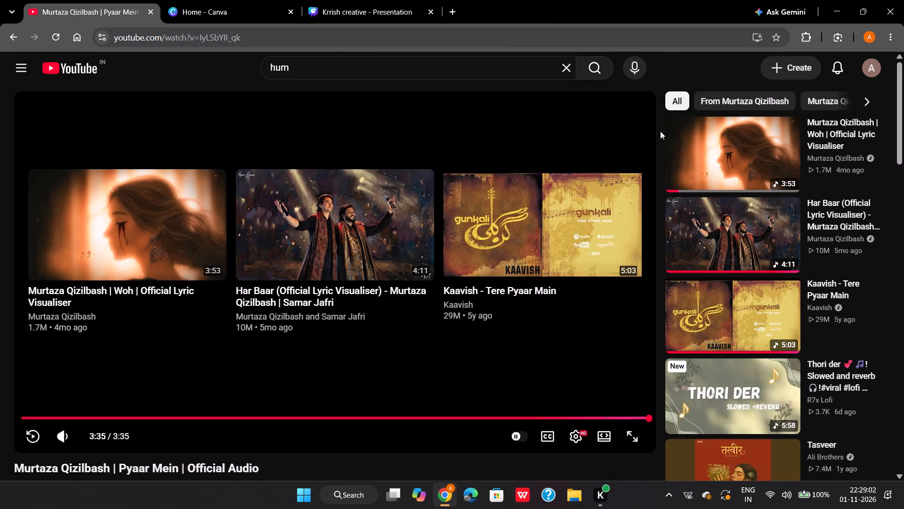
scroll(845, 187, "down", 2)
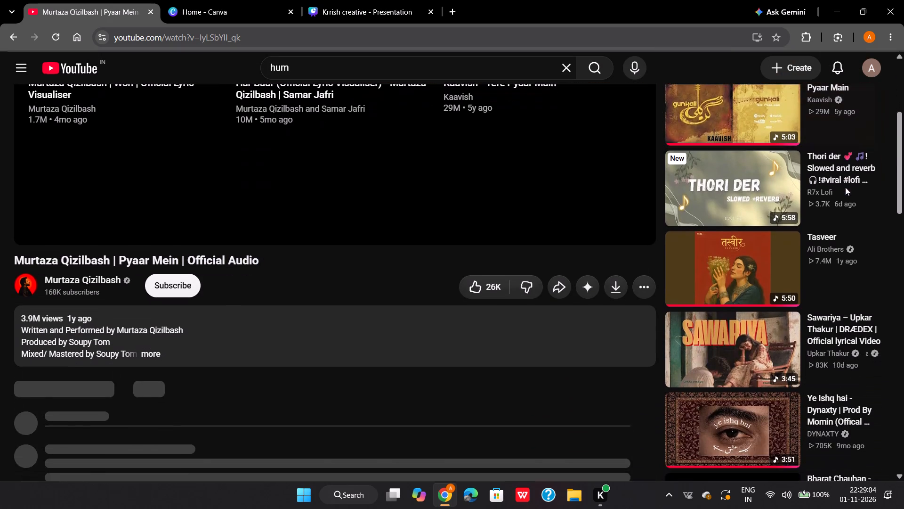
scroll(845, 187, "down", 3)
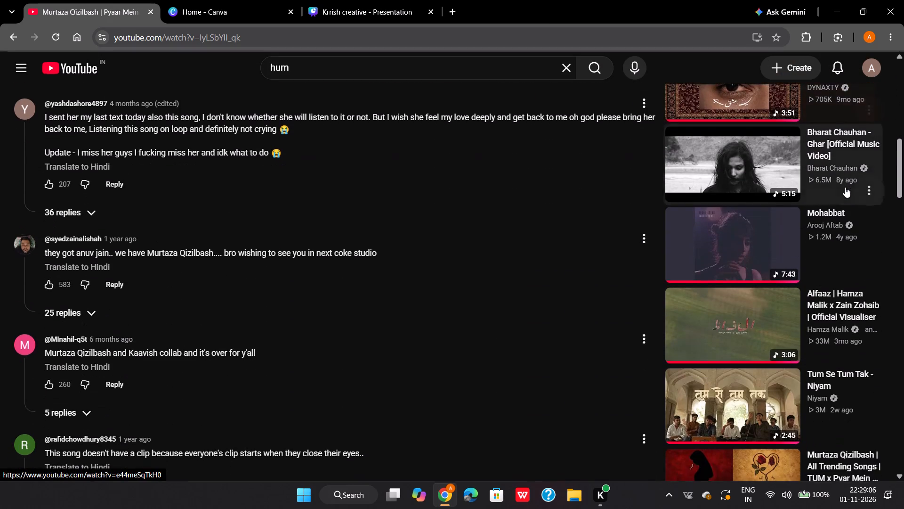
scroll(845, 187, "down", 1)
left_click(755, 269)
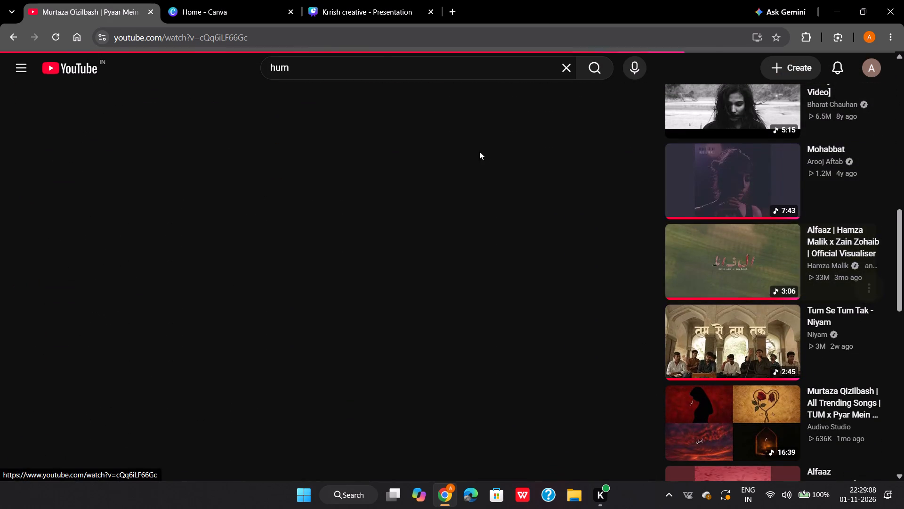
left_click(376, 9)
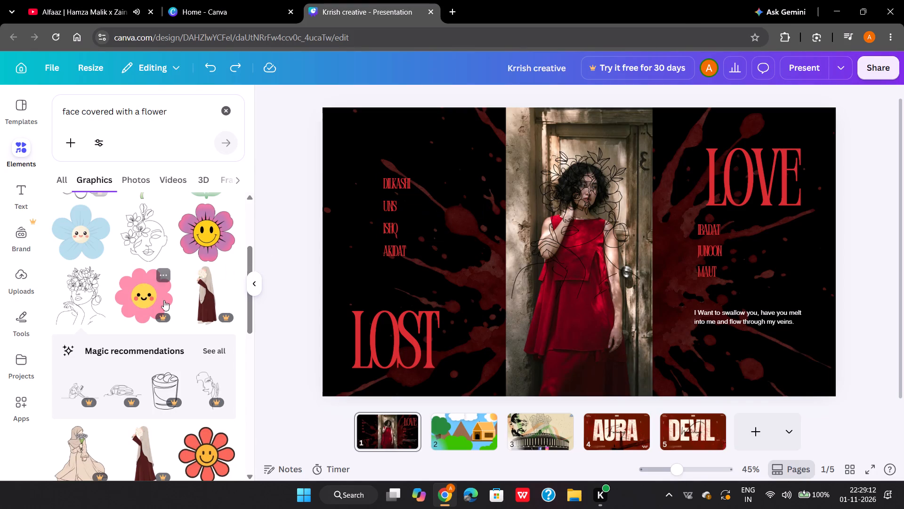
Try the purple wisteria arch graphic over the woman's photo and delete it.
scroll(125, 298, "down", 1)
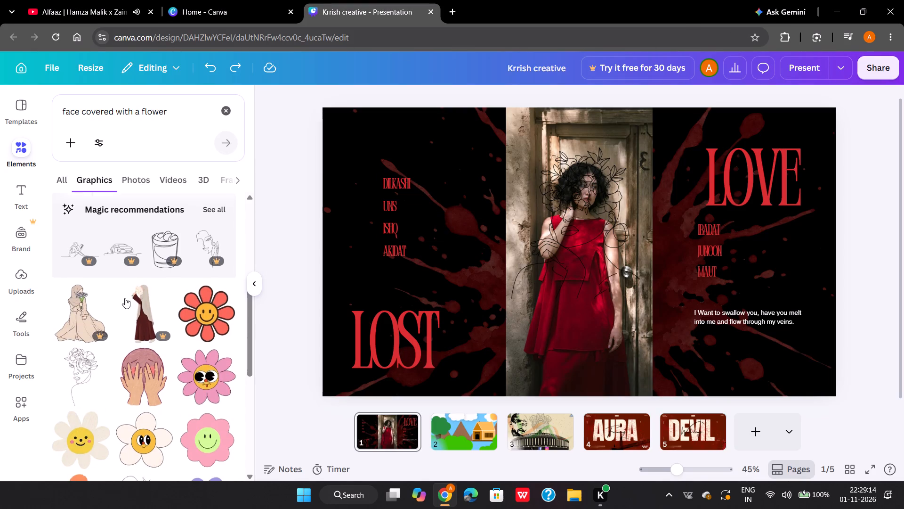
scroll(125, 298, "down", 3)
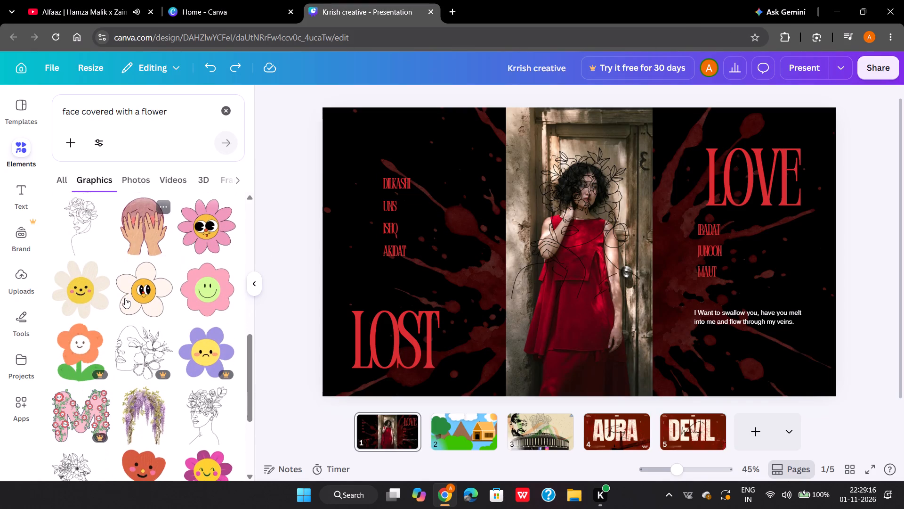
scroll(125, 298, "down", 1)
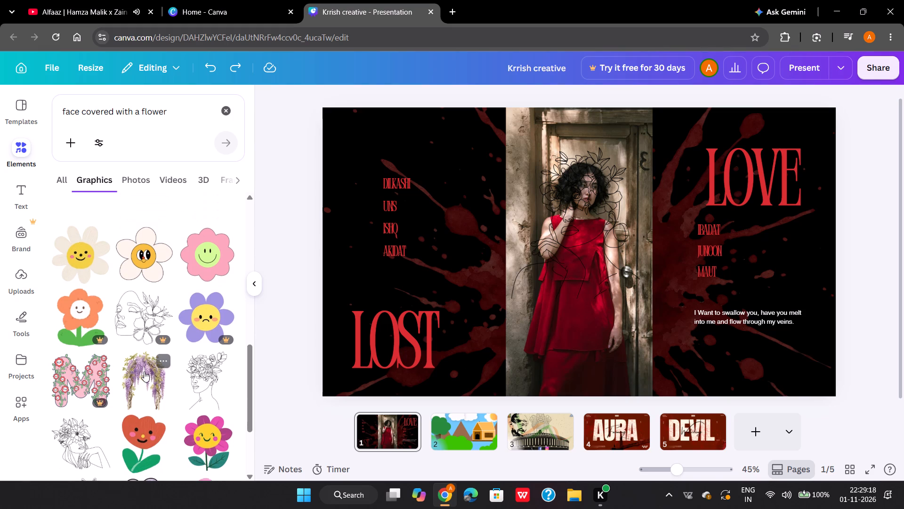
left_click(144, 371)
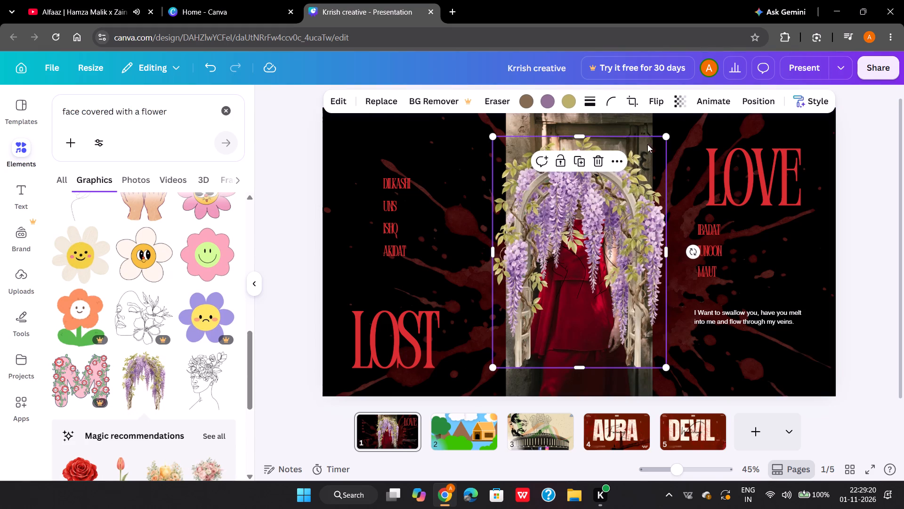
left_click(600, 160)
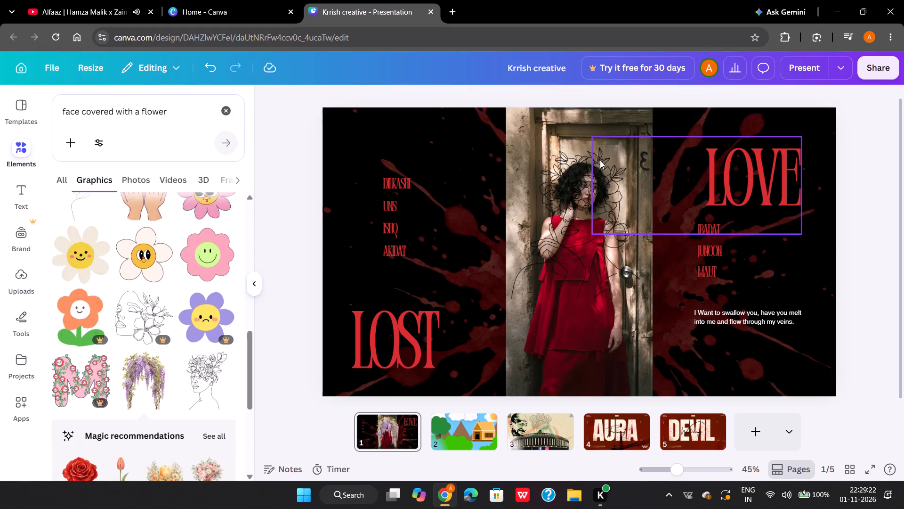
Add the line drawing of a face in three-quarter view with flowers covering the head to page 1.
scroll(180, 347, "right", 2)
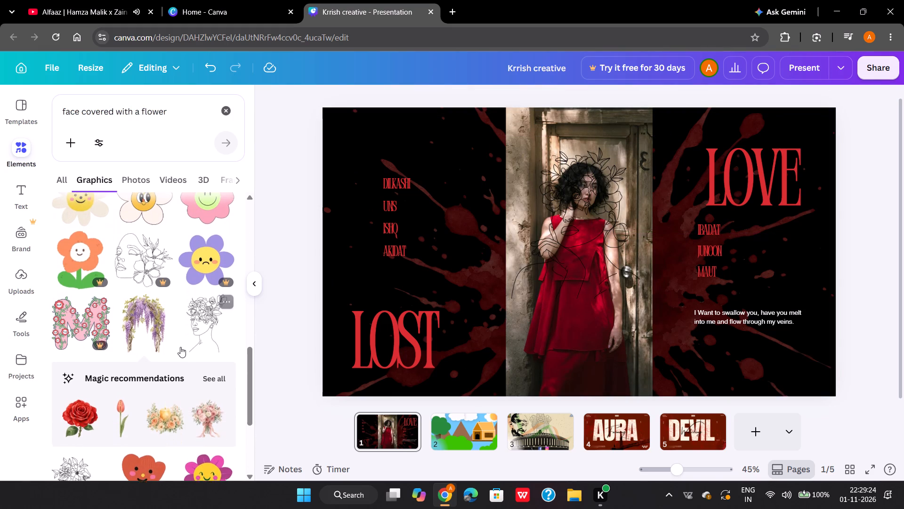
scroll(180, 347, "right", 1)
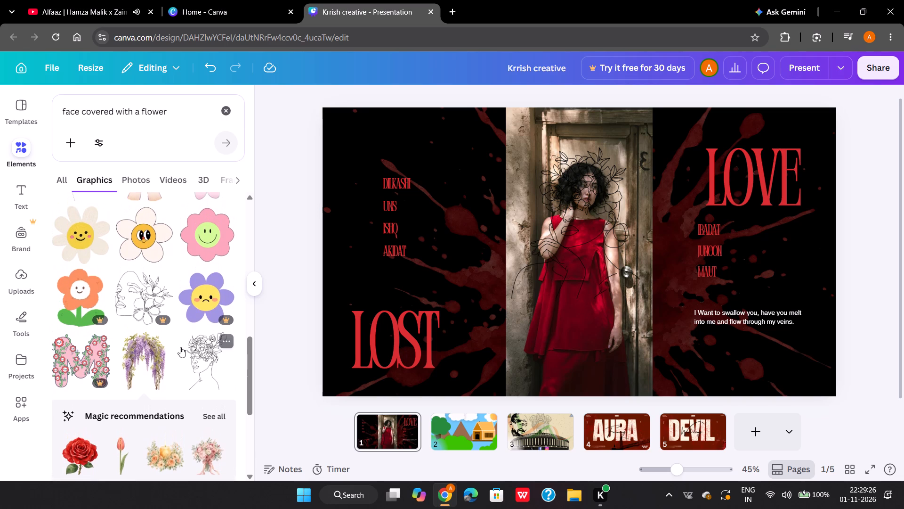
left_click(202, 354)
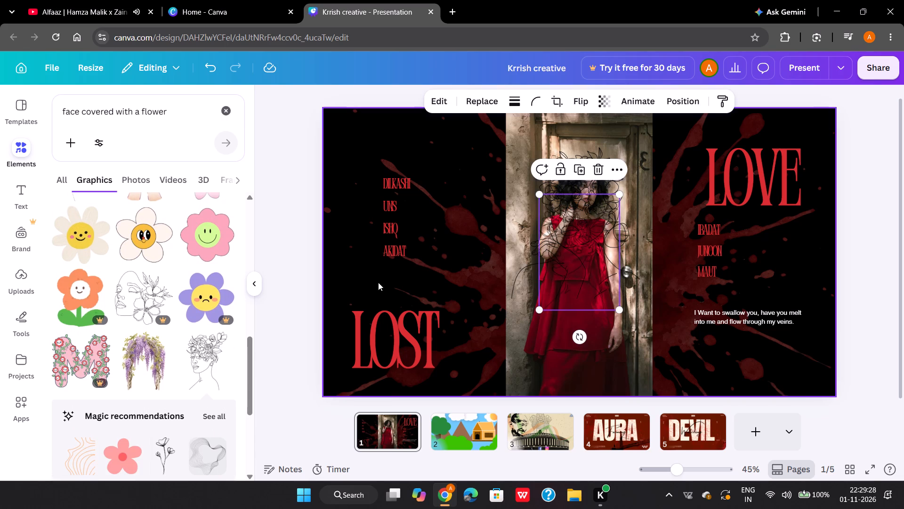
Delete the older, larger flower-head line drawing that covers the woman's head and upper body.
left_click(569, 179)
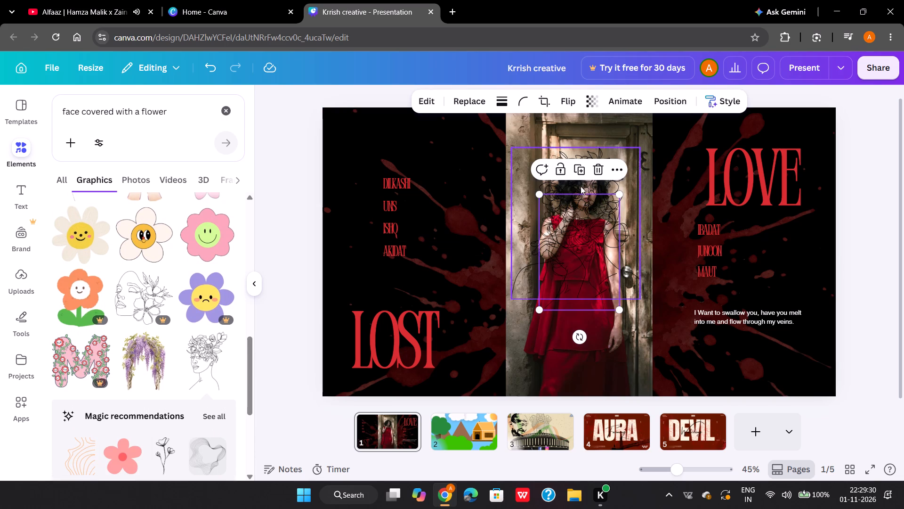
left_click(629, 161)
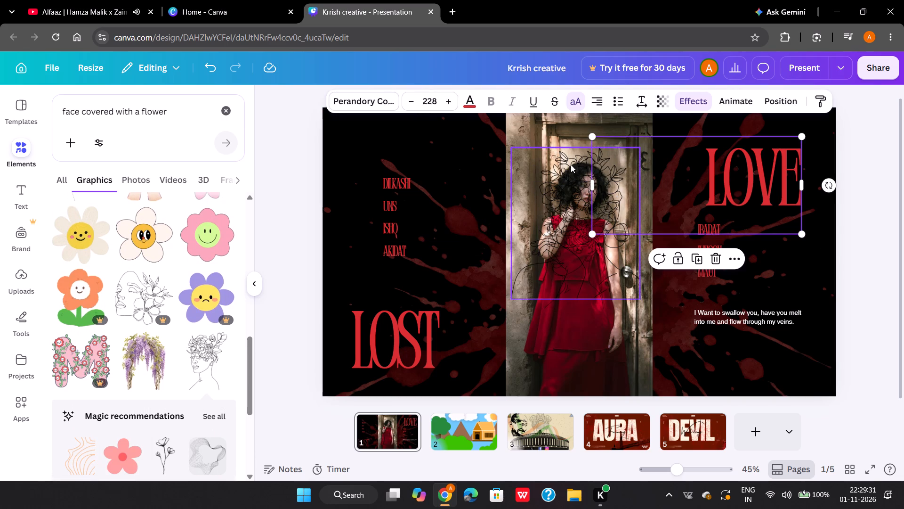
left_click(571, 164)
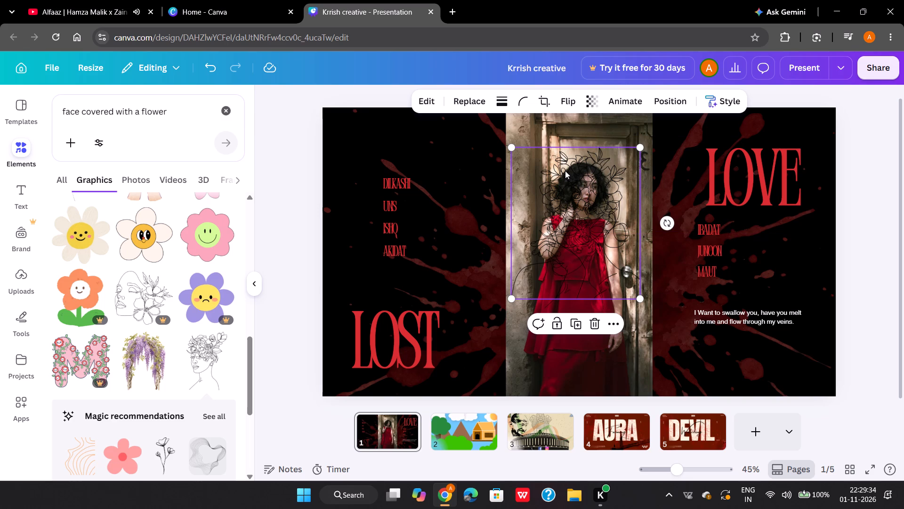
left_click(565, 171)
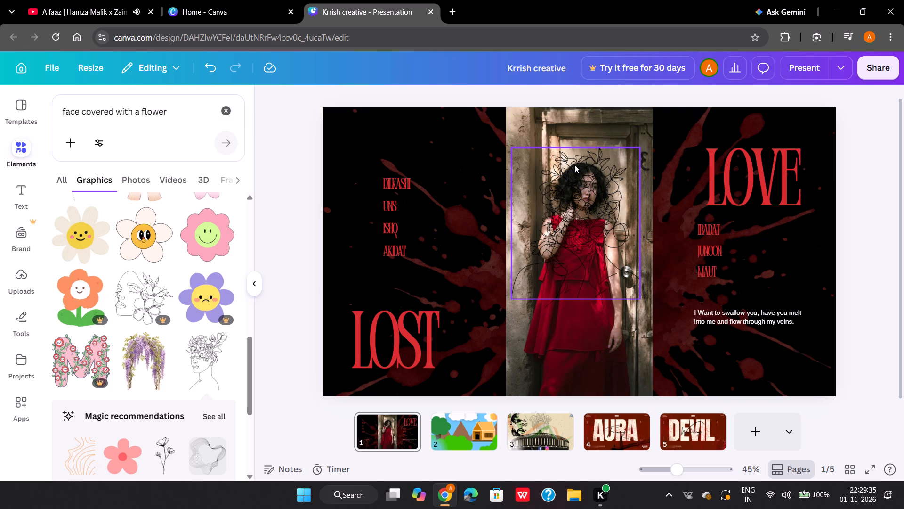
left_click(574, 164)
left_click(596, 327)
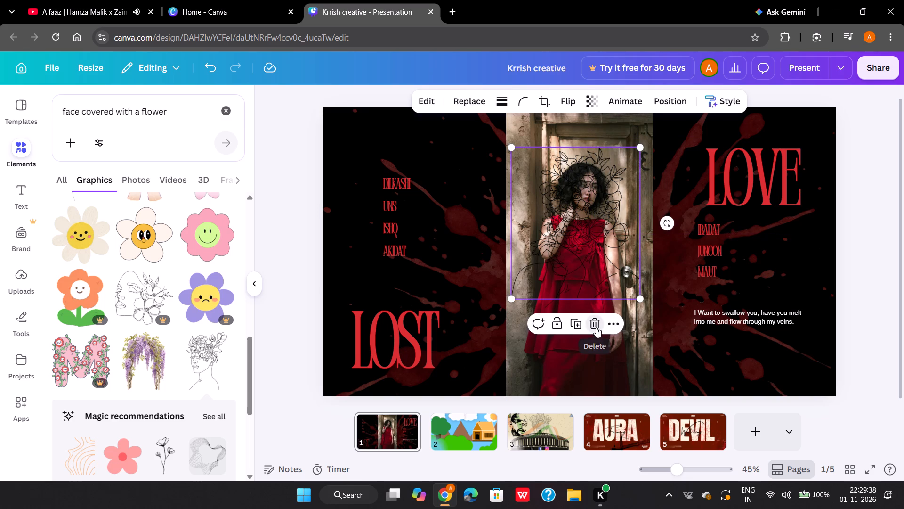
Examine the animation, transparency, replacement, image-editing and filter options for the remaining line drawing.
left_click(579, 241)
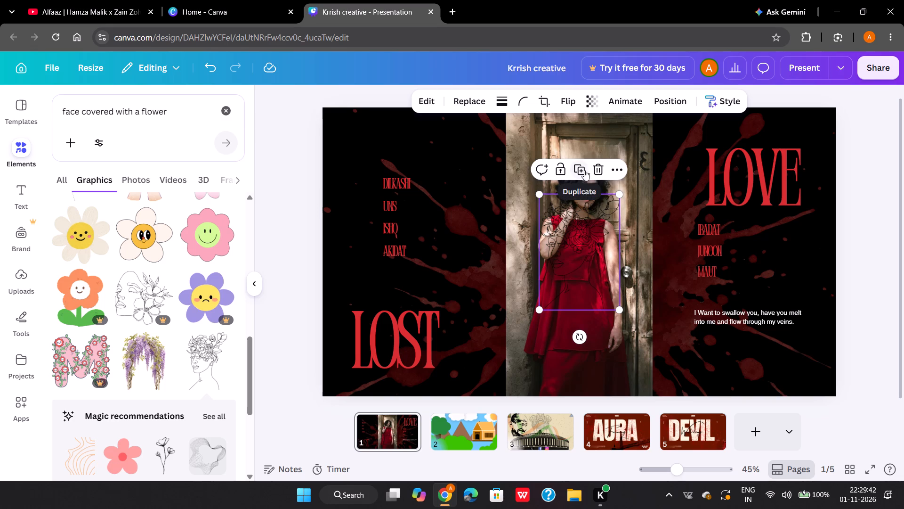
left_click(627, 99)
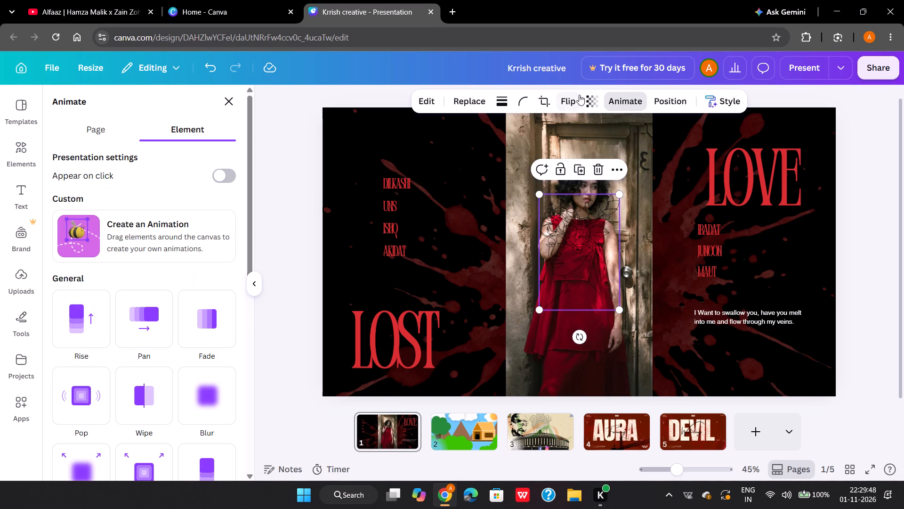
left_click(589, 100)
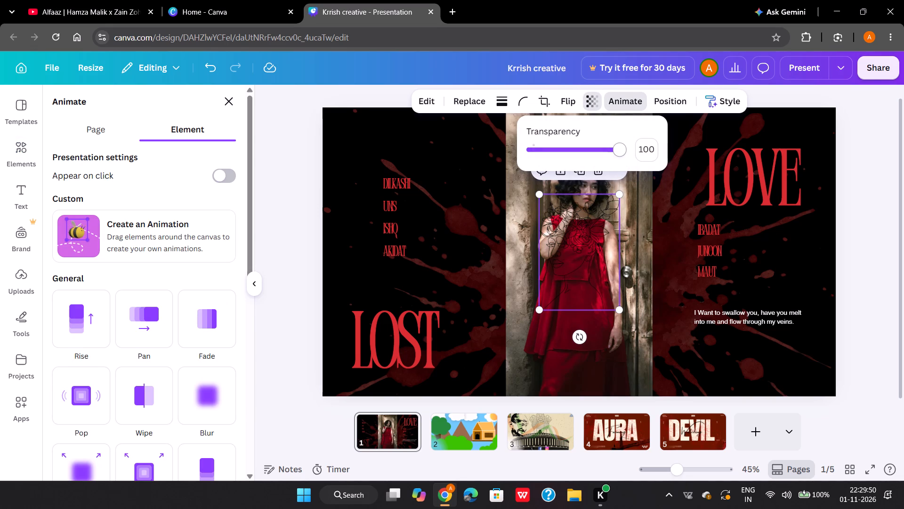
left_click(469, 101)
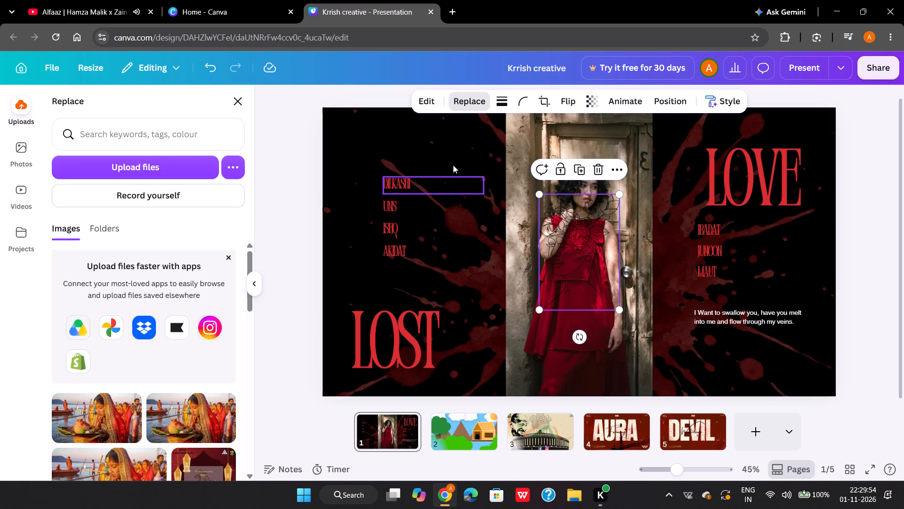
left_click(425, 99)
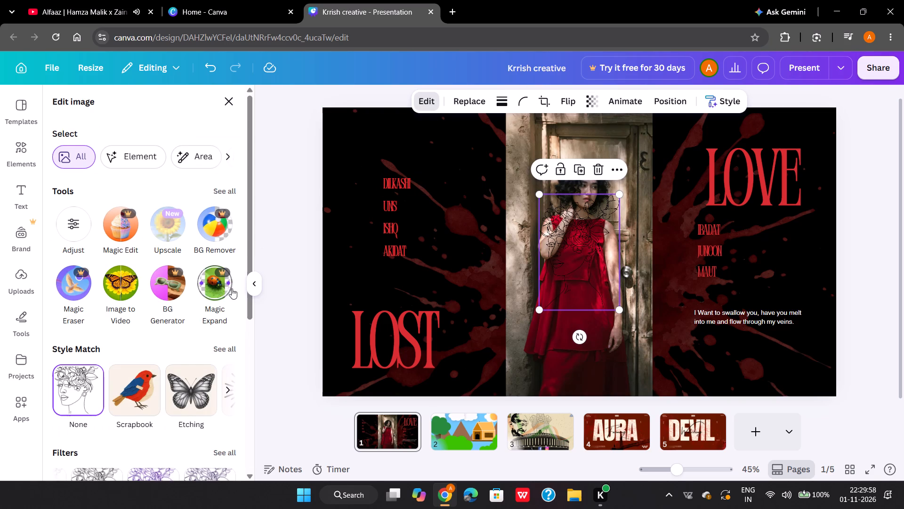
scroll(172, 380, "down", 2)
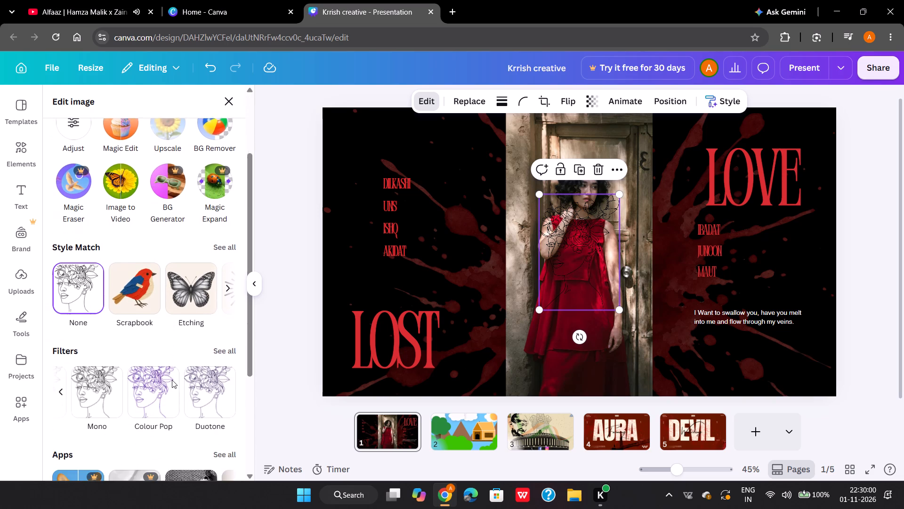
scroll(172, 380, "down", 1)
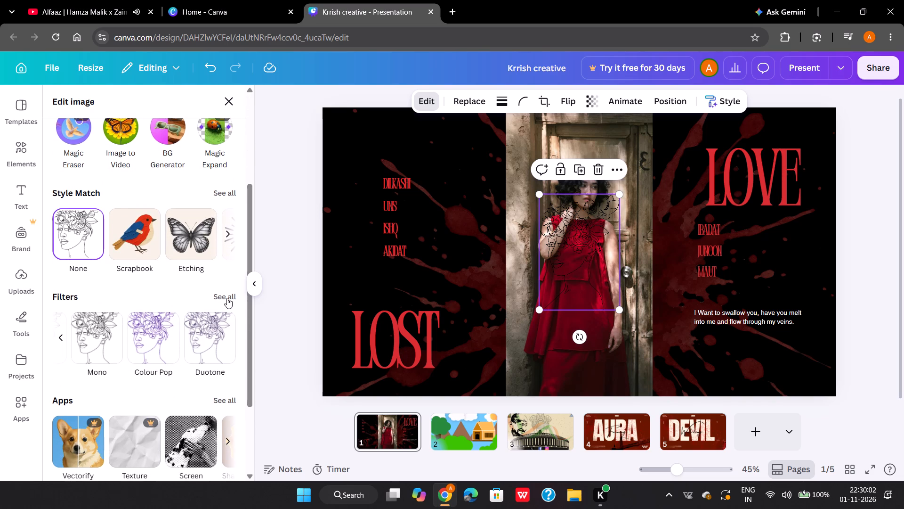
left_click(227, 298)
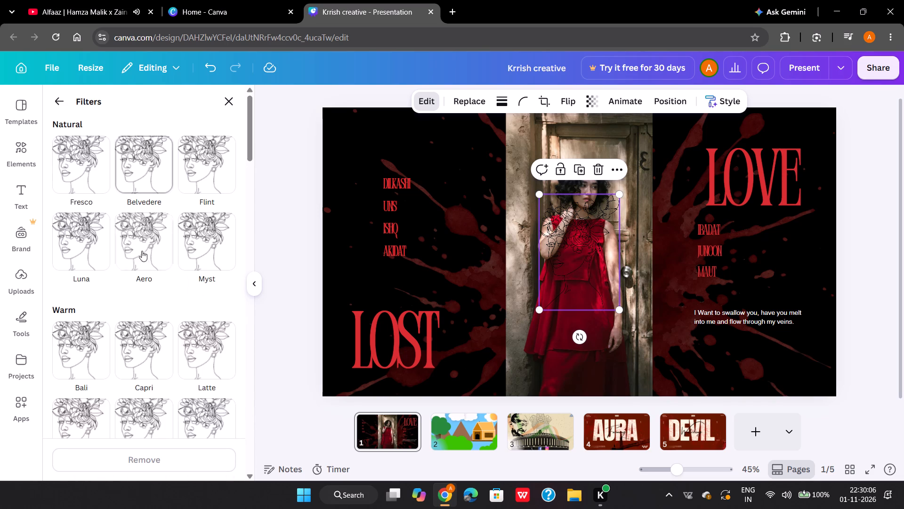
scroll(138, 268, "right", 3)
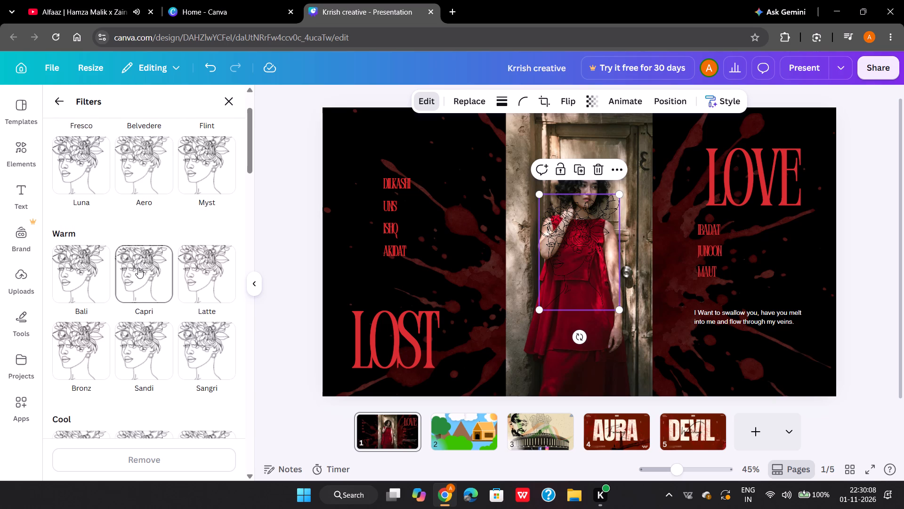
scroll(138, 268, "right", 3)
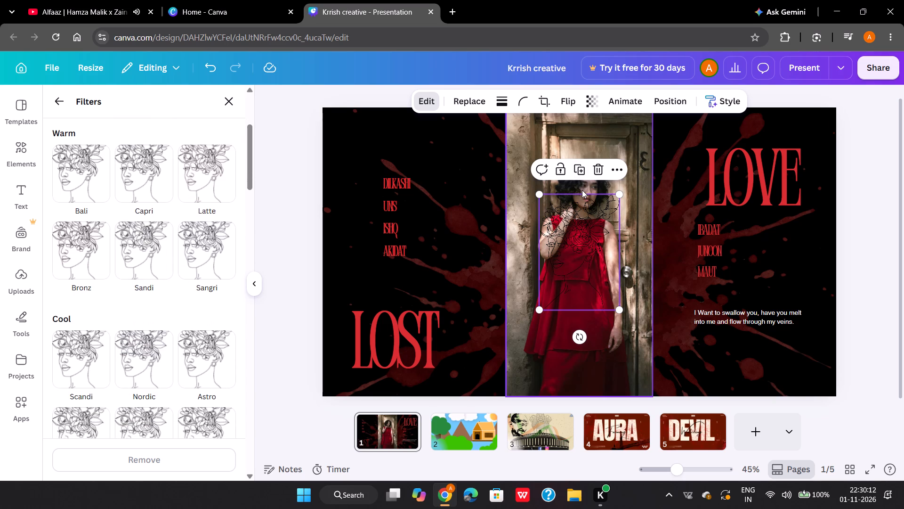
Move the flower-head line drawing up onto the door beside the woman's face, overlapping the photo's edge nearest LOVE.
left_click_drag(575, 218, 577, 211)
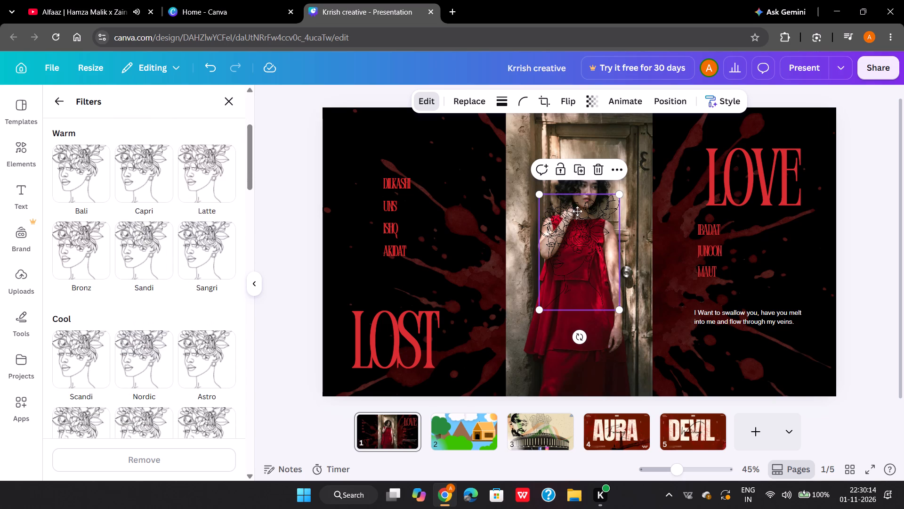
left_click_drag(577, 211, 586, 183)
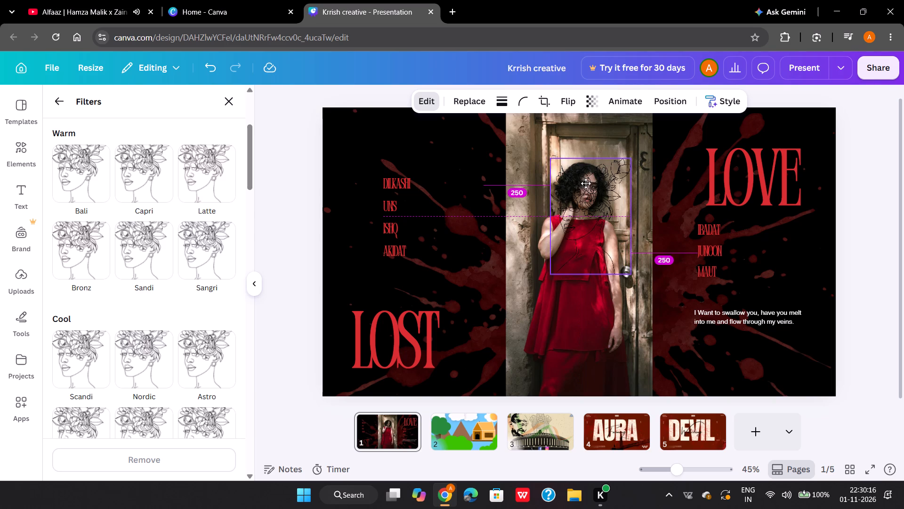
left_click_drag(586, 183, 623, 156)
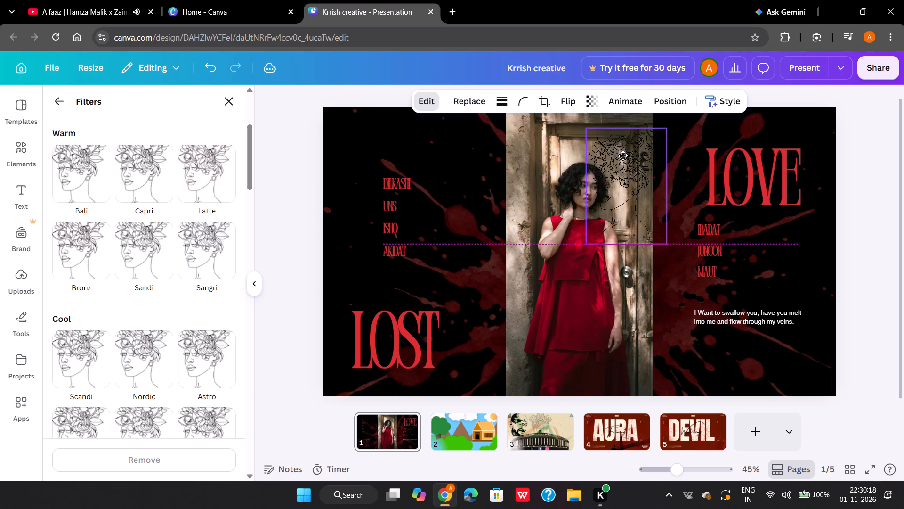
left_click_drag(623, 156, 618, 177)
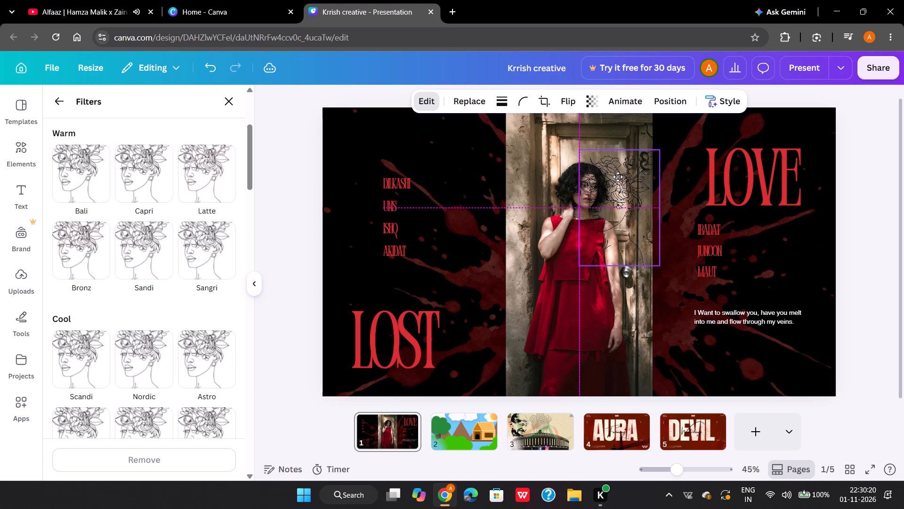
left_click_drag(618, 177, 624, 177)
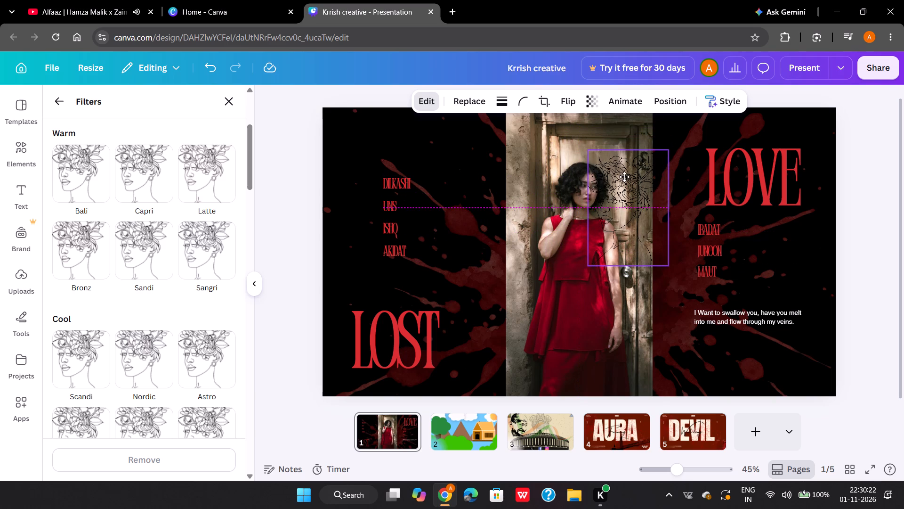
left_click_drag(624, 177, 624, 177)
left_click(533, 189)
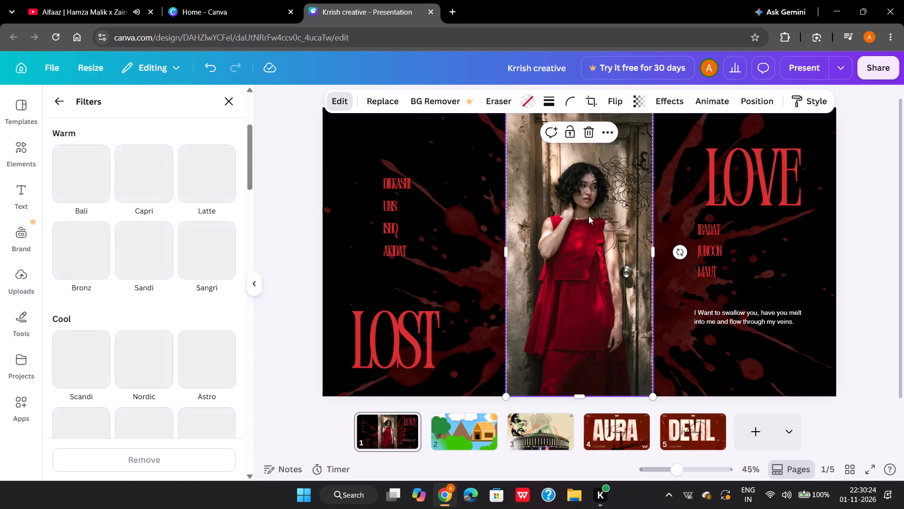
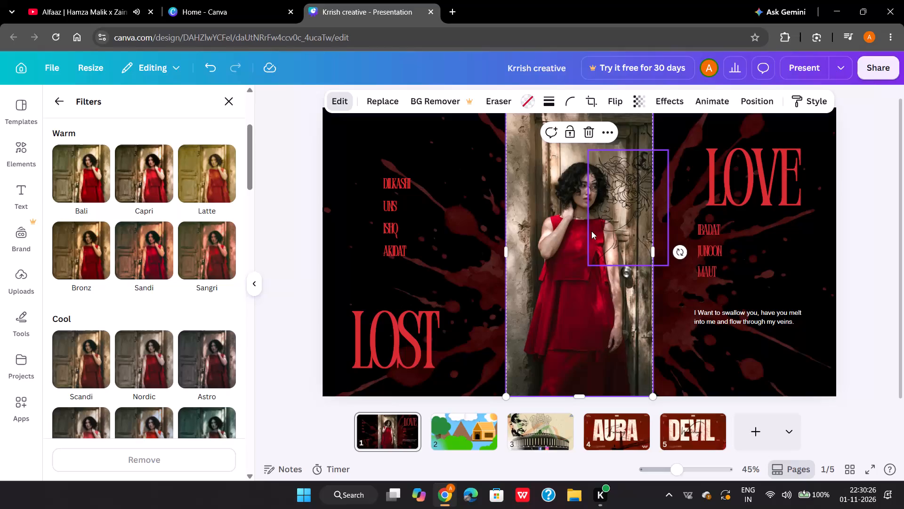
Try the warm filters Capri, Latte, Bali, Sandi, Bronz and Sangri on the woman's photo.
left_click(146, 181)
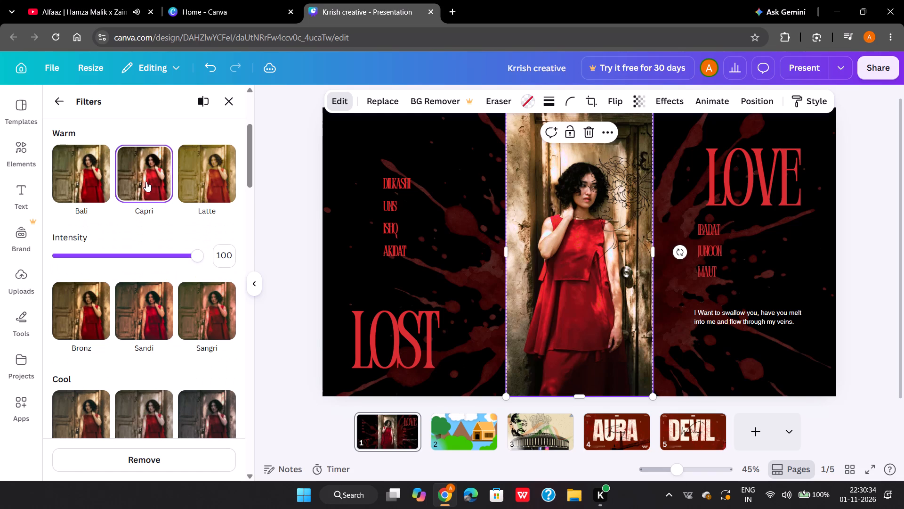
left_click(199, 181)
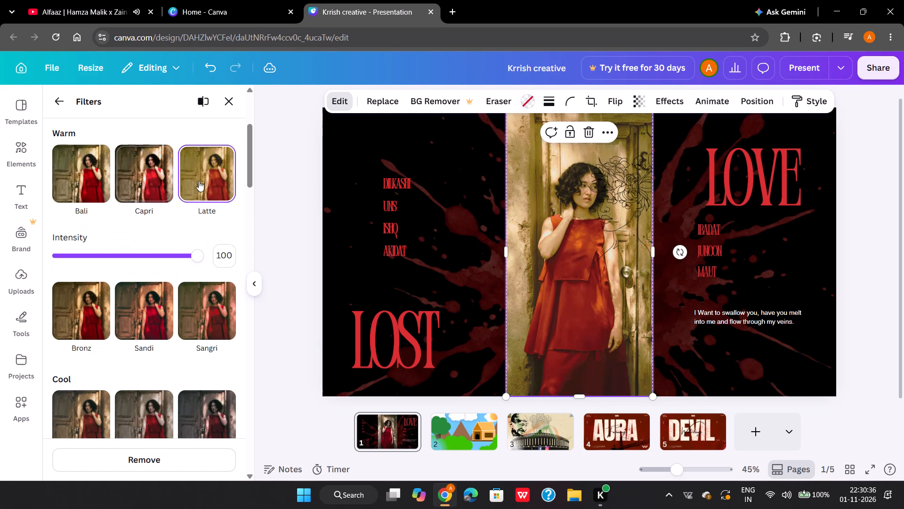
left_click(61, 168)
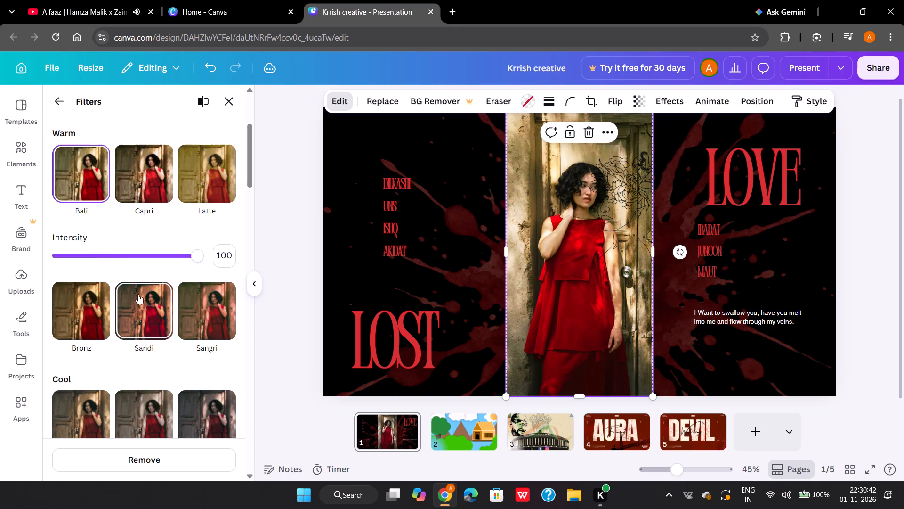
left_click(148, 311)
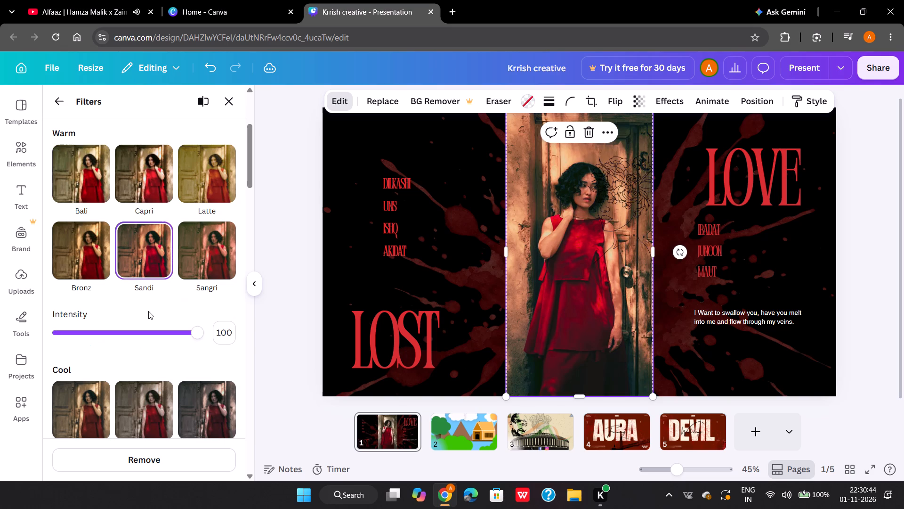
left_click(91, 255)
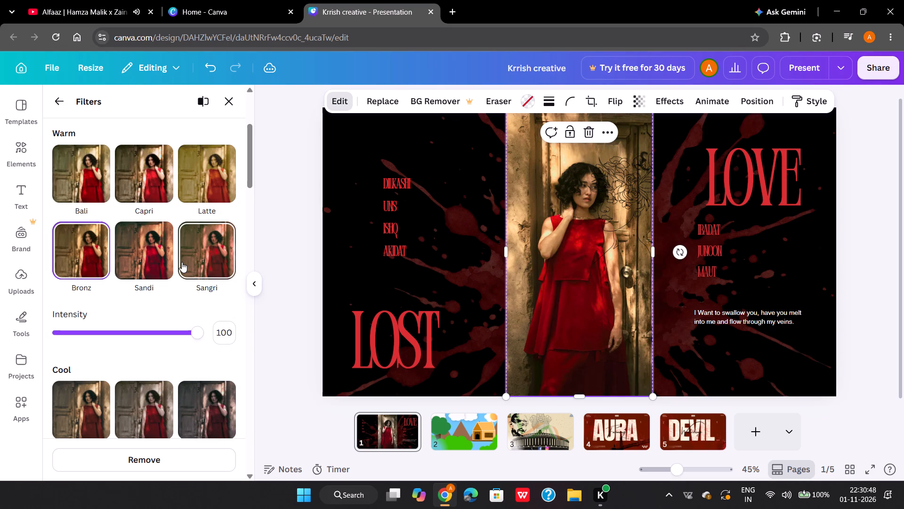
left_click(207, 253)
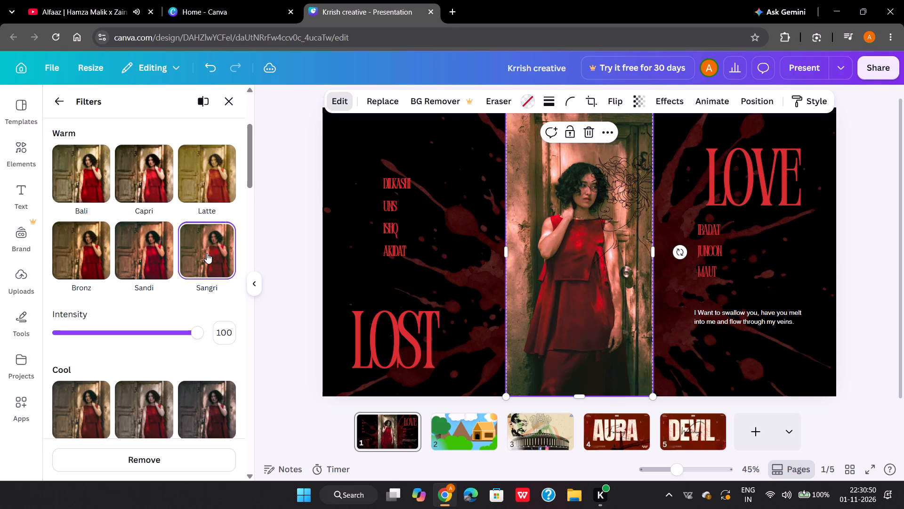
Apply the Natural filter Fresco to the woman's photo at intensity 100.
scroll(165, 205, "up", 4)
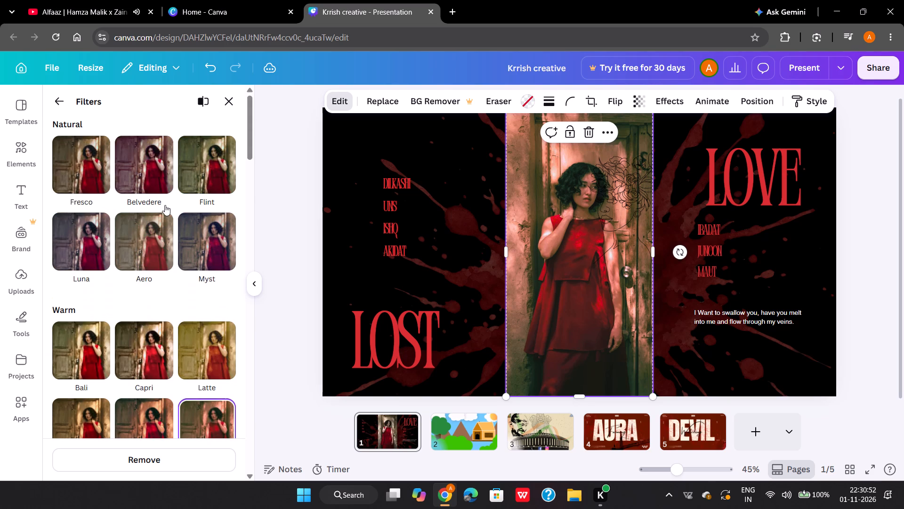
left_click(80, 149)
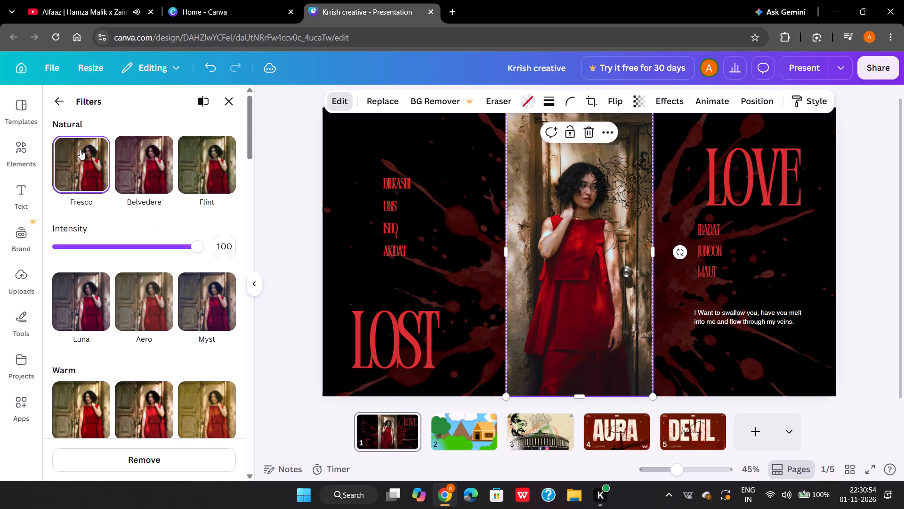
left_click(542, 230)
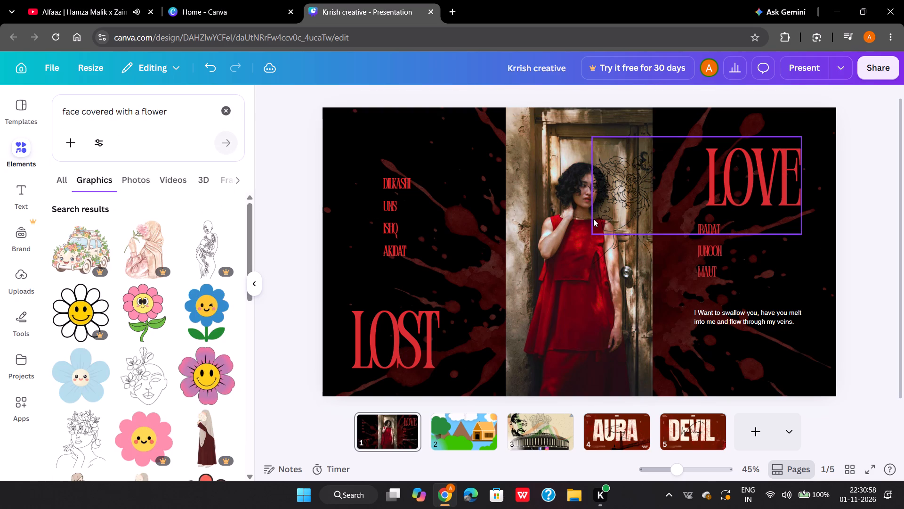
Move the LOVE heading slightly up and a little closer to the woman's photo.
left_click_drag(623, 197, 626, 176)
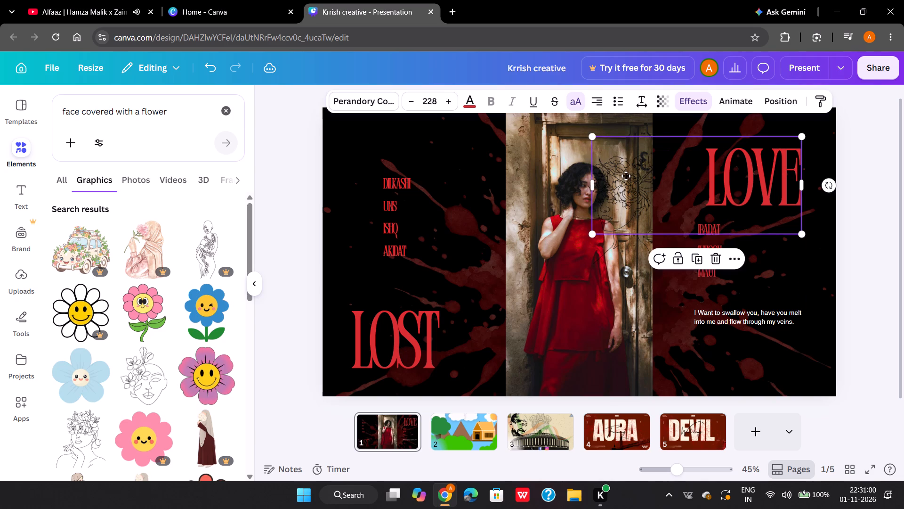
left_click_drag(626, 176, 624, 193)
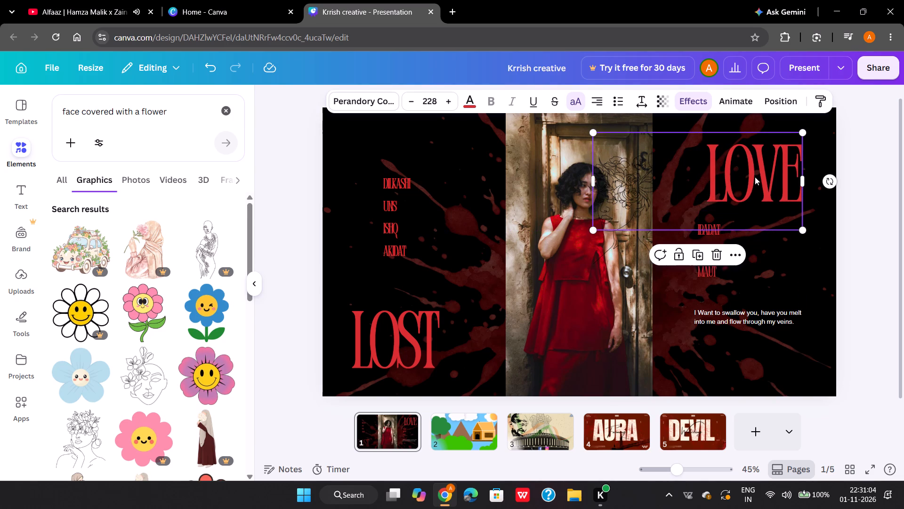
left_click_drag(755, 177, 746, 172)
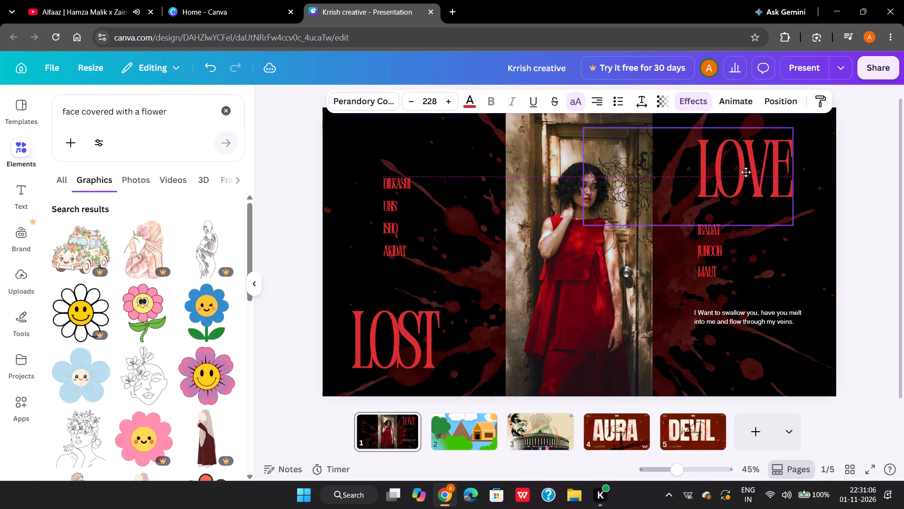
left_click_drag(746, 172, 745, 172)
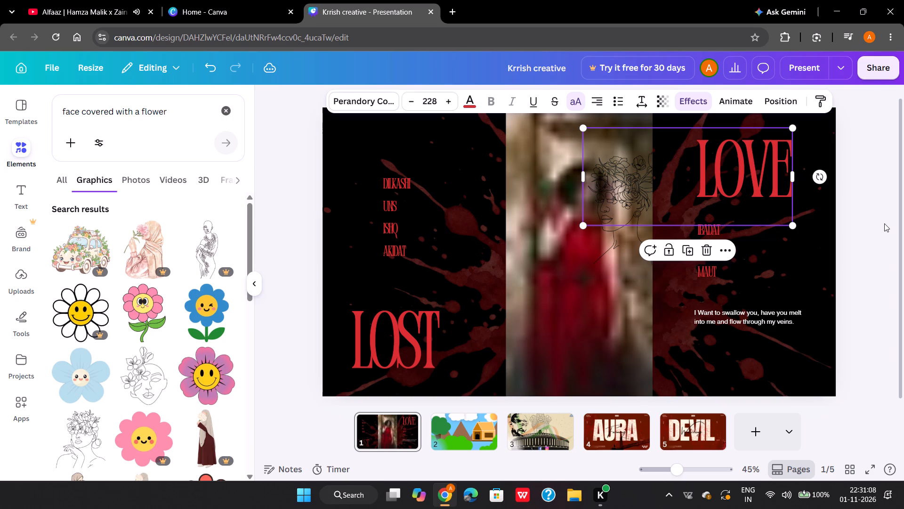
left_click(884, 223)
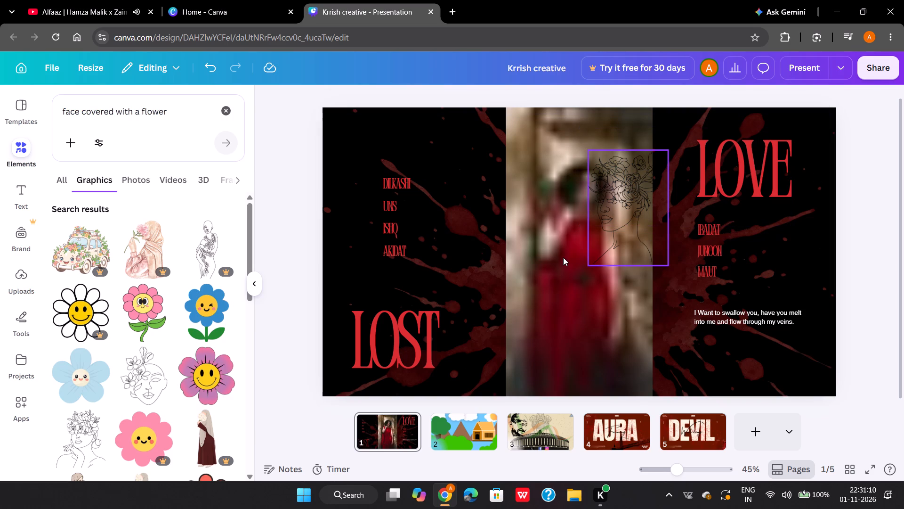
left_click_drag(621, 204, 603, 213)
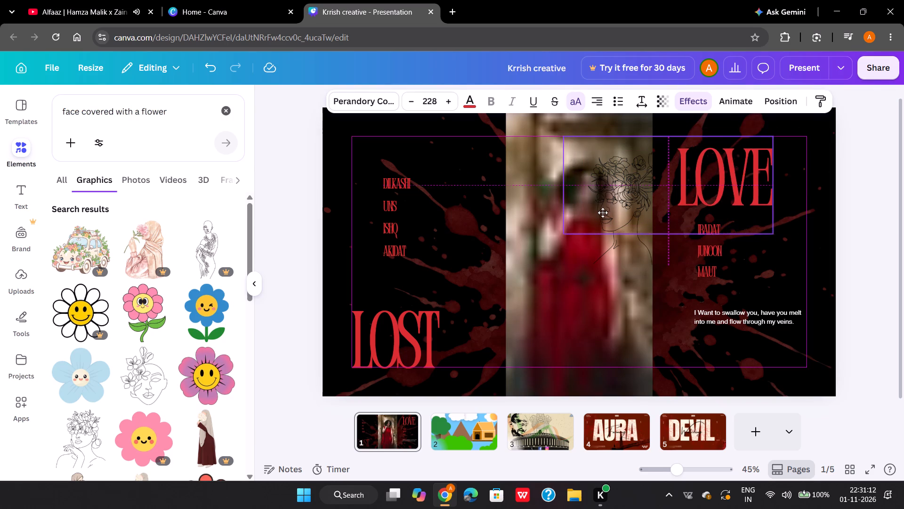
left_click_drag(603, 213, 626, 201)
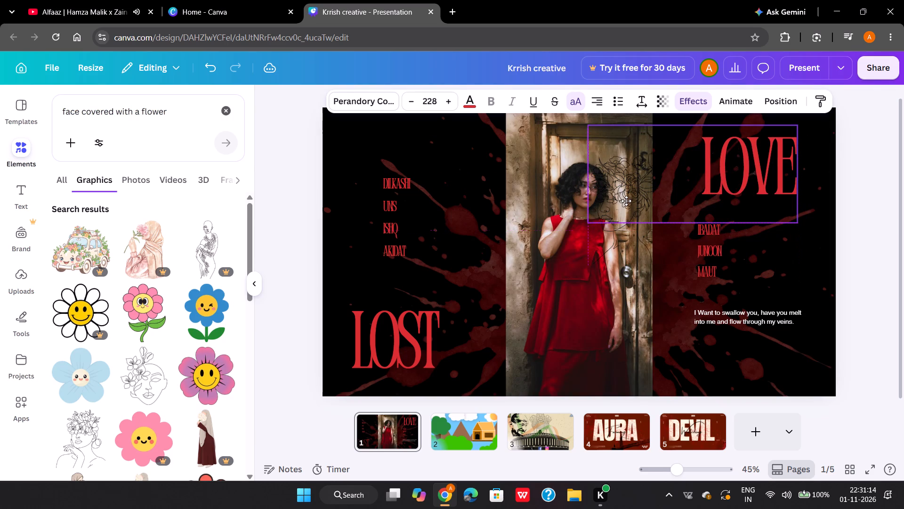
left_click_drag(626, 201, 626, 204)
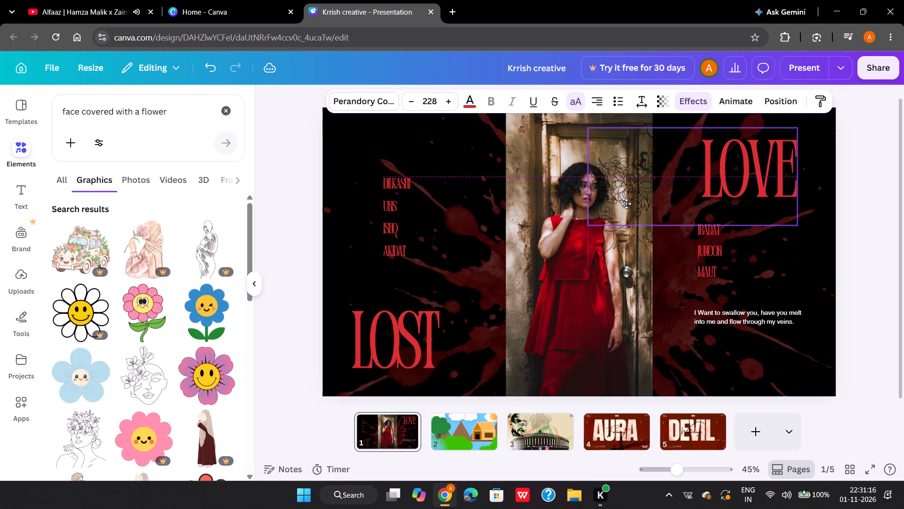
left_click_drag(626, 204, 626, 204)
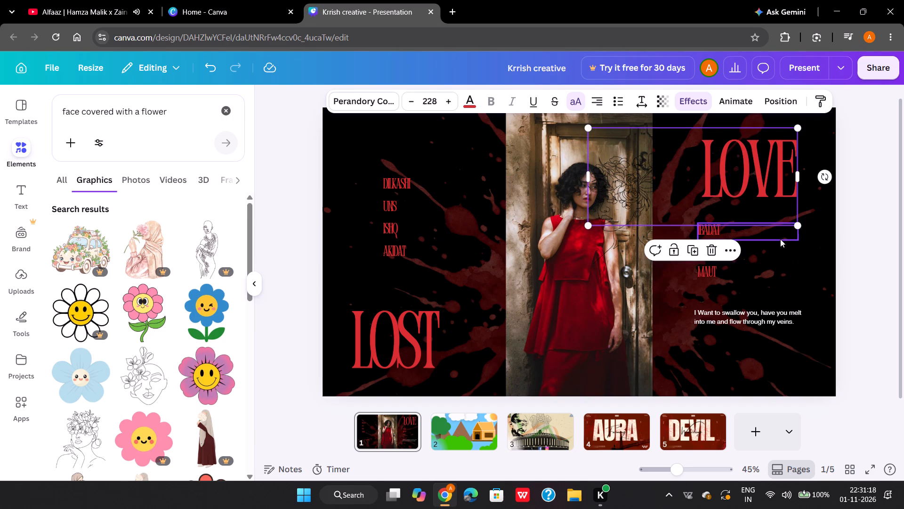
left_click(871, 230)
Delete the flower-head line drawing that overlaps the door beside the woman's face.
scroll(618, 228, "up", 1)
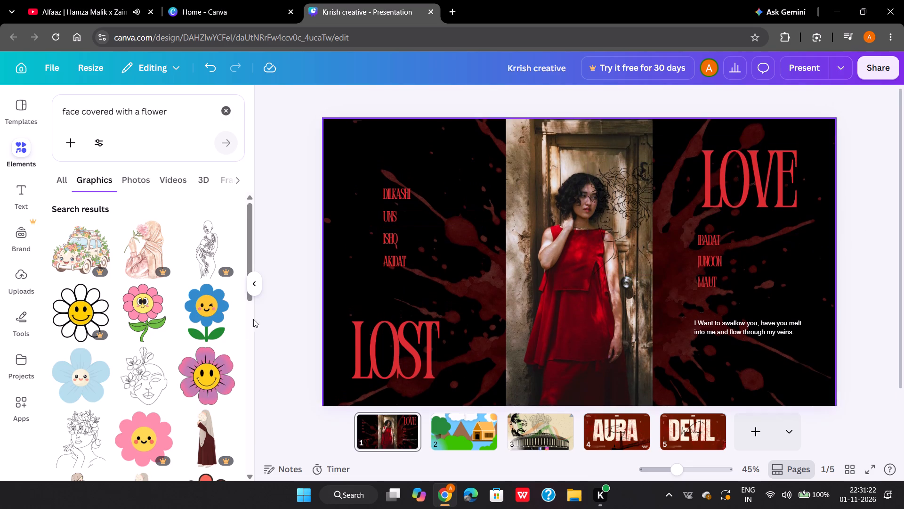
left_click(258, 279)
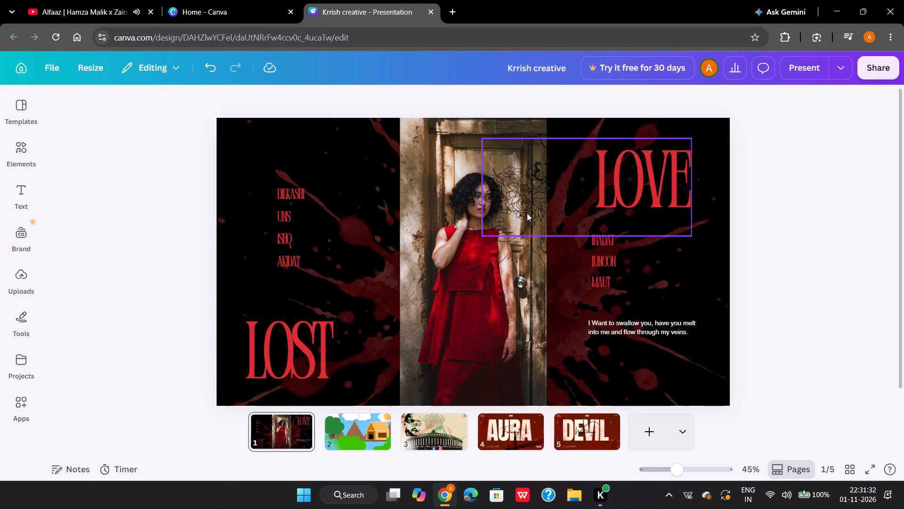
left_click(527, 213)
left_click(516, 209)
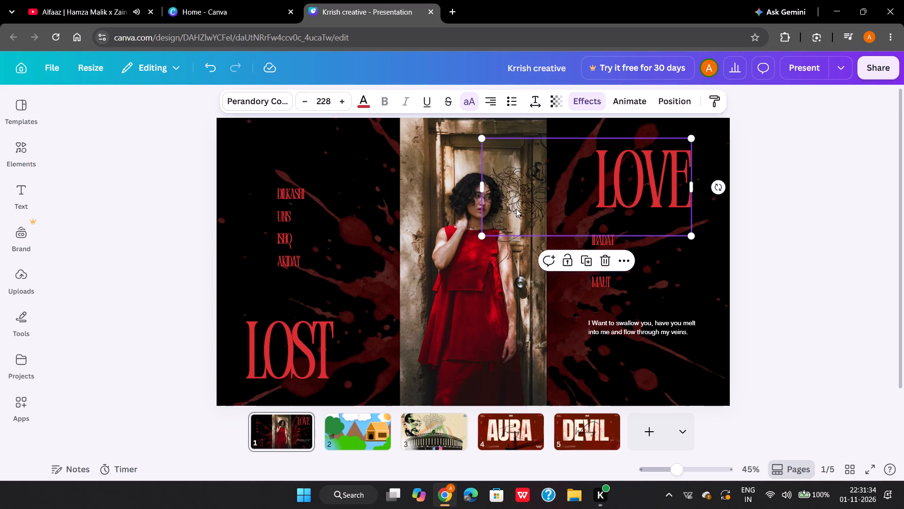
left_click(508, 200)
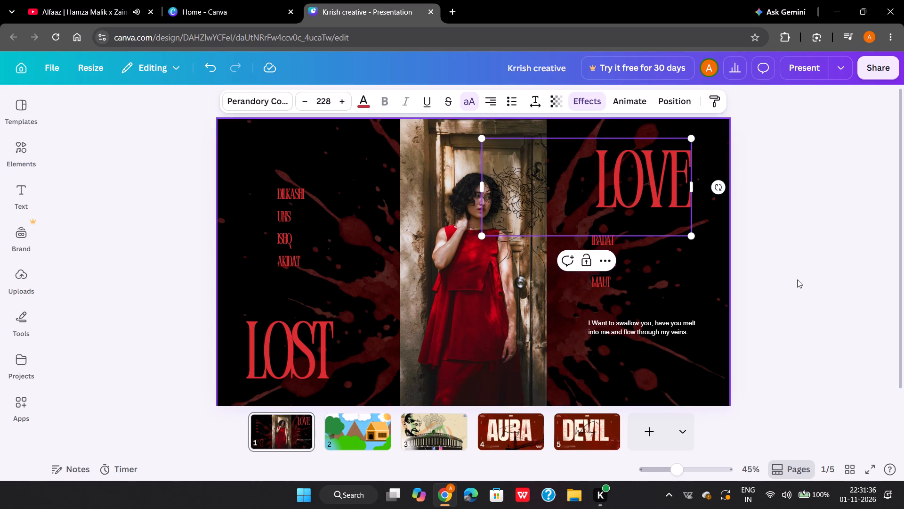
left_click(811, 279)
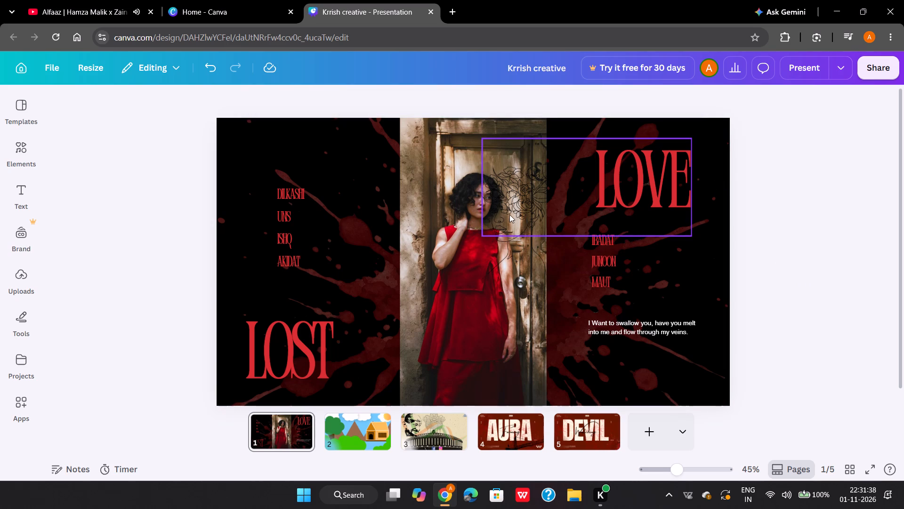
left_click(499, 253)
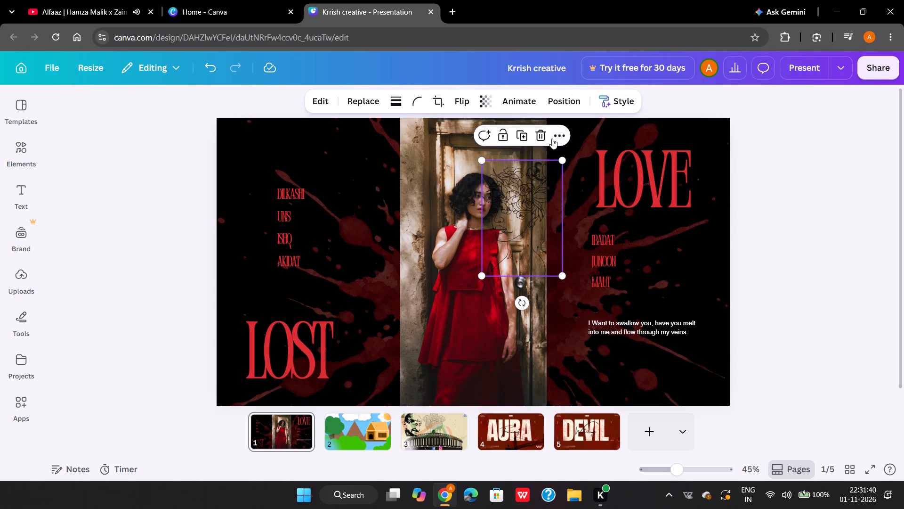
left_click(541, 134)
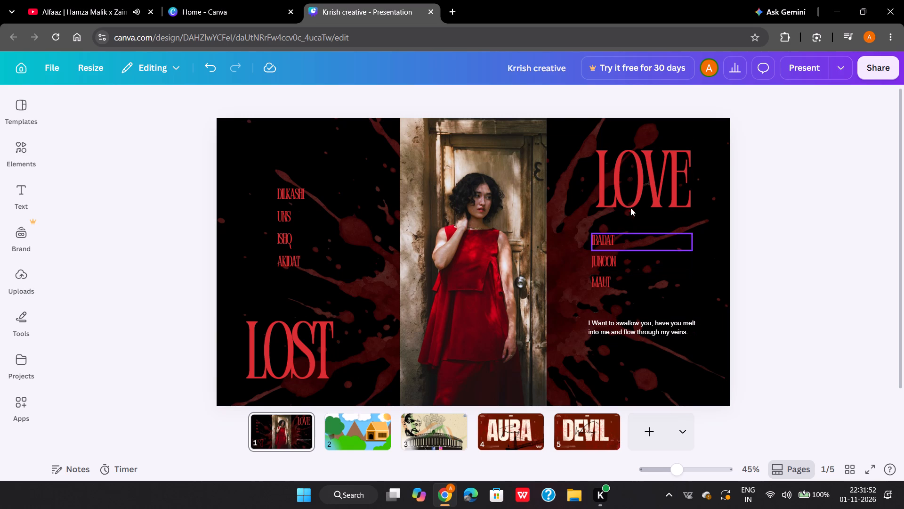
Move the words IBADAT, JUNOON and MAUT away from the photo, aligned in one column with their text boxes reaching the page's outer edge.
left_click_drag(602, 242, 620, 240)
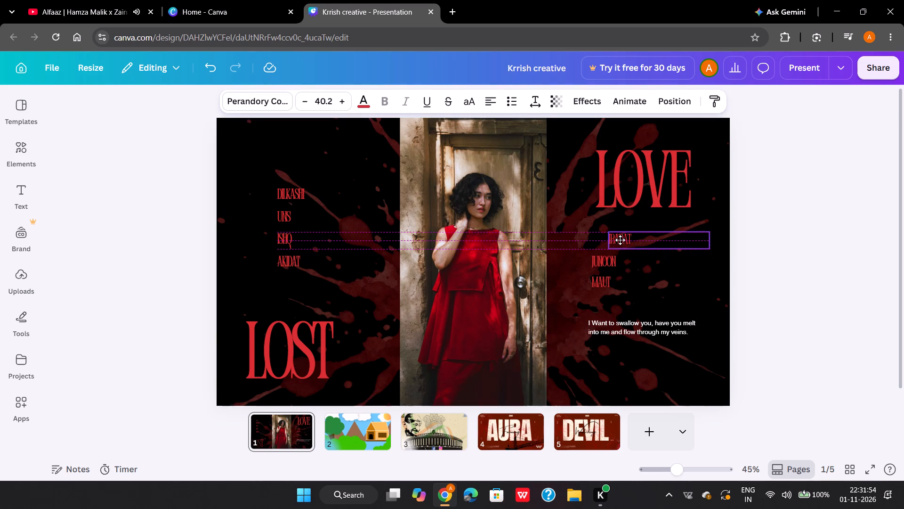
left_click_drag(620, 240, 627, 240)
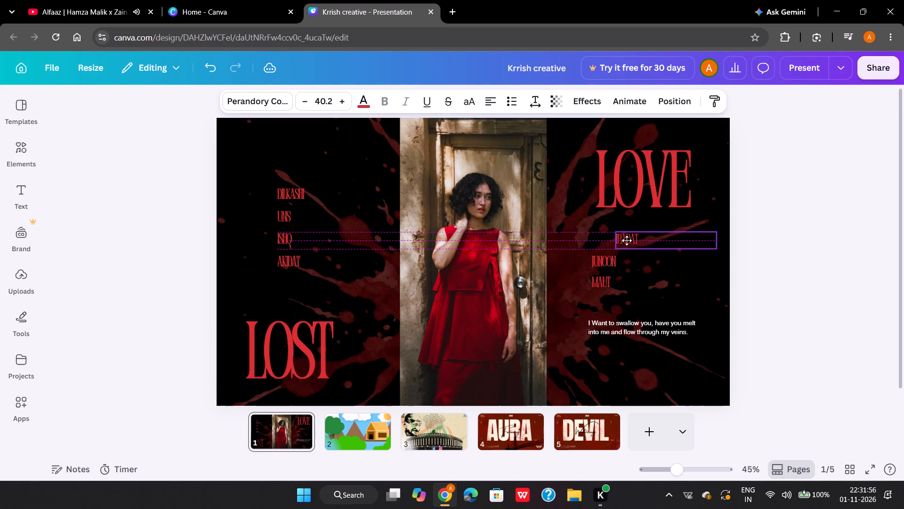
left_click_drag(627, 240, 638, 240)
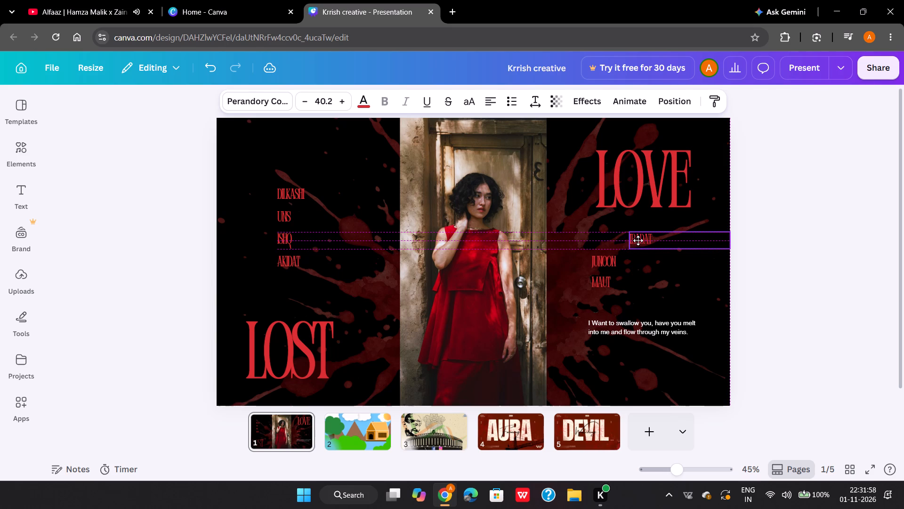
left_click_drag(638, 240, 639, 240)
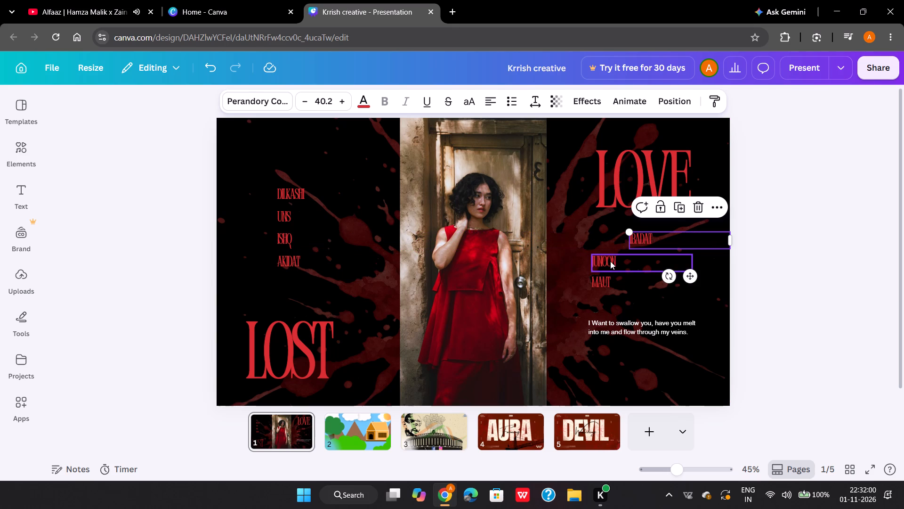
left_click_drag(610, 261, 646, 259)
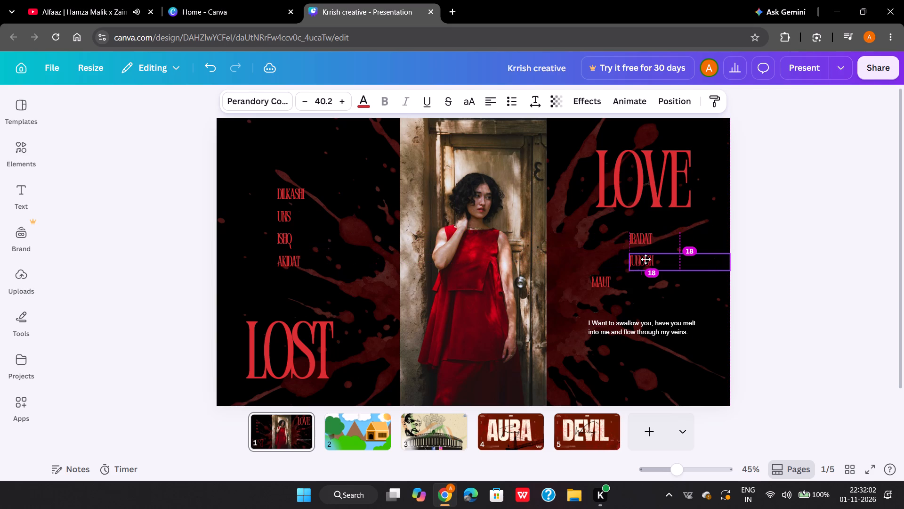
left_click_drag(646, 259, 646, 259)
left_click_drag(603, 280, 639, 280)
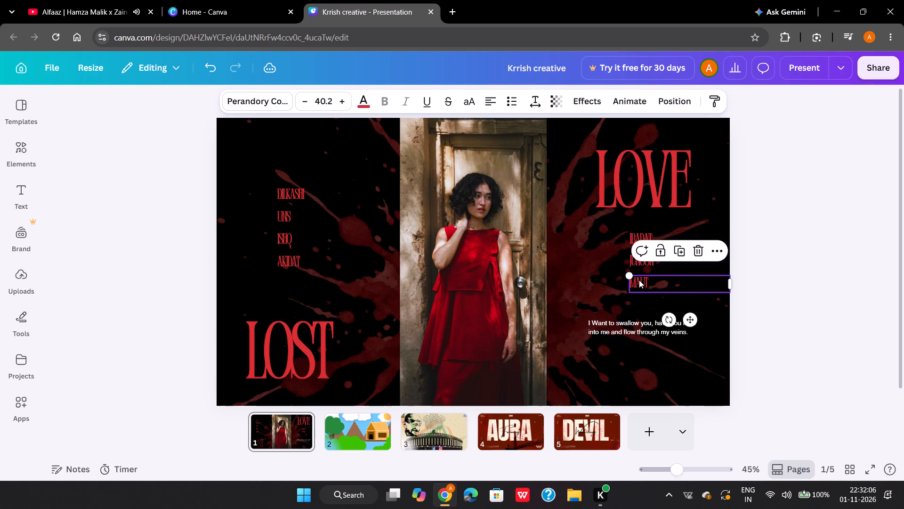
Enclose the quote "I Want to swallow you…" below the word MAUT in opening and closing double quotation marks.
left_click(605, 326)
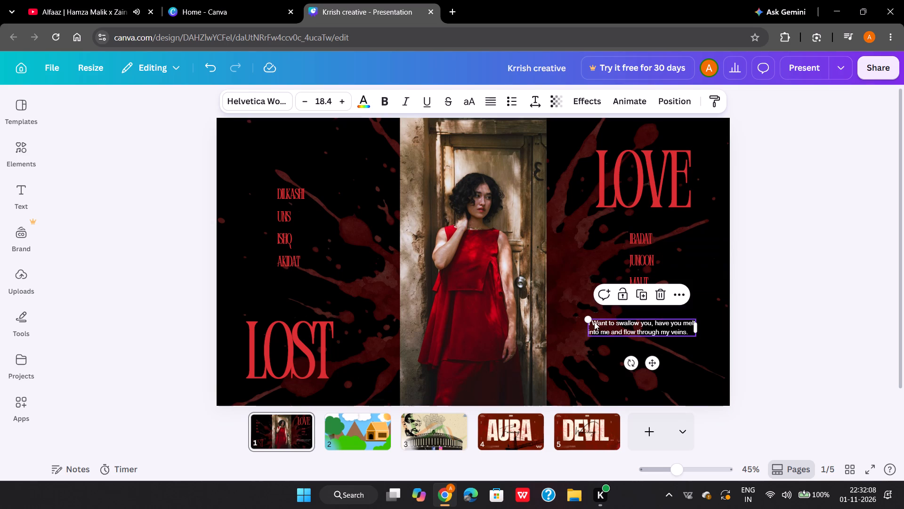
left_click(596, 320)
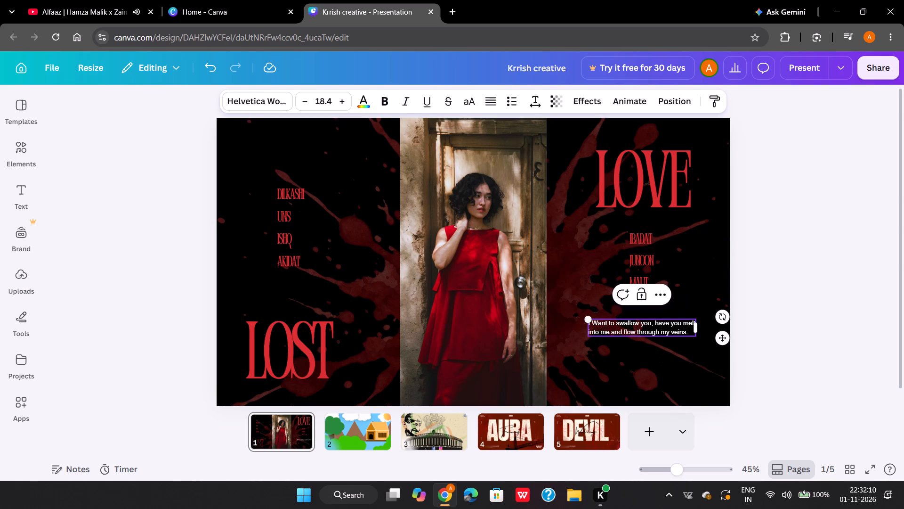
key("Left")
key("Left")
key("Left")
type("''")
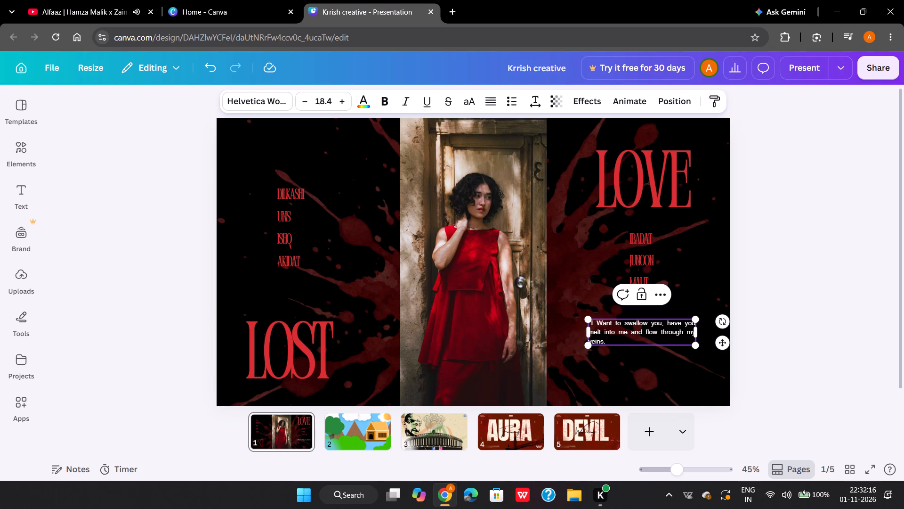
left_click(606, 339)
type("''")
left_click(680, 369)
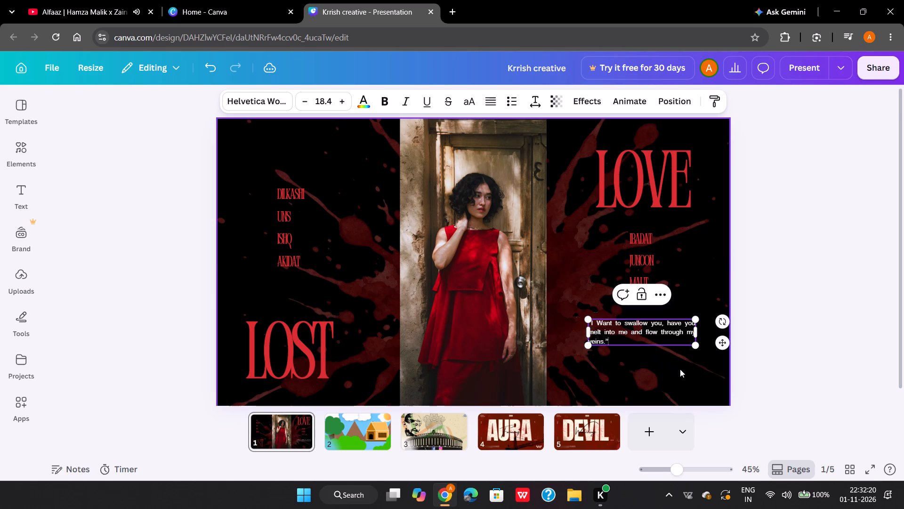
Add a space after the quote's opening quotation mark and another before its closing quotation mark.
left_click(592, 322)
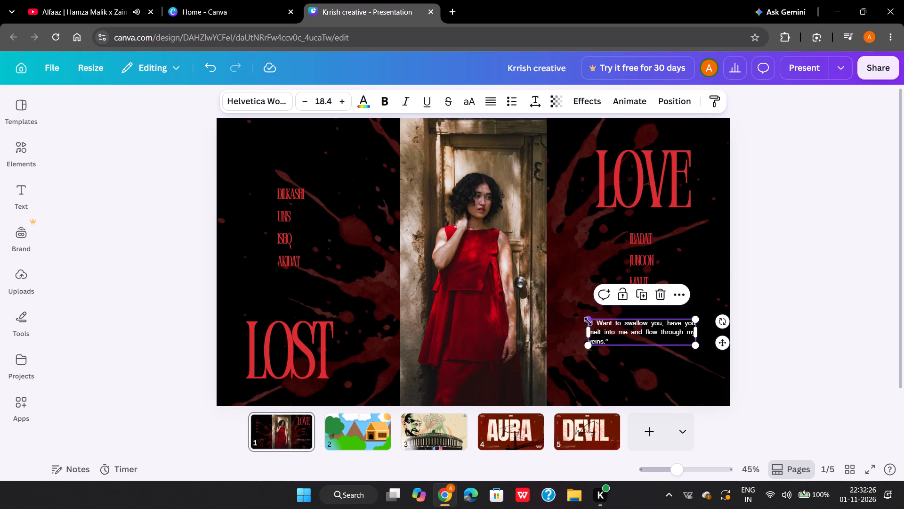
left_click(594, 322)
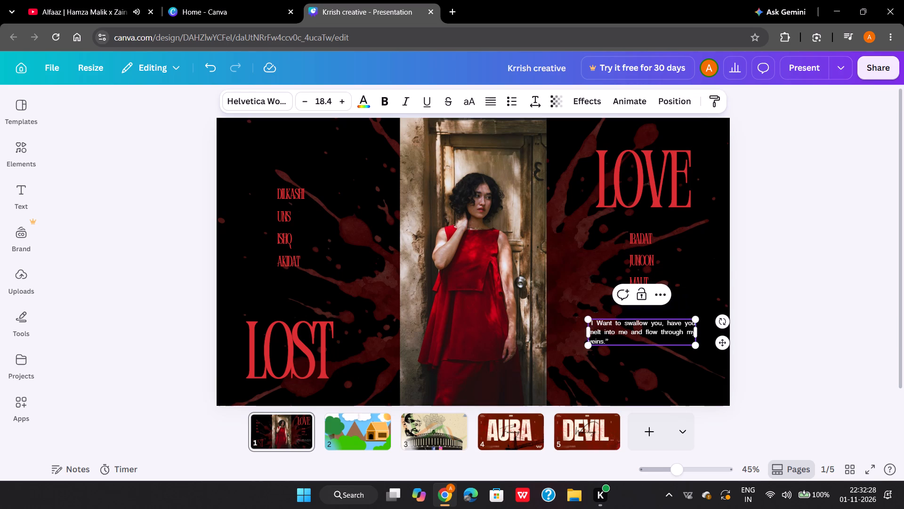
key("Left")
key("space")
left_click(636, 363)
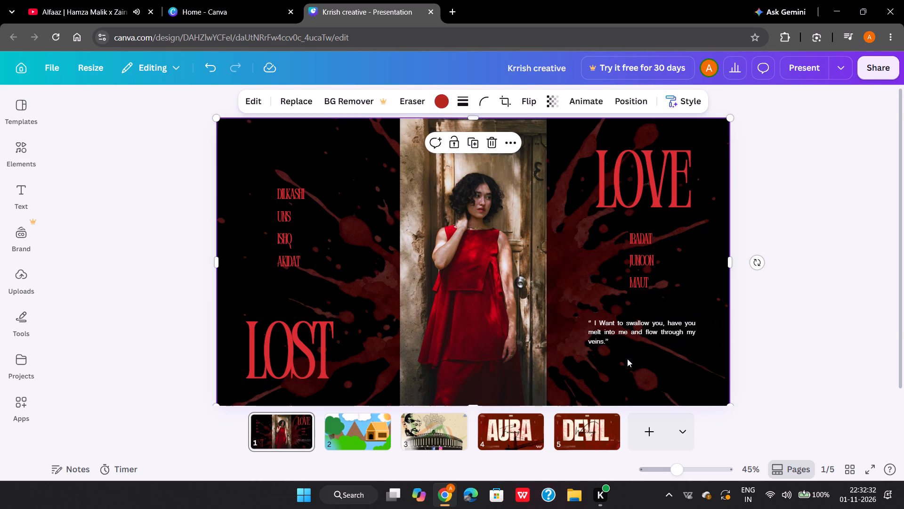
left_click(605, 340)
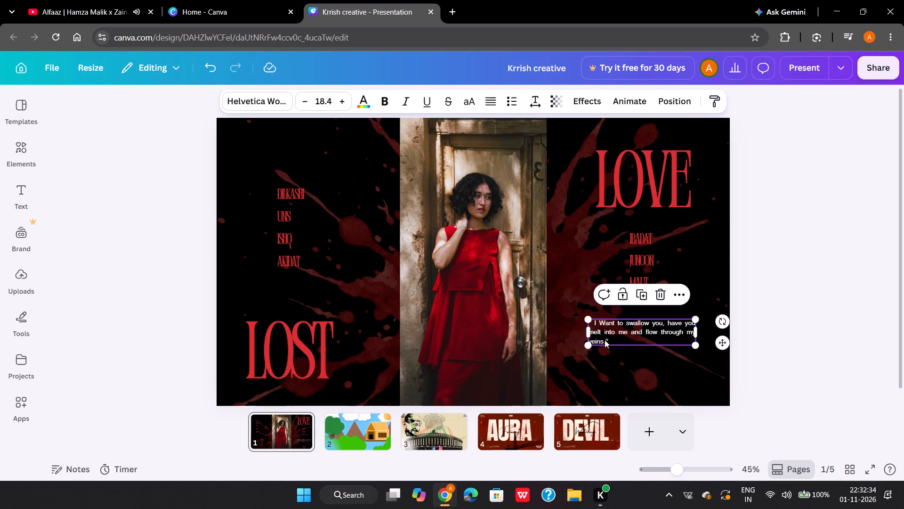
left_click(605, 340)
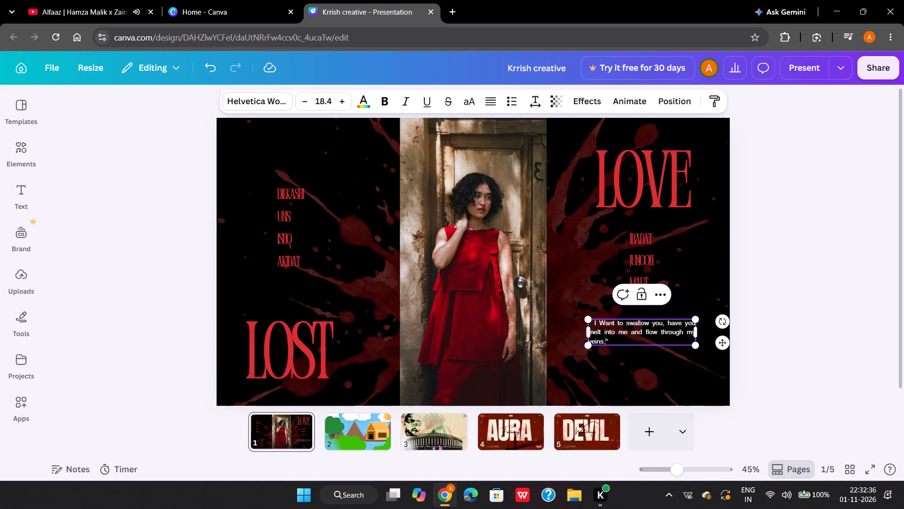
key("space")
left_click(615, 356)
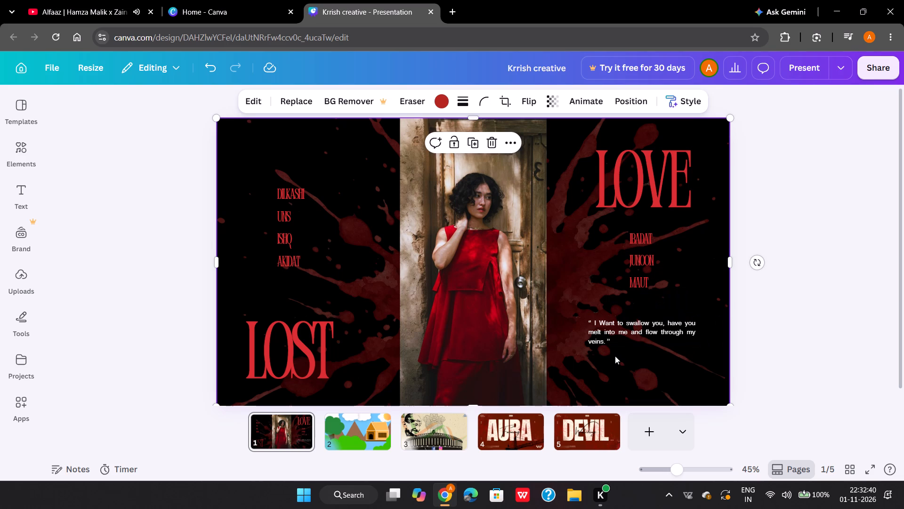
Make the quote text bold and set its font size to 19.4.
left_click(611, 325)
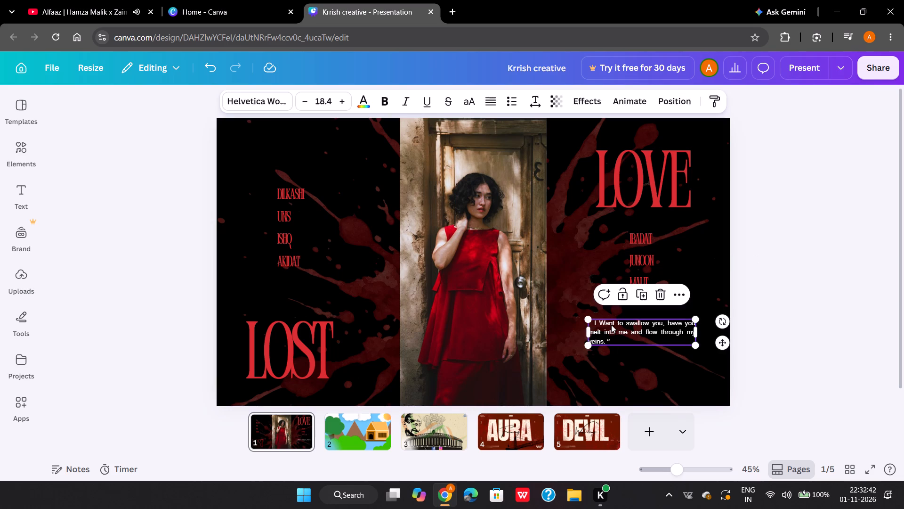
left_click(382, 98)
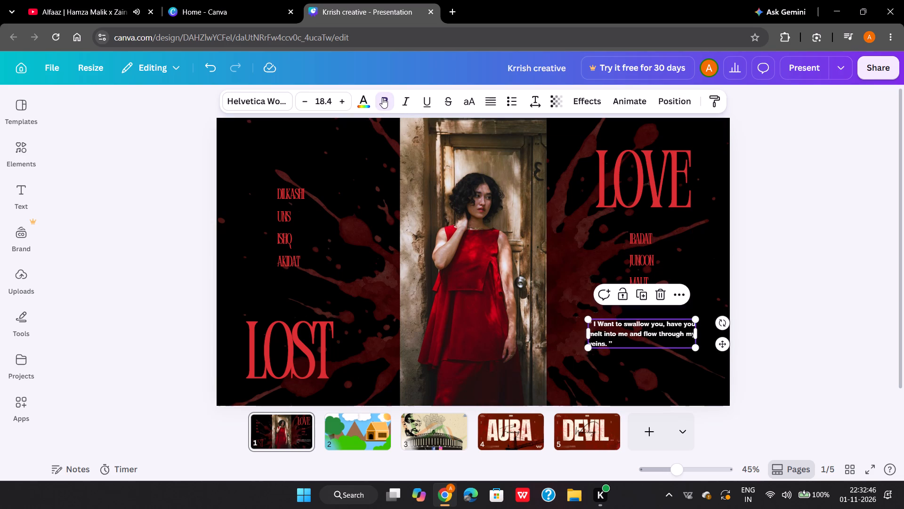
left_click(343, 101)
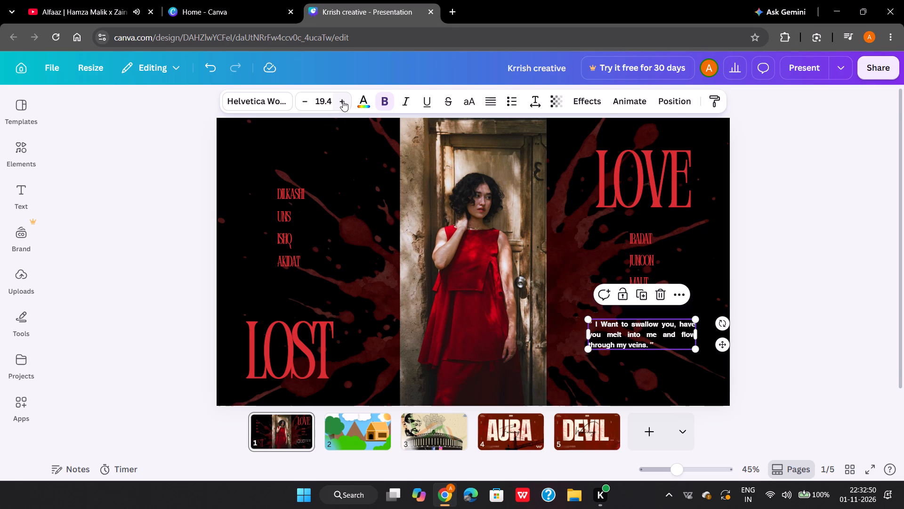
Recolour the quote text to the custom solid grey #9E9E9E.
left_click(362, 98)
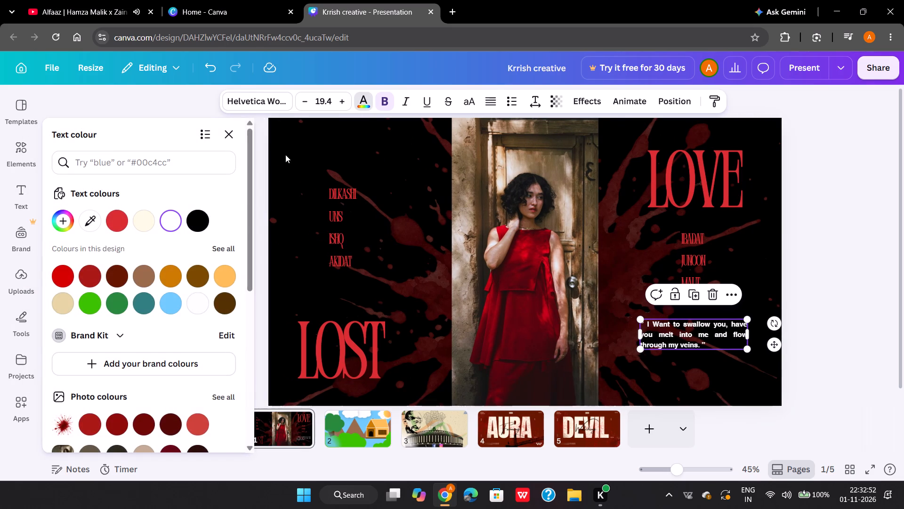
left_click(194, 223)
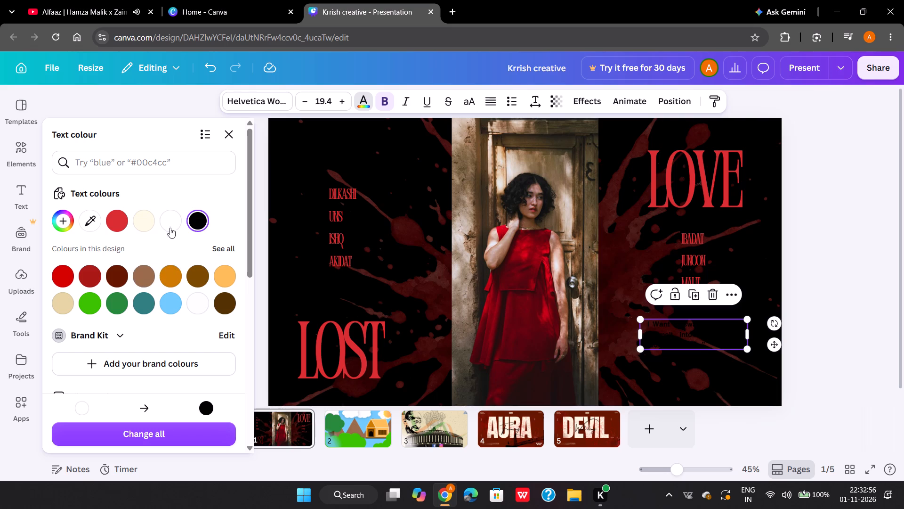
left_click(120, 222)
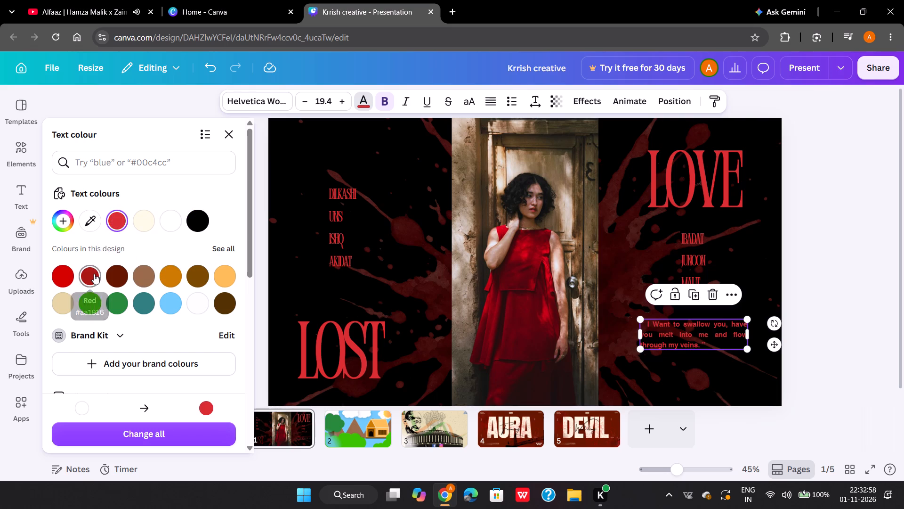
left_click(94, 274)
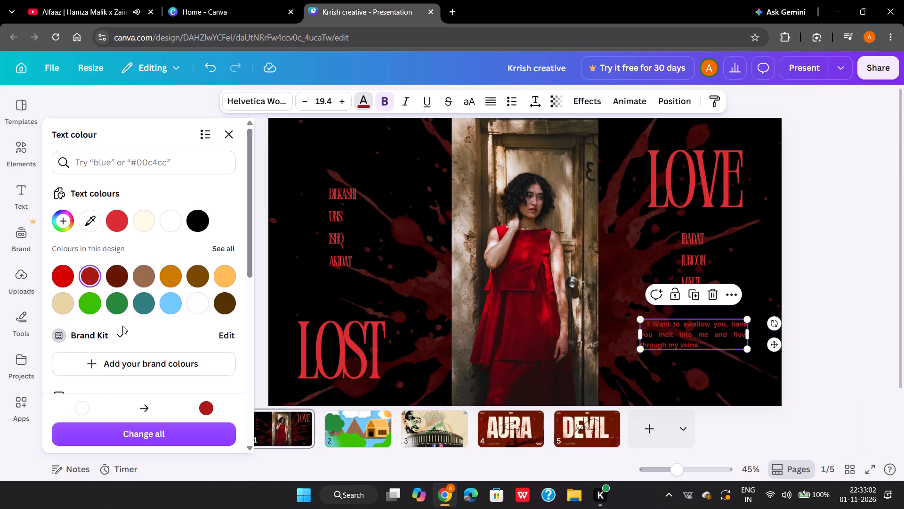
left_click(64, 217)
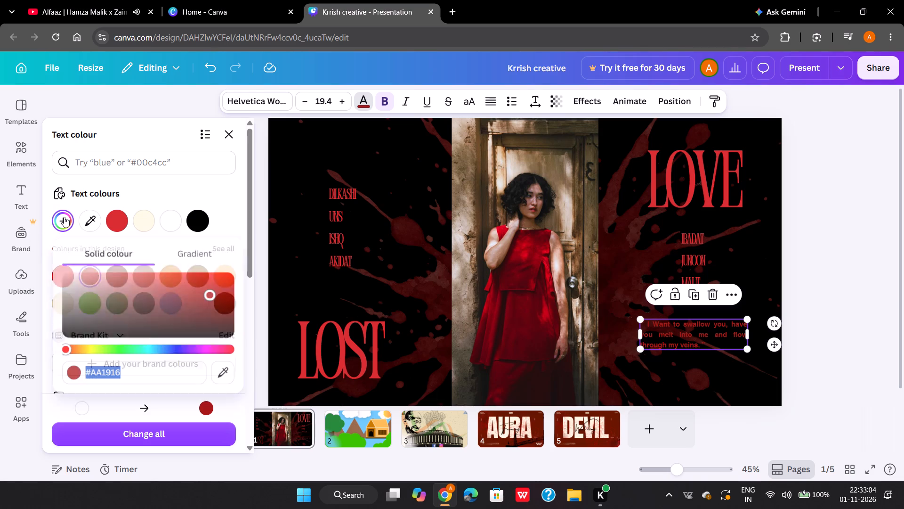
left_click_drag(212, 294, 216, 297)
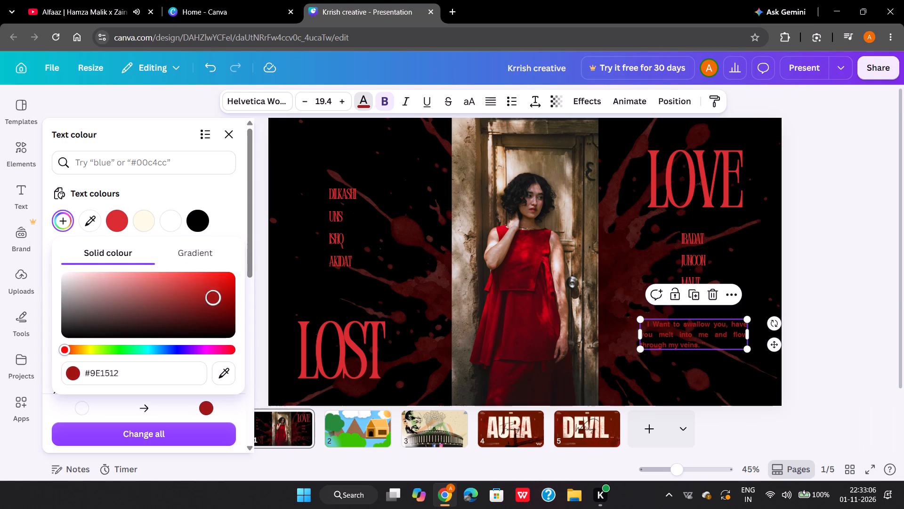
left_click_drag(216, 297, 162, 280)
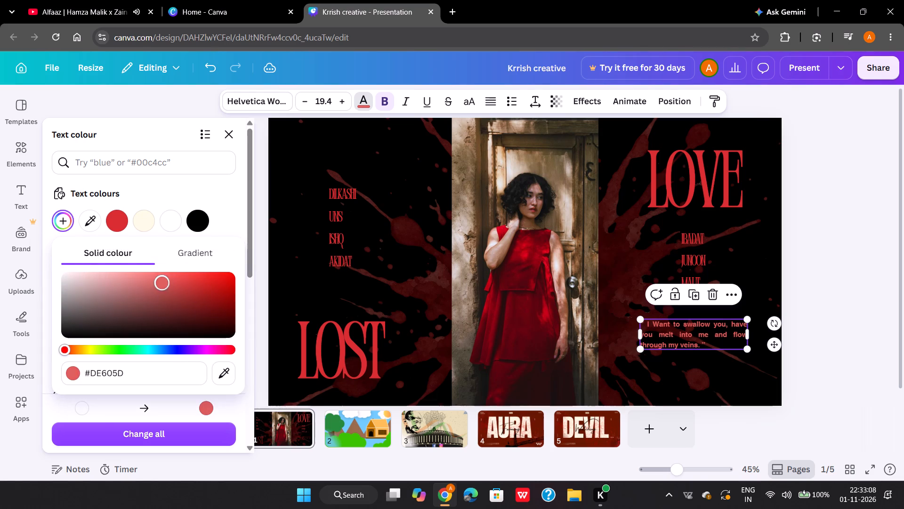
left_click_drag(162, 280, 15, 297)
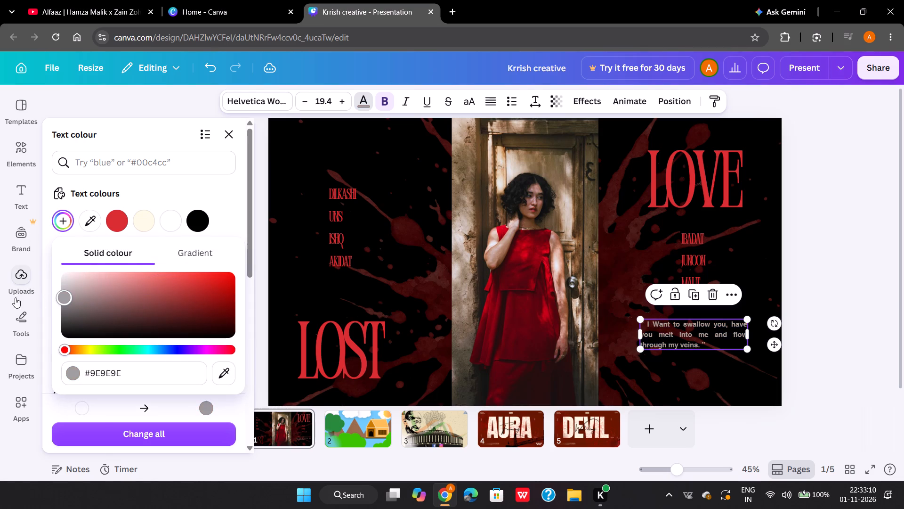
left_click_drag(15, 297, 0, 297)
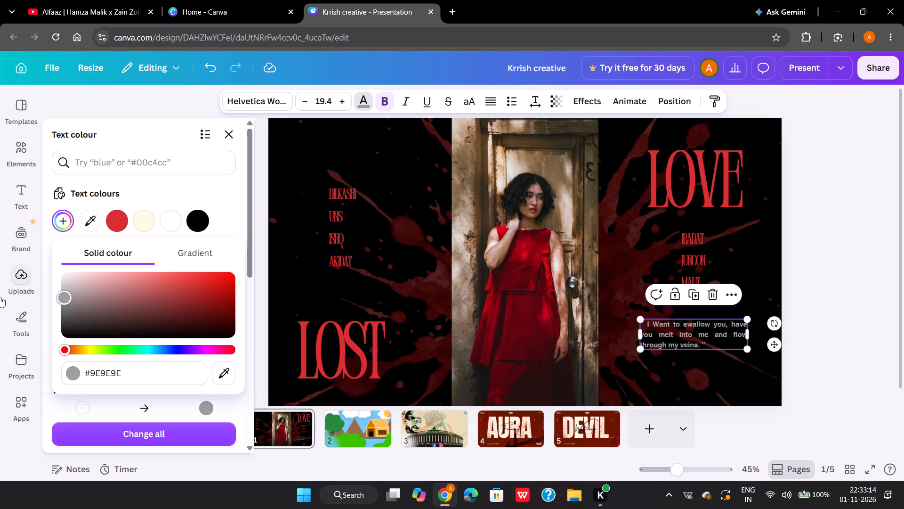
left_click(261, 290)
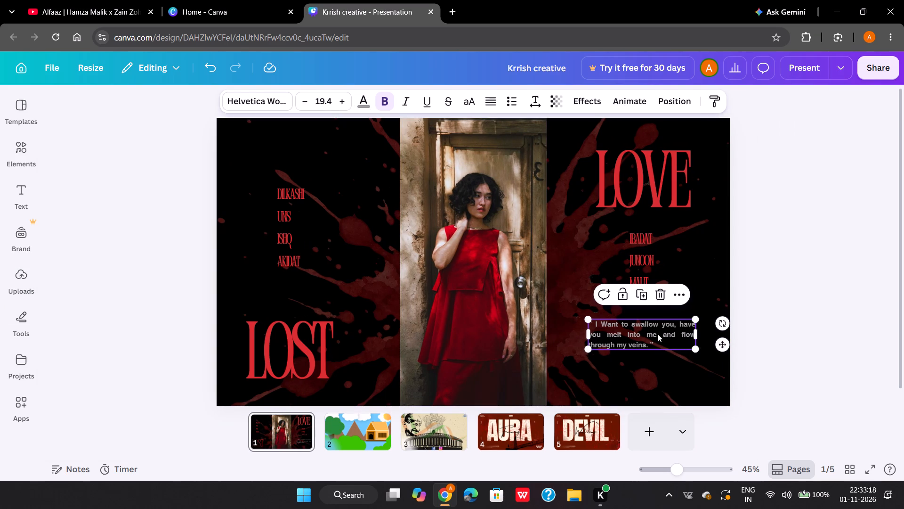
Move the grey quote straight down, closer to the page's bottom edge and level with the LOST heading.
left_click_drag(657, 334, 658, 357)
left_click(713, 356)
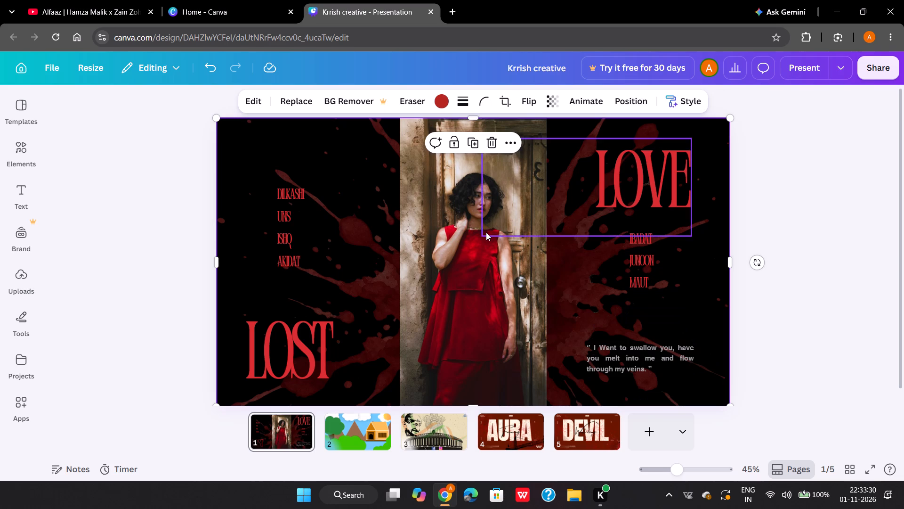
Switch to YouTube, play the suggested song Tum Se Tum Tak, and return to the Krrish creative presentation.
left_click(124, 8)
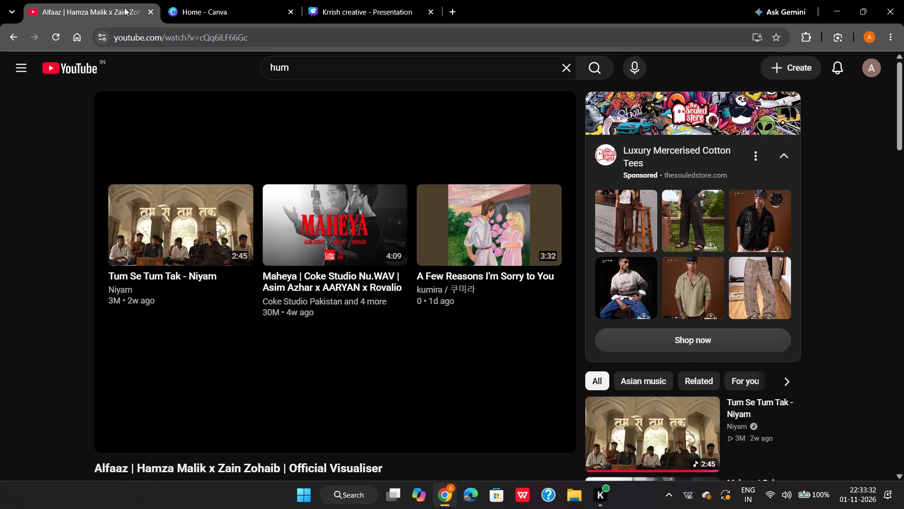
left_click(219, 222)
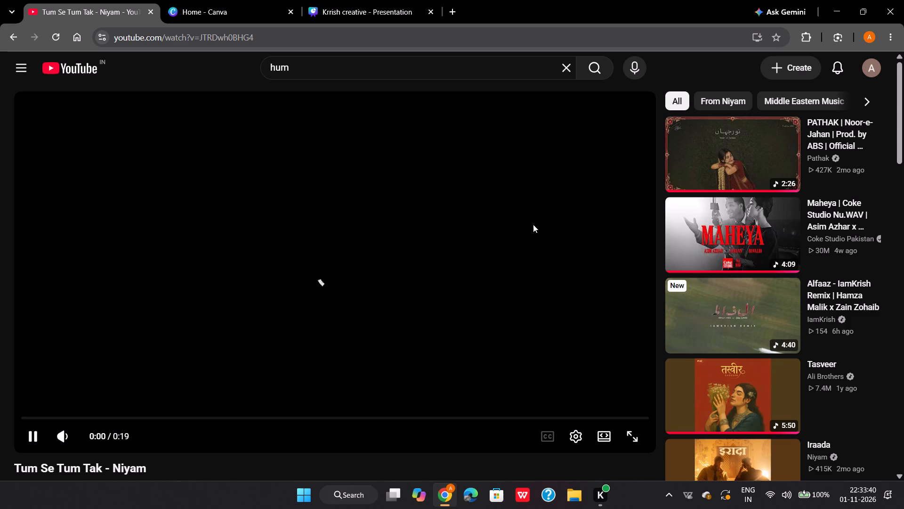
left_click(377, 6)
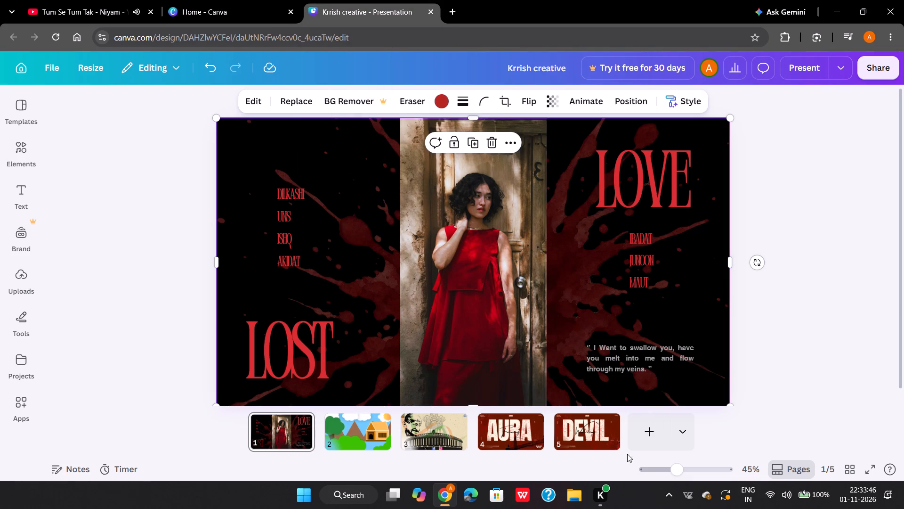
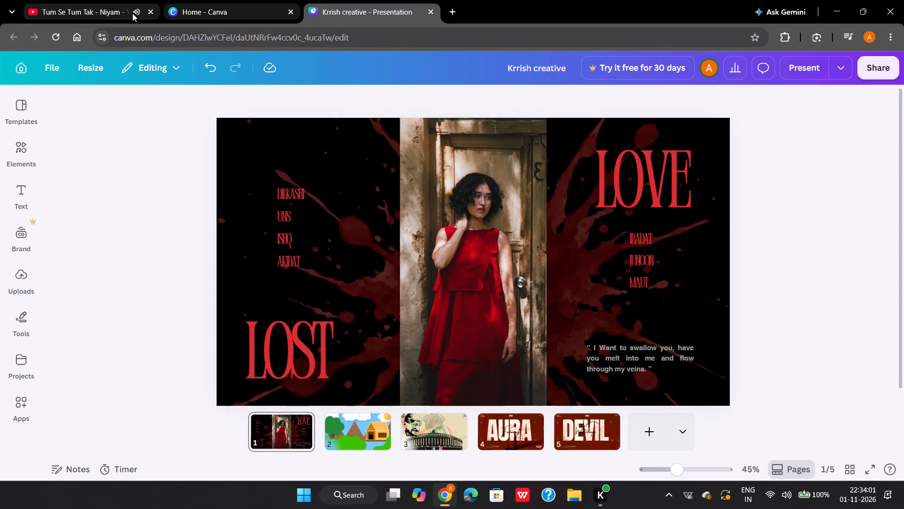
Switch to YouTube, skip the ad playing before Tum Se Tum Tak, and return to the Krrish creative presentation.
left_click(119, 13)
left_click(612, 399)
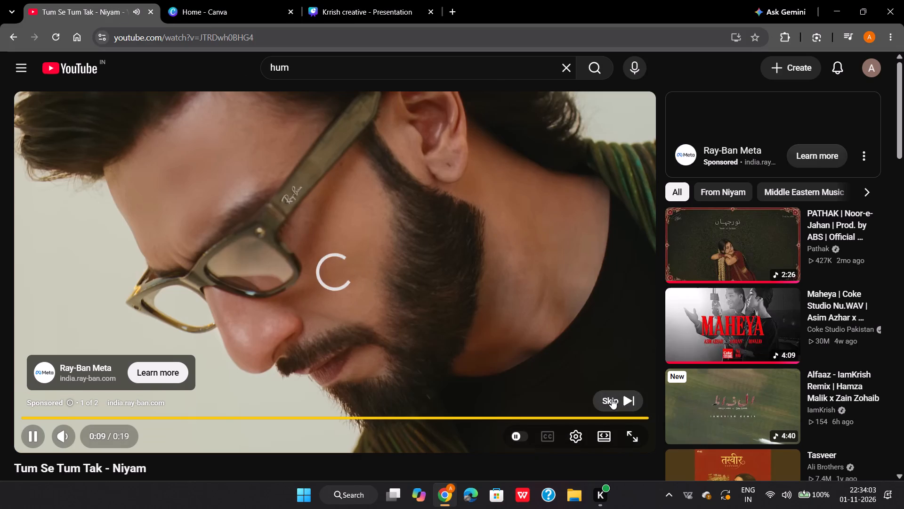
left_click(357, 11)
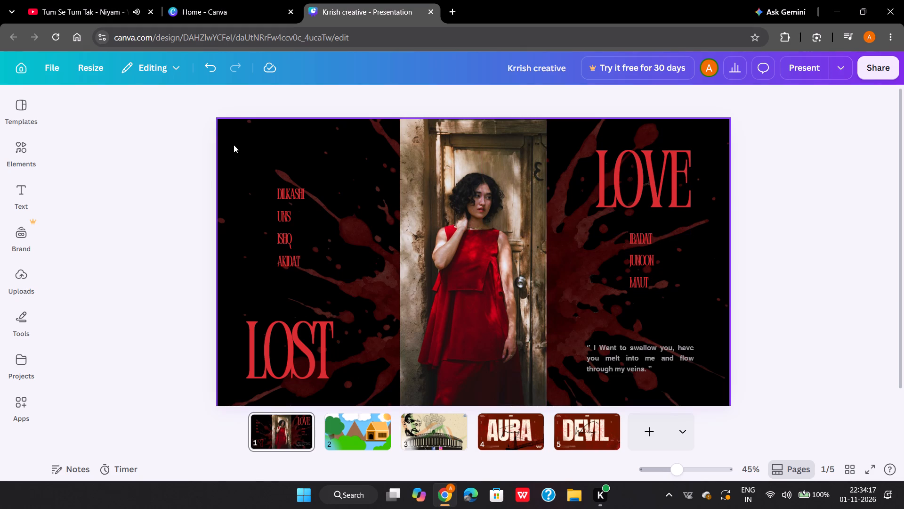
Search the presentation templates for "man with a pistol".
left_click(21, 120)
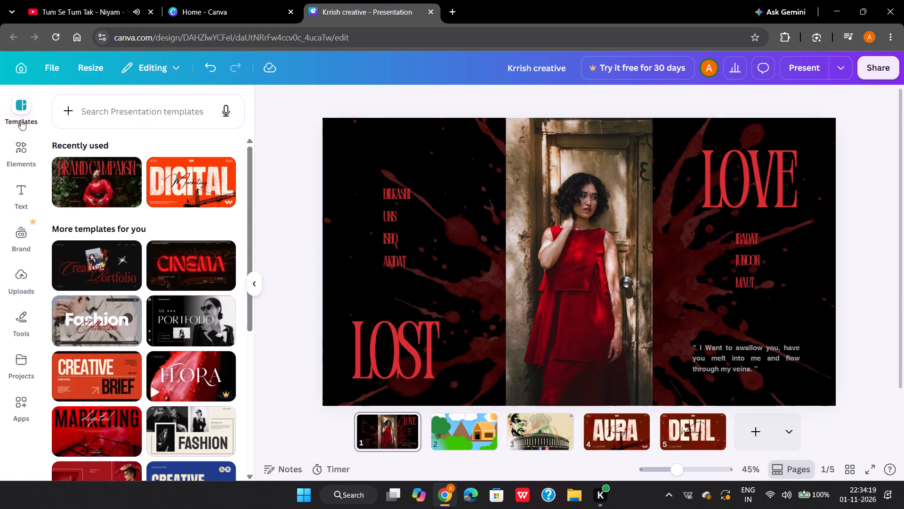
left_click(103, 110)
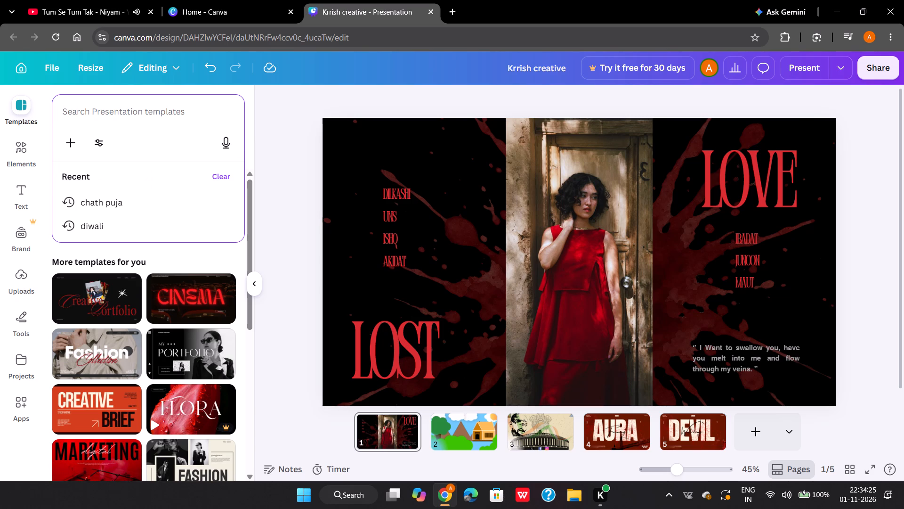
type("man with a")
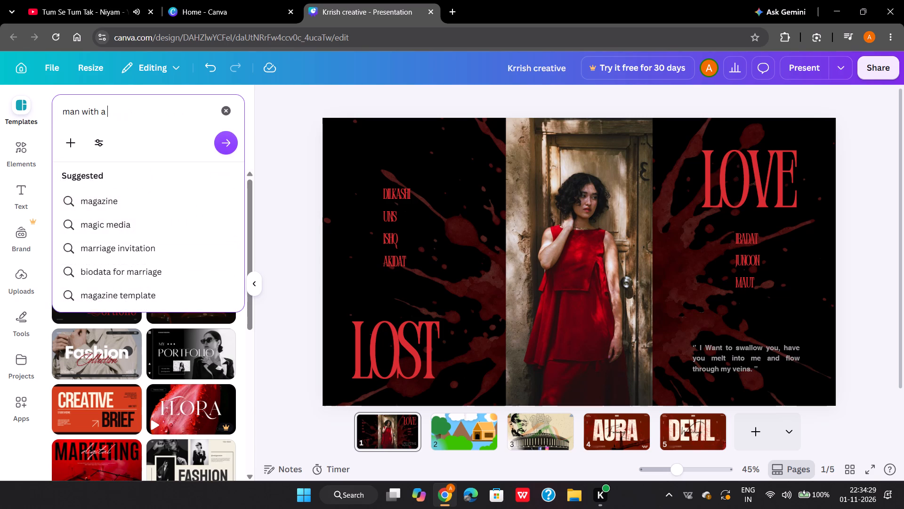
key("space")
type("pistol")
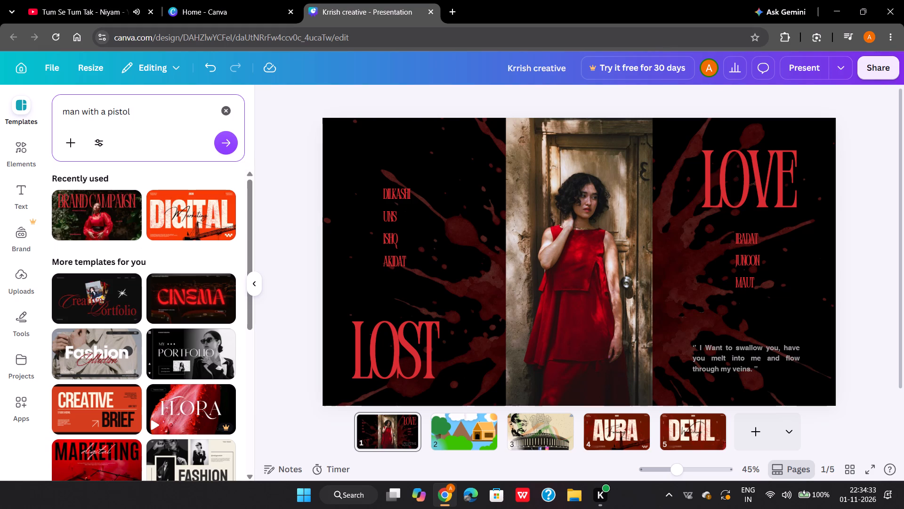
left_click(220, 145)
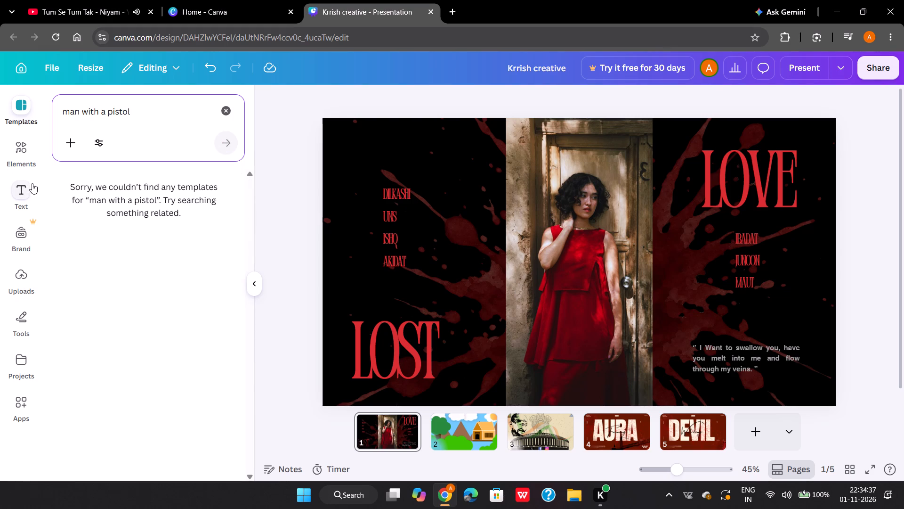
Search the graphics elements for "man with a pistol", replacing the earlier flower search.
left_click(18, 161)
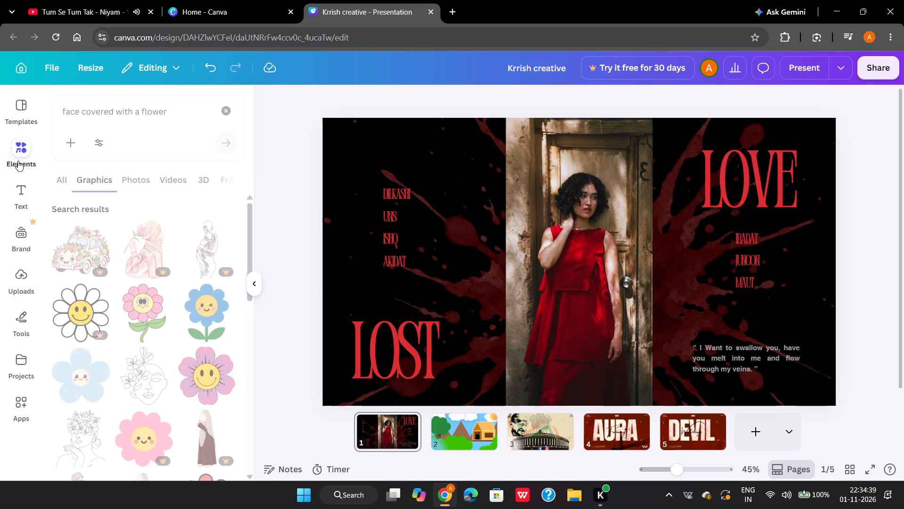
left_click(164, 111)
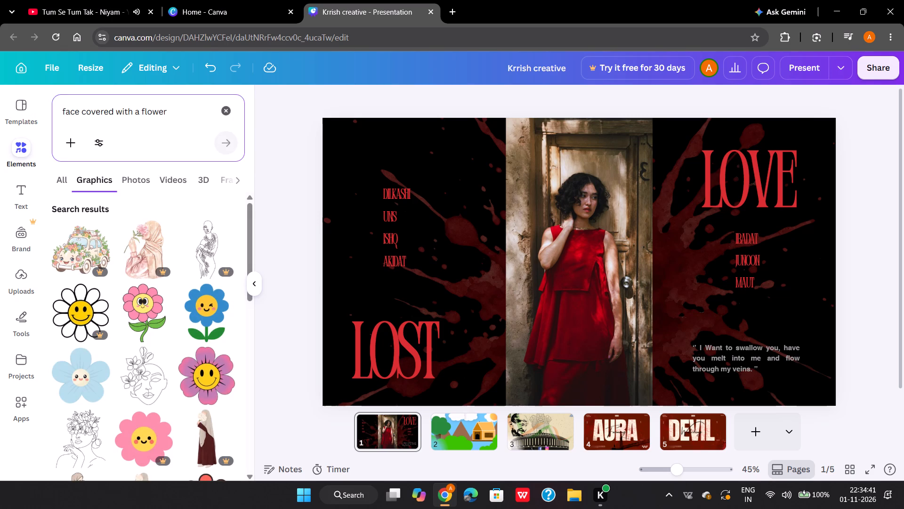
key("BackSpace")
key("BackSpace")
key("BackSpace")
key("BackSpace")
key("BackSpace")
key("BackSpace")
key("BackSpace")
key("BackSpace")
key("BackSpace")
key("BackSpace")
key("BackSpace")
key("BackSpace")
key("BackSpace")
key("BackSpace")
key("BackSpace")
key("BackSpace")
key("BackSpace")
key("BackSpace")
key("BackSpace")
key("BackSpace")
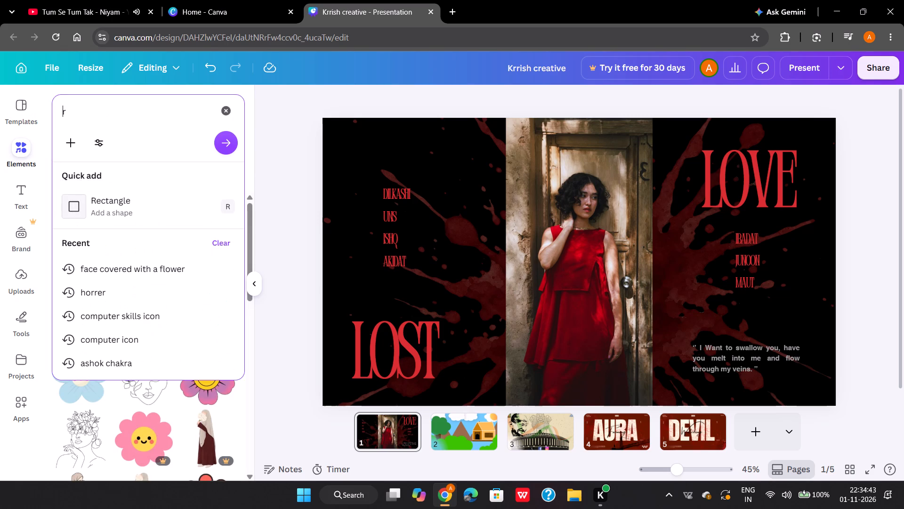
key("Right")
key("BackSpace")
type("man with a pistol")
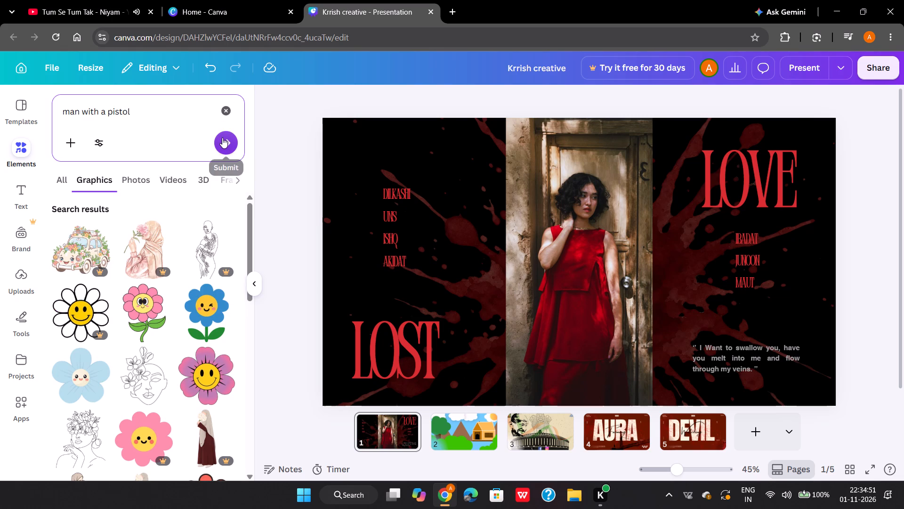
left_click(222, 138)
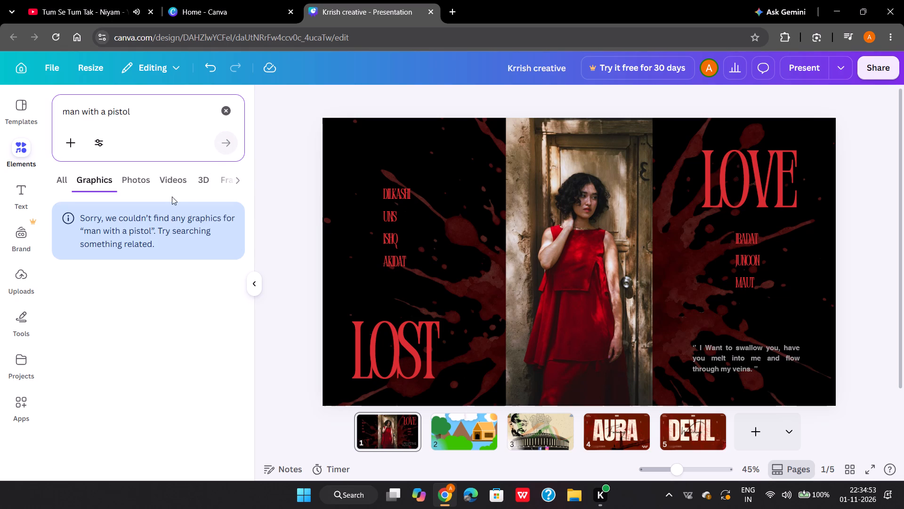
Change the graphics elements search to "man and a pistol".
left_click(134, 110)
key("BackSpace")
key("BackSpace")
key("BackSpace")
key("BackSpace")
key("BackSpace")
key("BackSpace")
key("BackSpace")
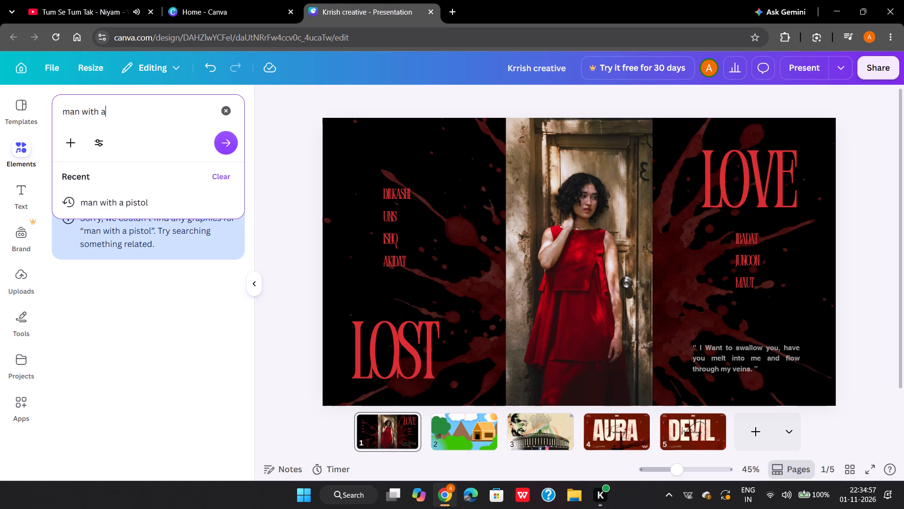
key("BackSpace")
key("BackSpace")
key("BackSpace")
key("BackSpace")
key("BackSpace")
key("BackSpace")
key("BackSpace")
key("space")
type("and a")
key("space")
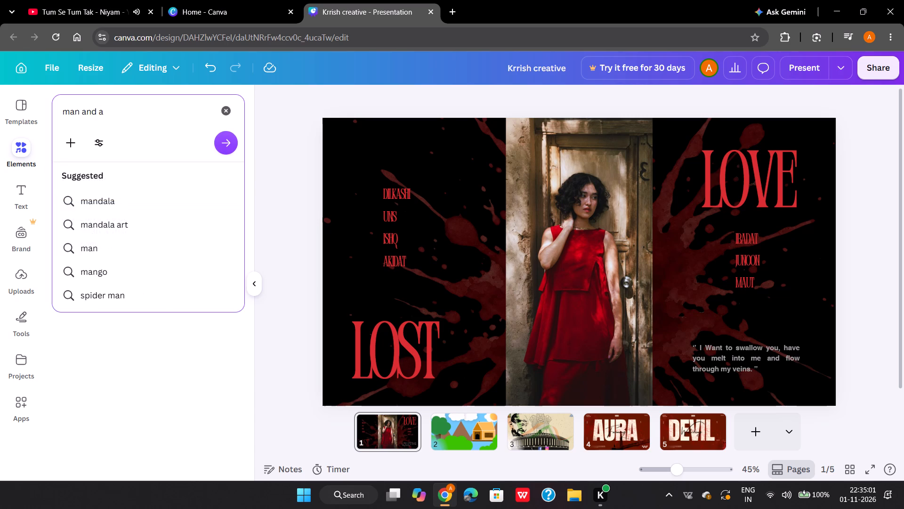
key("p")
type("istol")
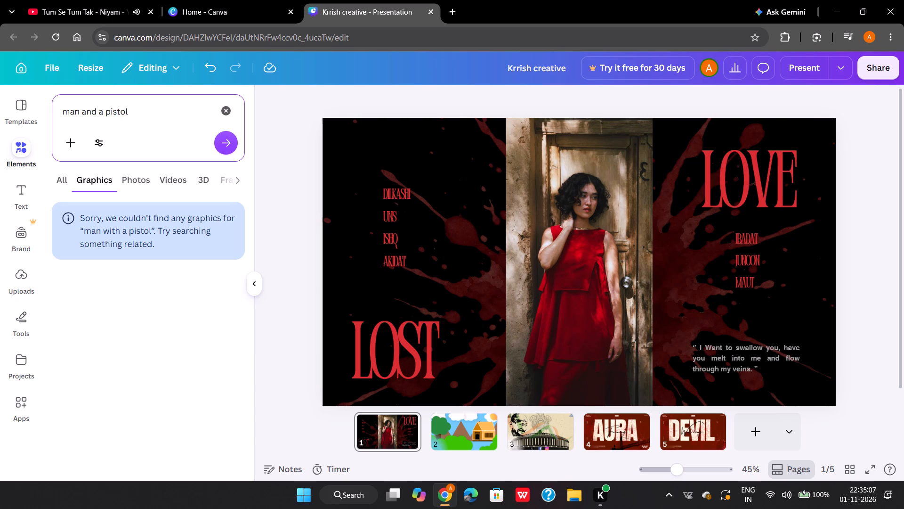
left_click(220, 136)
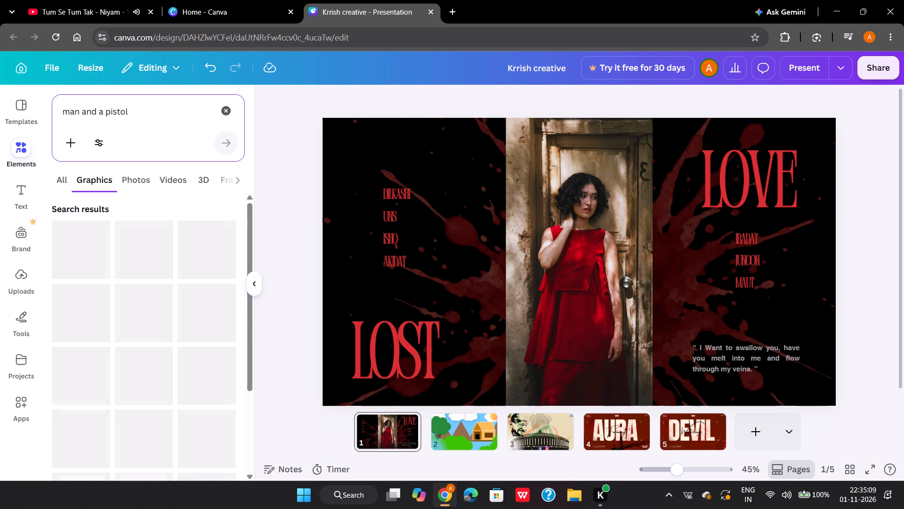
Change the graphics elements search to "man and a gun".
left_click(129, 112)
key("BackSpace")
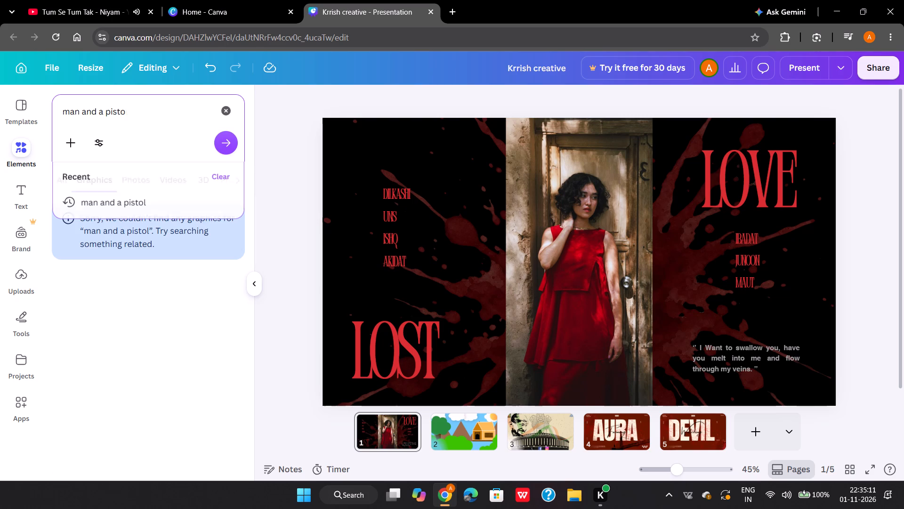
key("BackSpace")
key("BackSpace")
key("BackSpace")
key("BackSpace")
key("BackSpace")
type("gun")
key("Return")
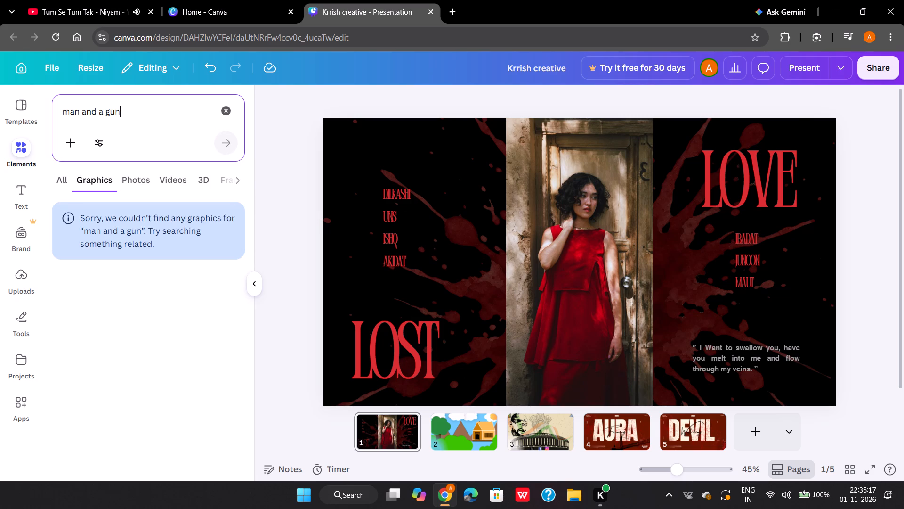
Search the graphics elements for "tired man" and look through the results for a suitable figure.
key("BackSpace")
key("BackSpace")
key("BackSpace")
key("BackSpace")
key("BackSpace")
key("BackSpace")
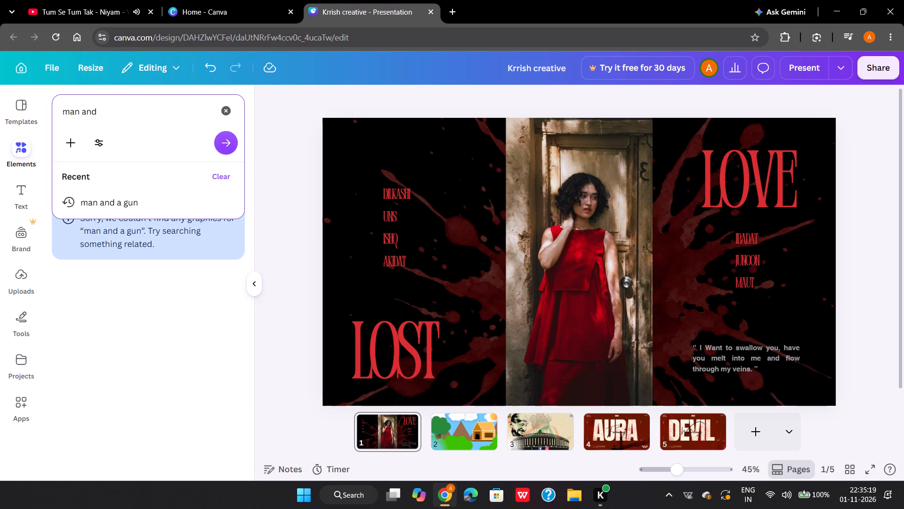
key("BackSpace")
key("BackSpace")
key("BackSpace")
key("BackSpace")
key("BackSpace")
key("BackSpace")
key("BackSpace")
key("BackSpace")
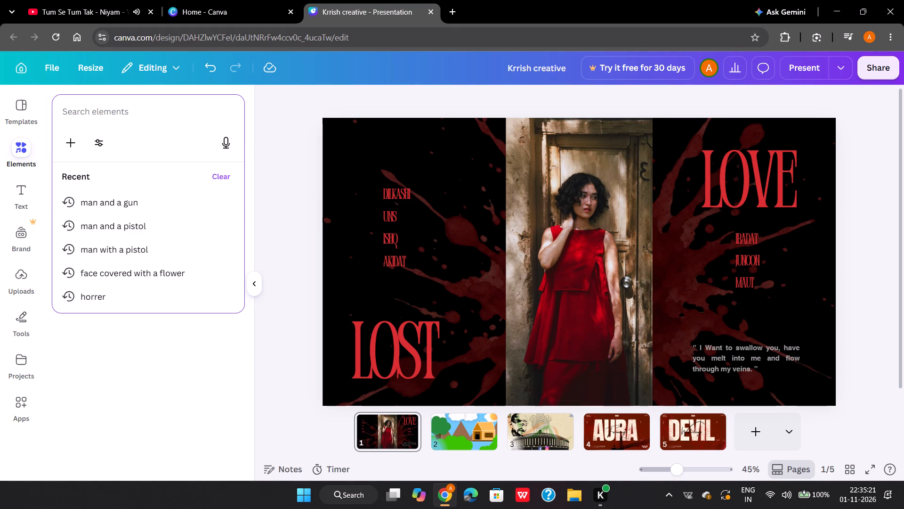
type("tired man")
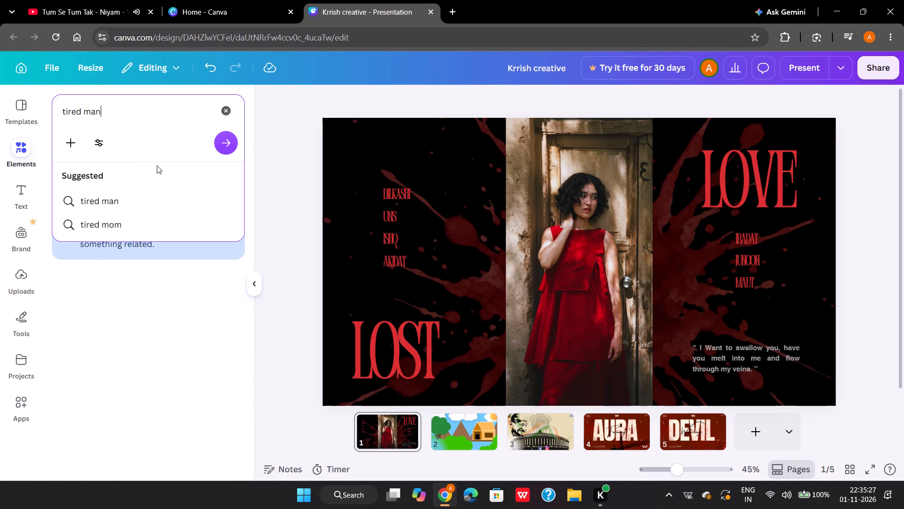
left_click(218, 143)
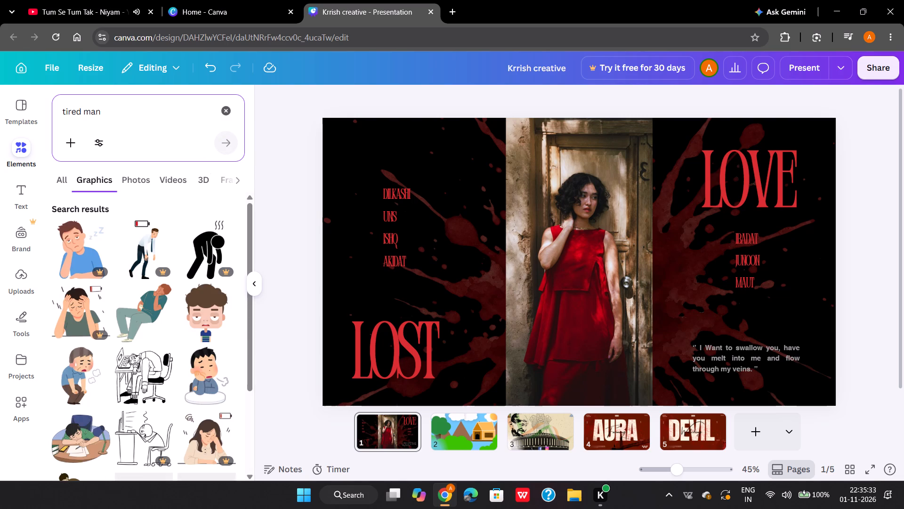
scroll(154, 197, "down", 3)
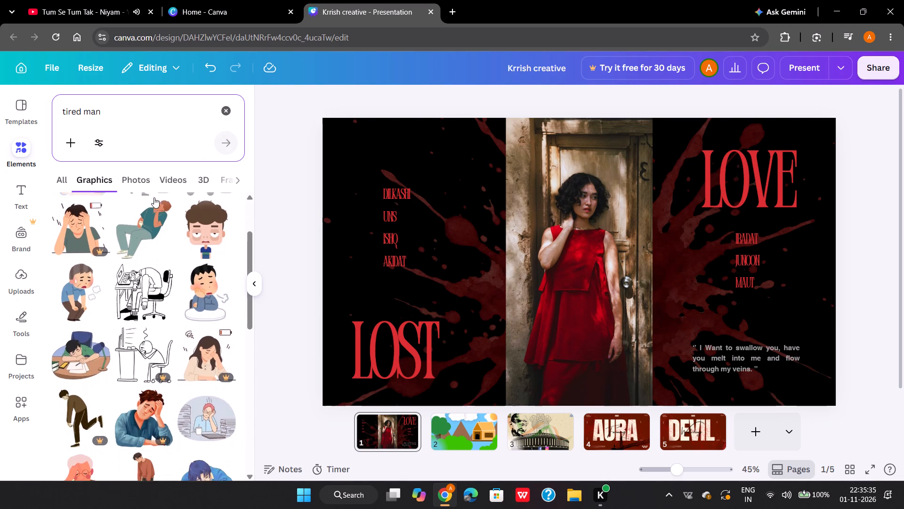
scroll(154, 197, "down", 3)
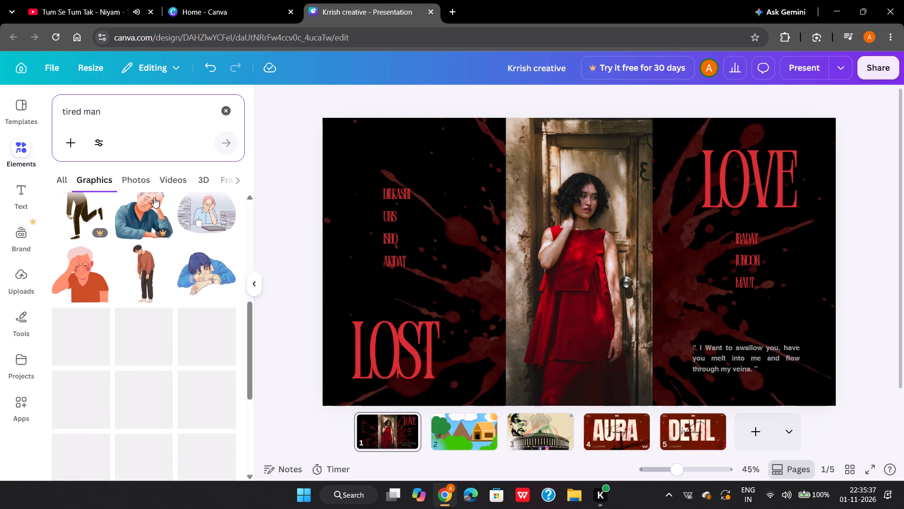
scroll(154, 197, "down", 1)
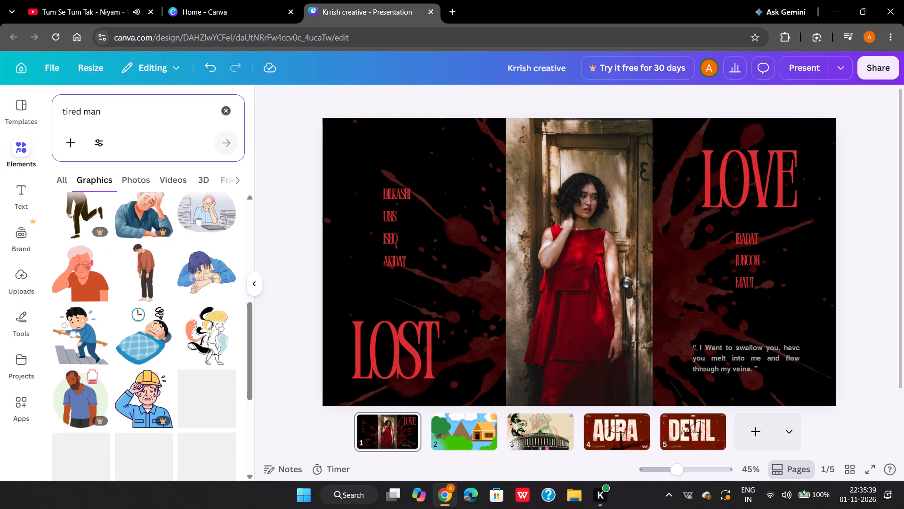
Change the graphics elements search to "hopeless man" and look through the results for a suitable figure.
left_click(83, 109)
key("BackSpace")
key("BackSpace")
key("BackSpace")
key("BackSpace")
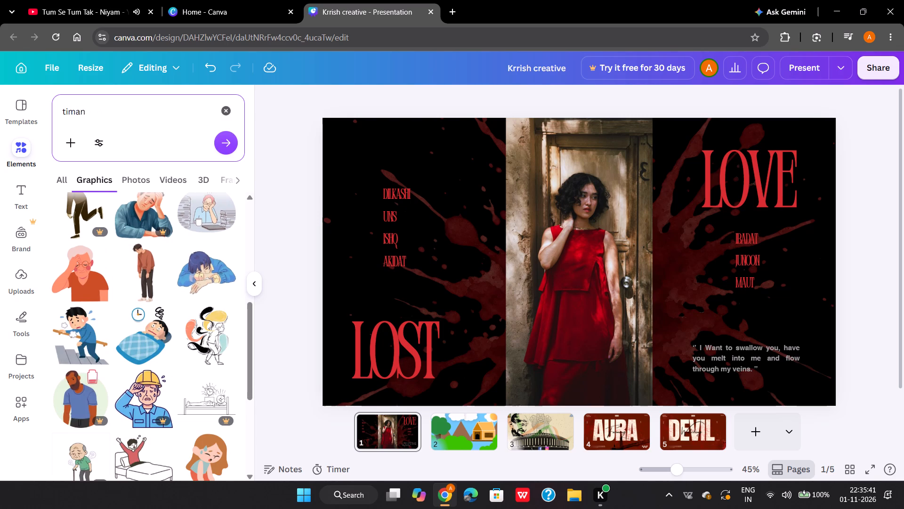
key("BackSpace")
key("BackSpace")
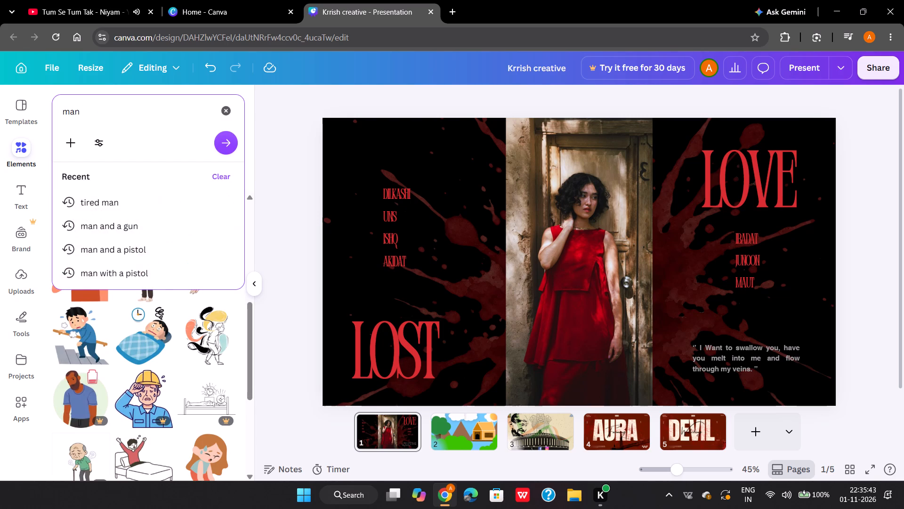
type("hop")
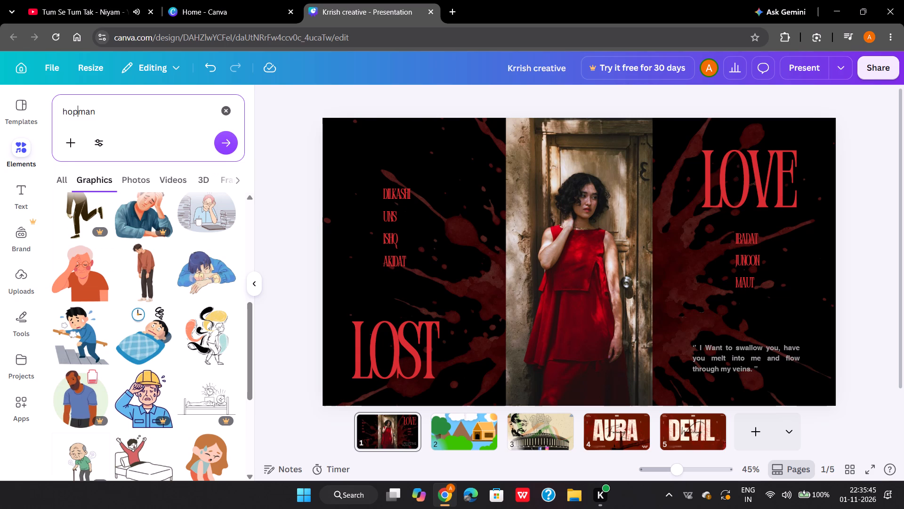
type("eless")
key("space")
key("Return")
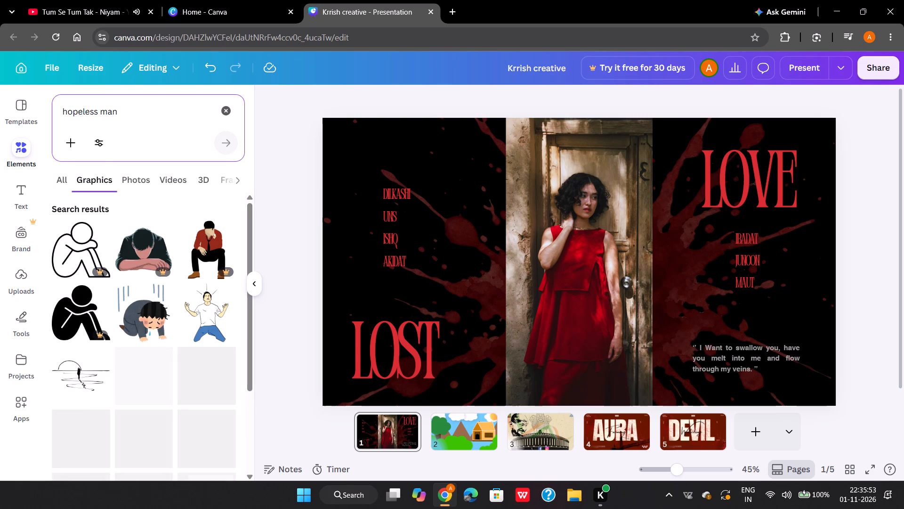
scroll(123, 260, "down", 1)
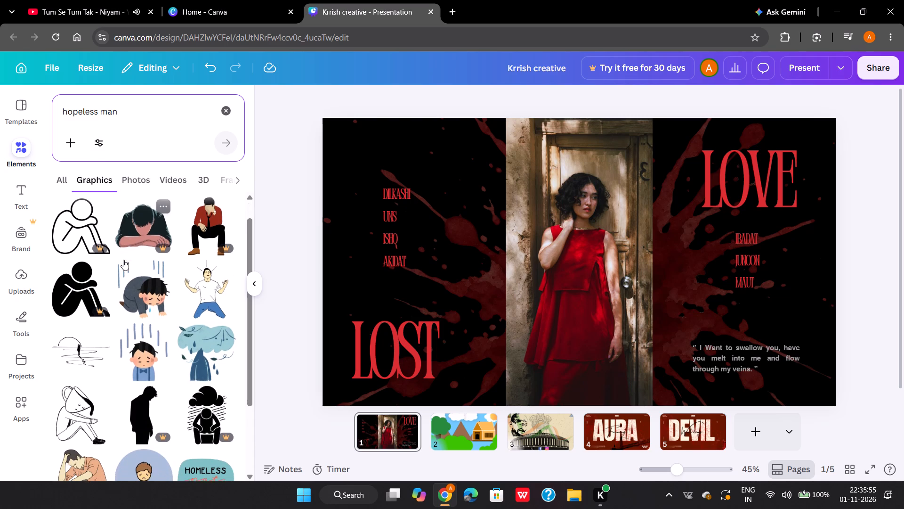
scroll(123, 260, "down", 1)
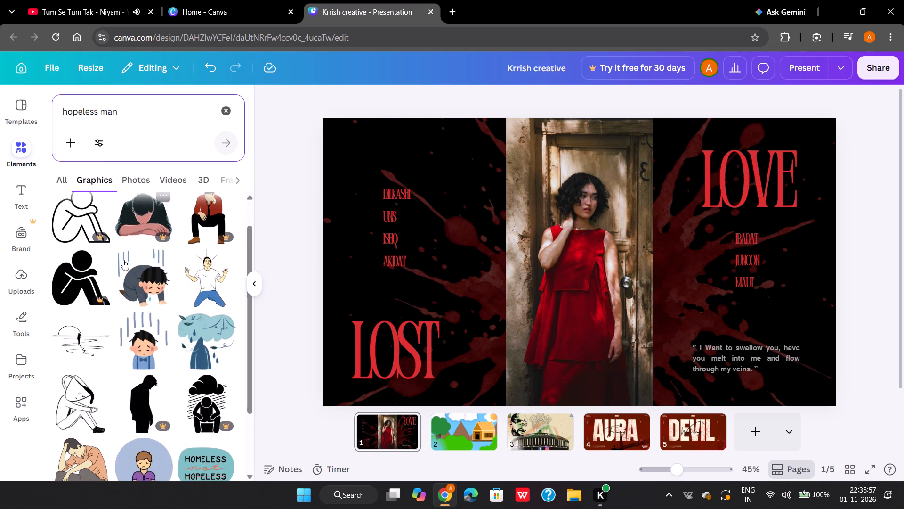
scroll(123, 260, "down", 1)
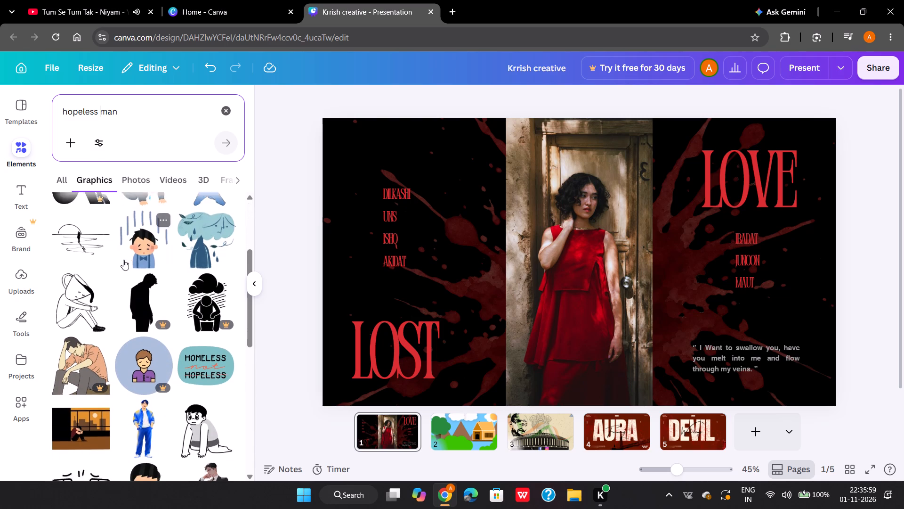
scroll(123, 260, "down", 2)
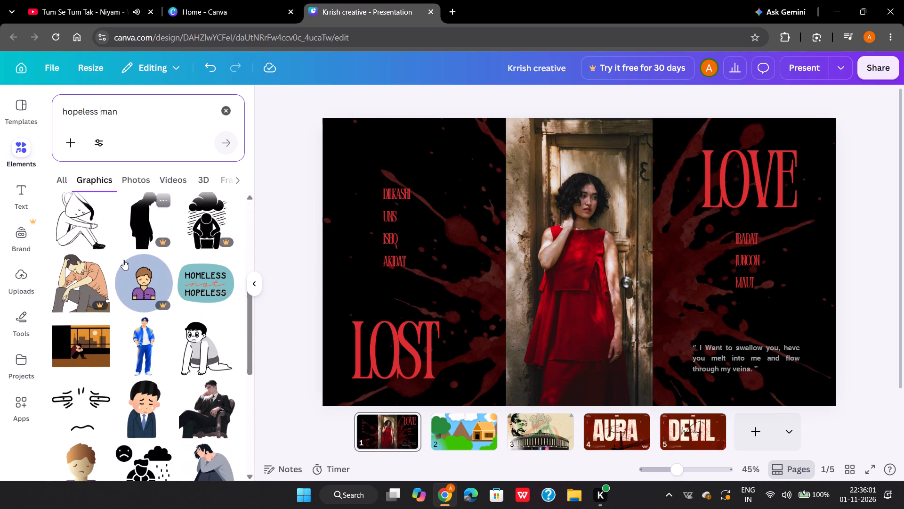
scroll(123, 260, "down", 2)
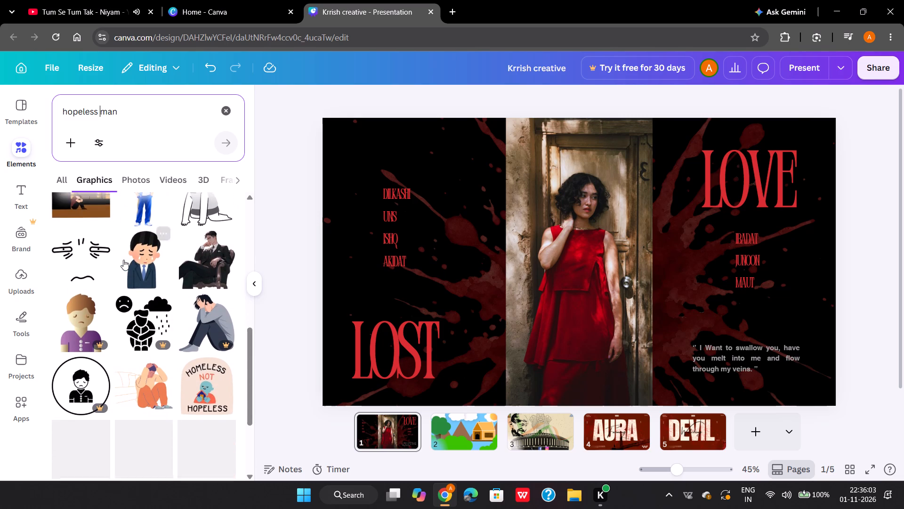
scroll(123, 260, "down", 2)
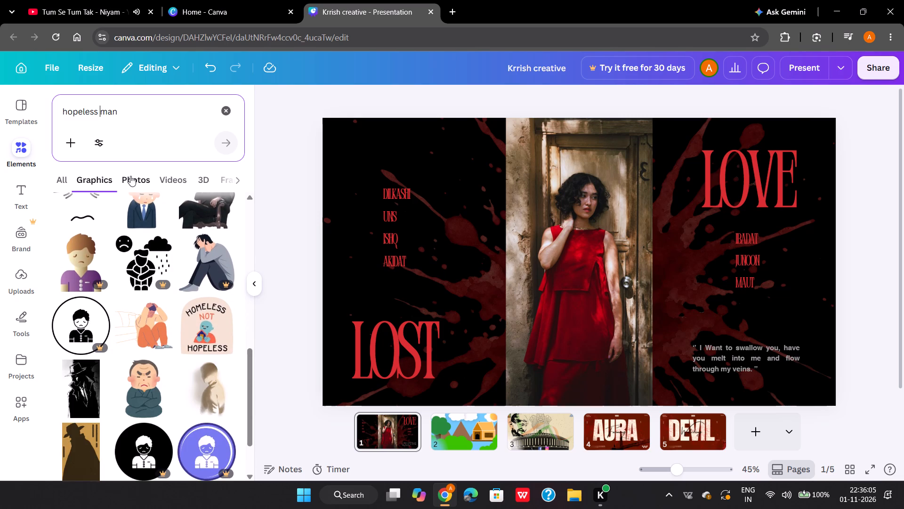
Browse the photo results for "hopeless man" and add the red-lit photo of a standing man with a bowed head to page 1.
left_click(130, 176)
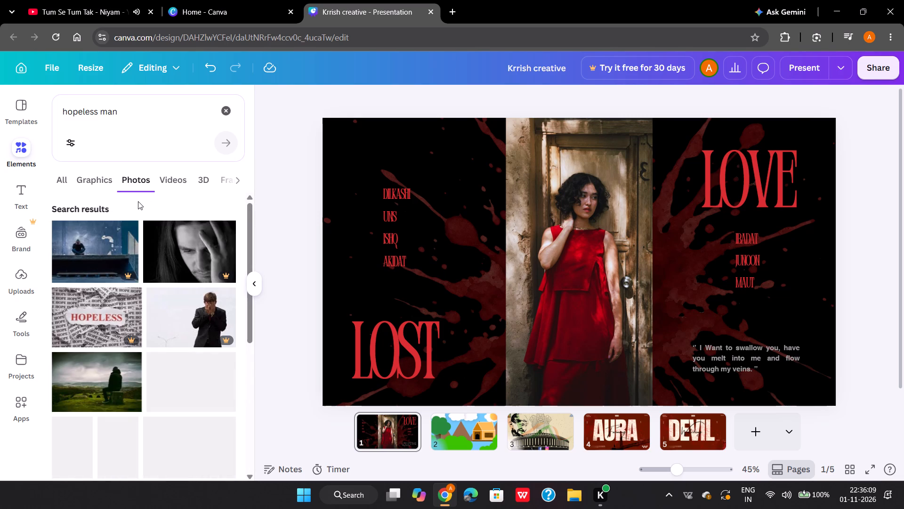
scroll(138, 201, "down", 1)
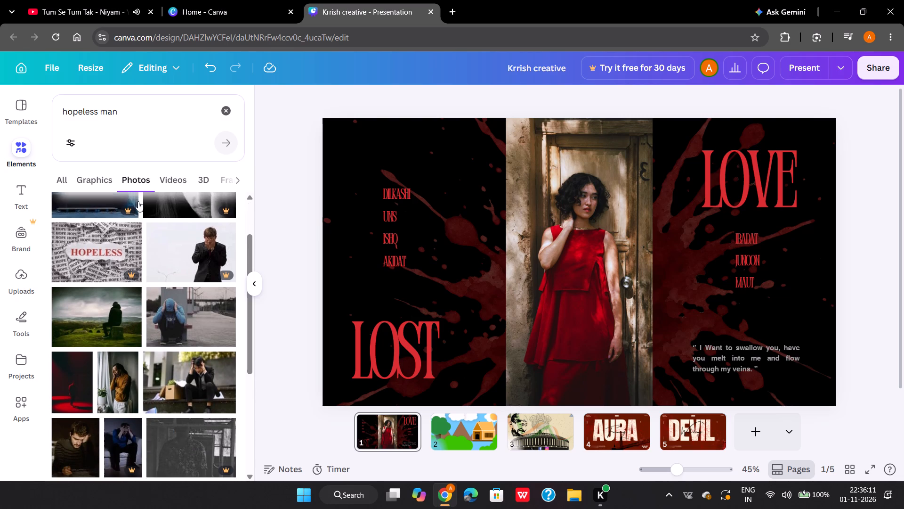
scroll(138, 201, "down", 2)
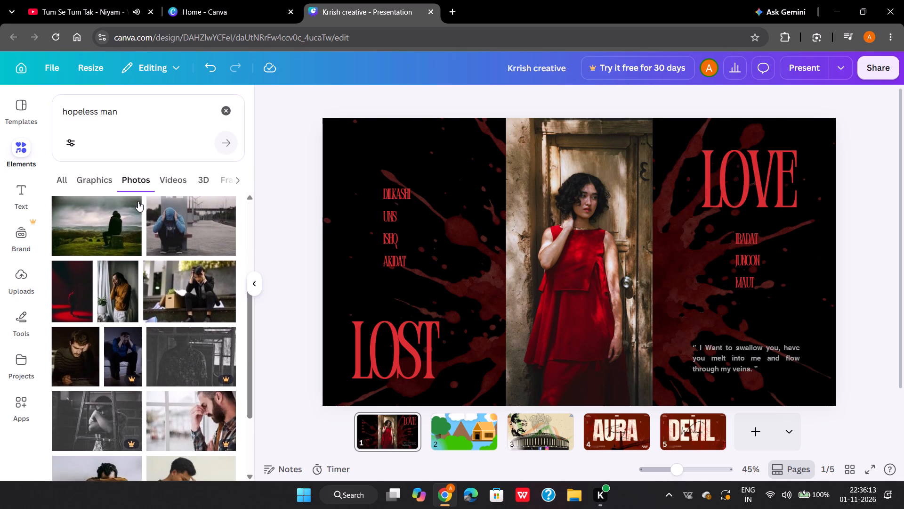
scroll(138, 201, "down", 3)
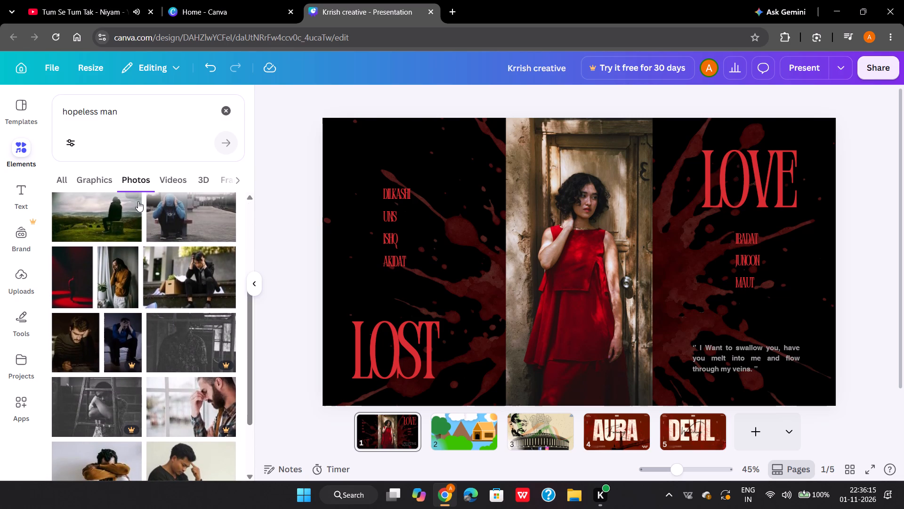
scroll(138, 201, "down", 2)
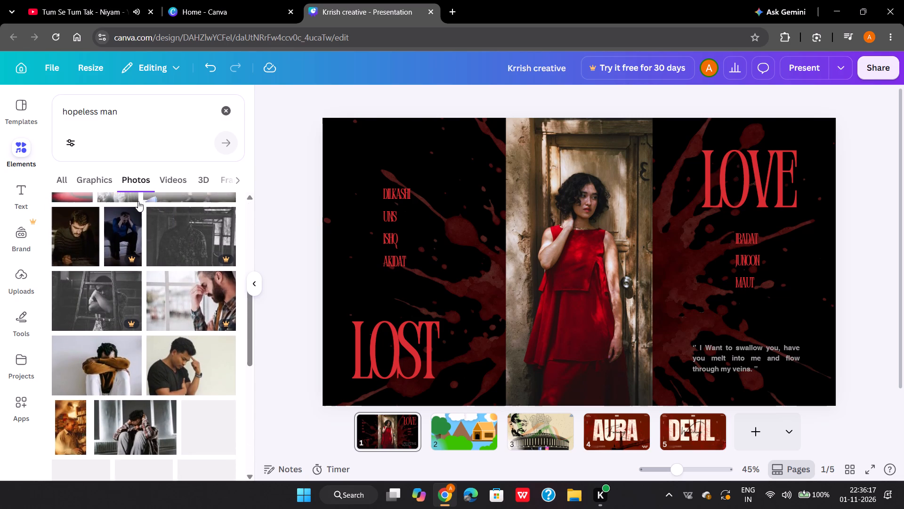
scroll(138, 201, "down", 2)
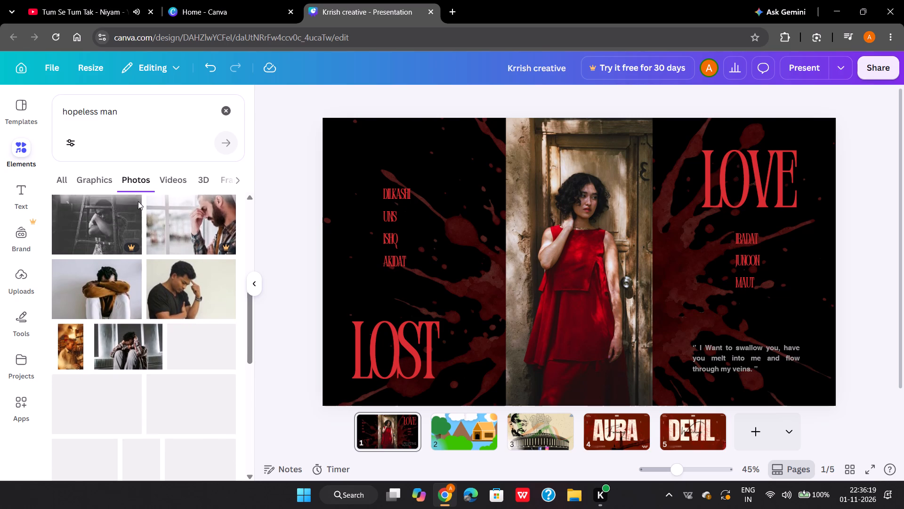
scroll(138, 201, "down", 2)
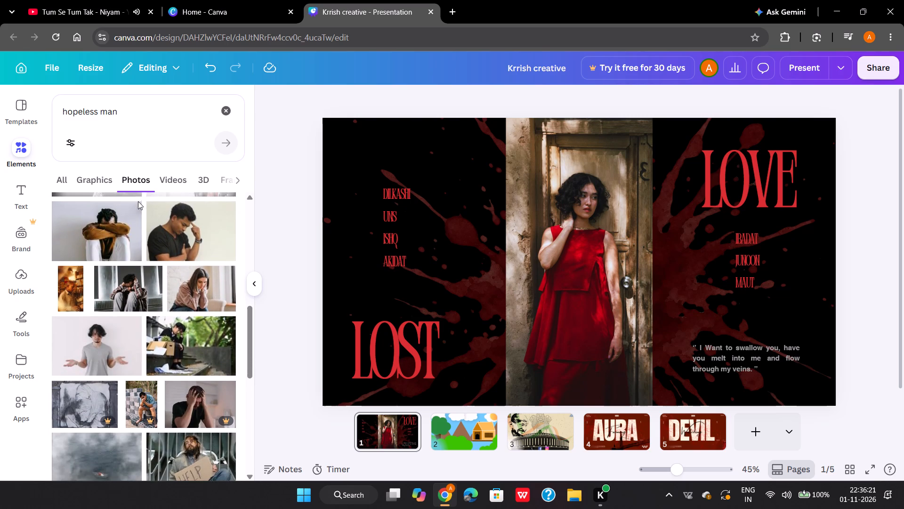
scroll(138, 201, "down", 1)
scroll(138, 201, "up", 1)
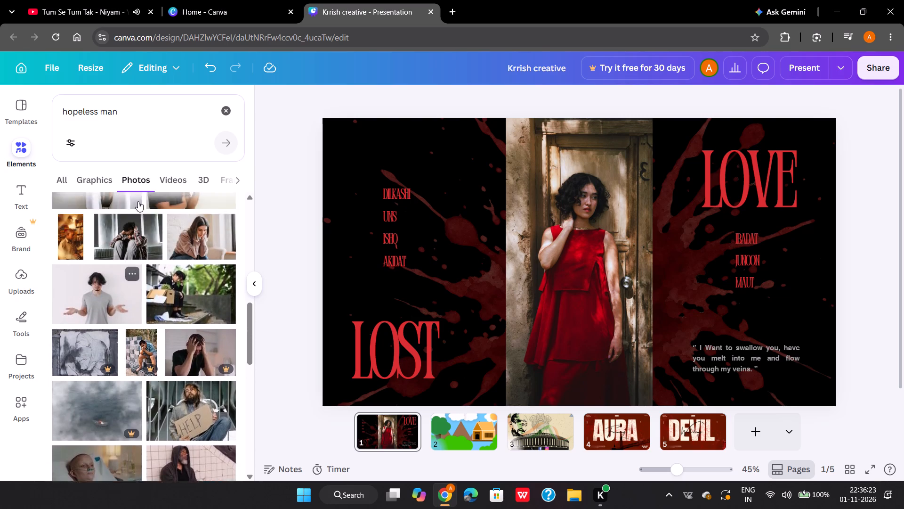
scroll(138, 201, "up", 2)
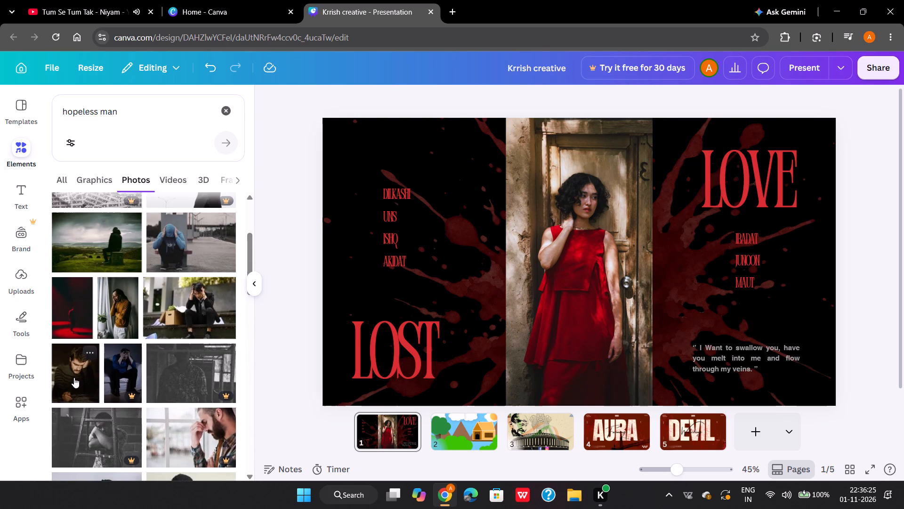
left_click(74, 314)
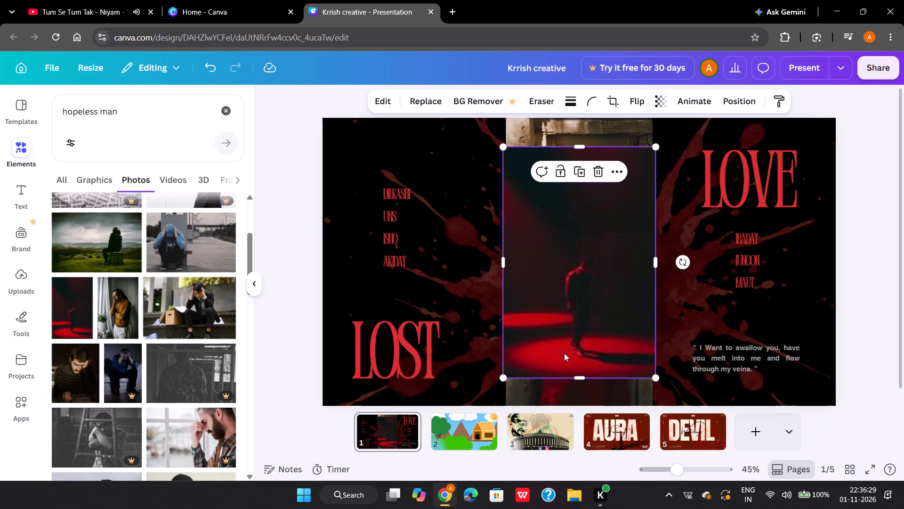
Move the red-lit man photo onto the page's right third and resize it to about 678 by 1085 px to fill that panel.
left_click_drag(587, 320, 686, 318)
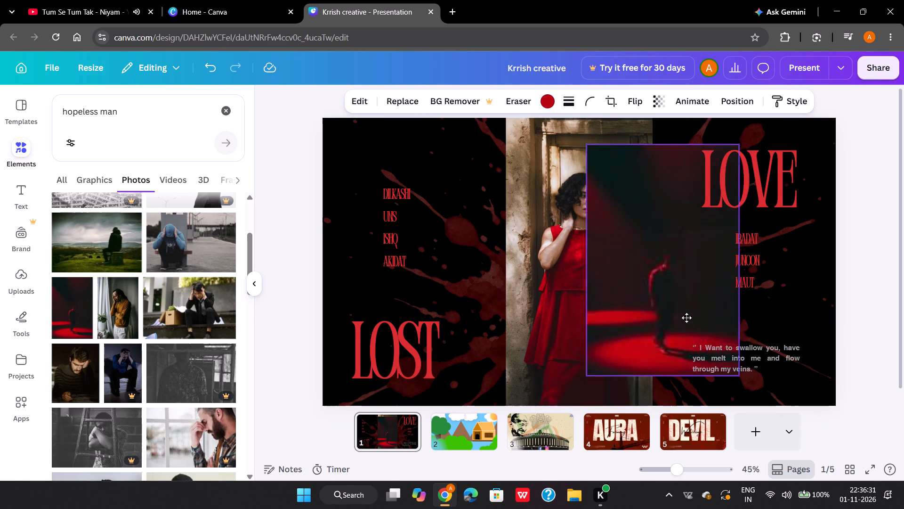
left_click_drag(686, 318, 751, 345)
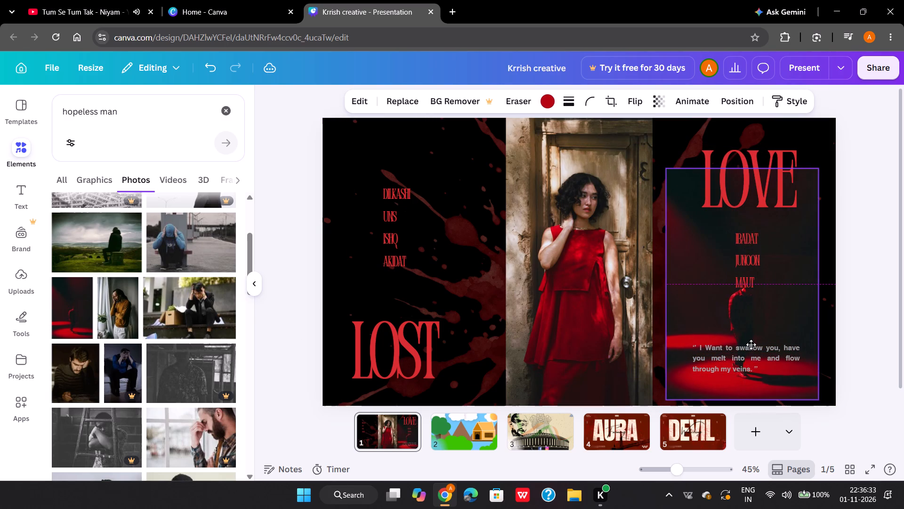
left_click_drag(751, 345, 736, 353)
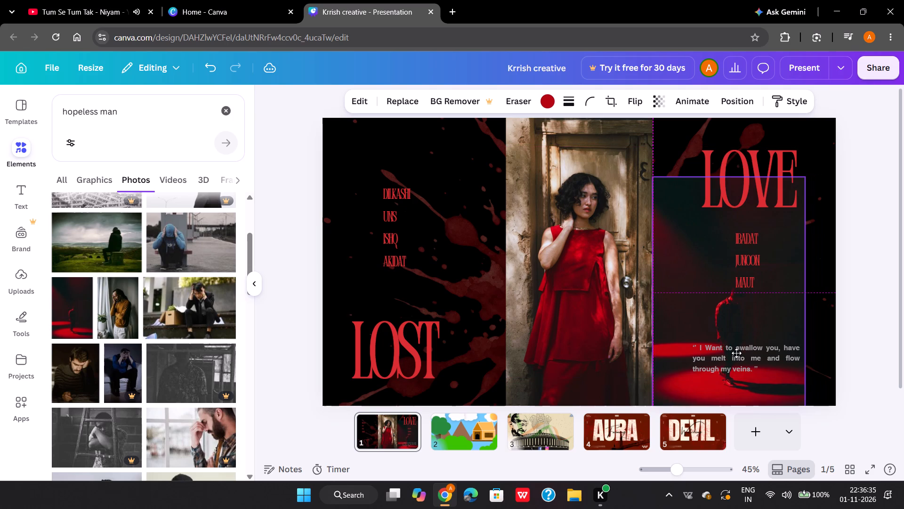
left_click_drag(736, 353, 737, 353)
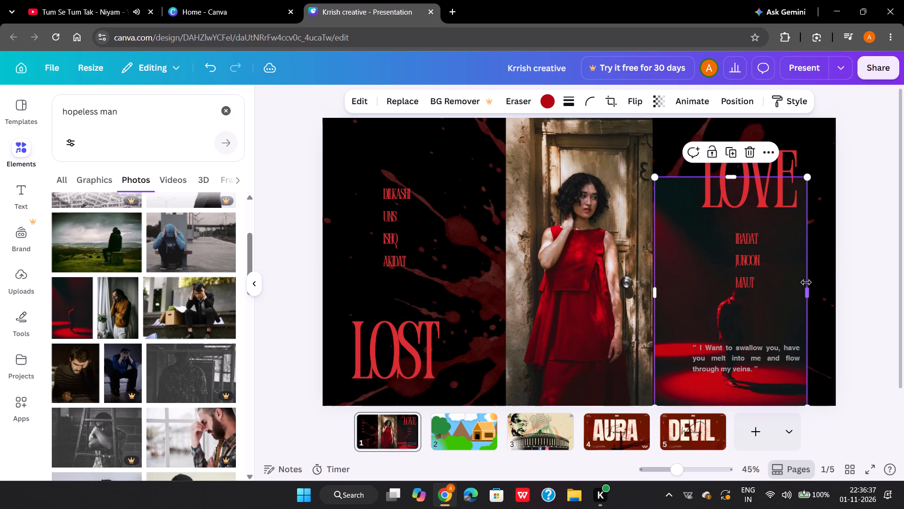
left_click_drag(807, 293, 830, 293)
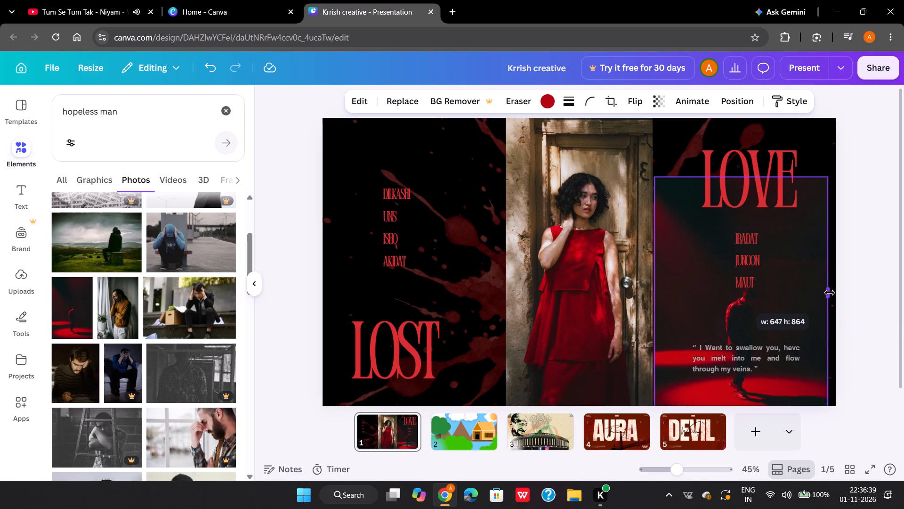
left_click_drag(830, 293, 834, 293)
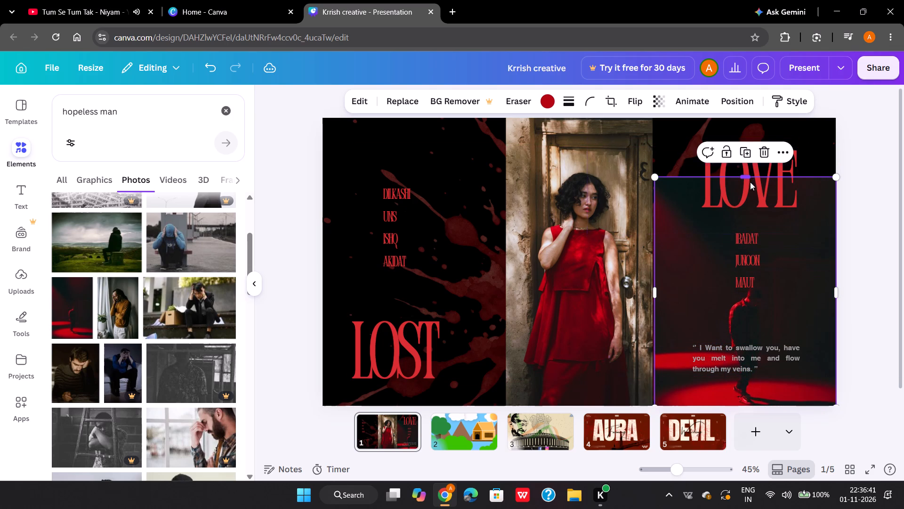
left_click_drag(747, 177, 743, 85)
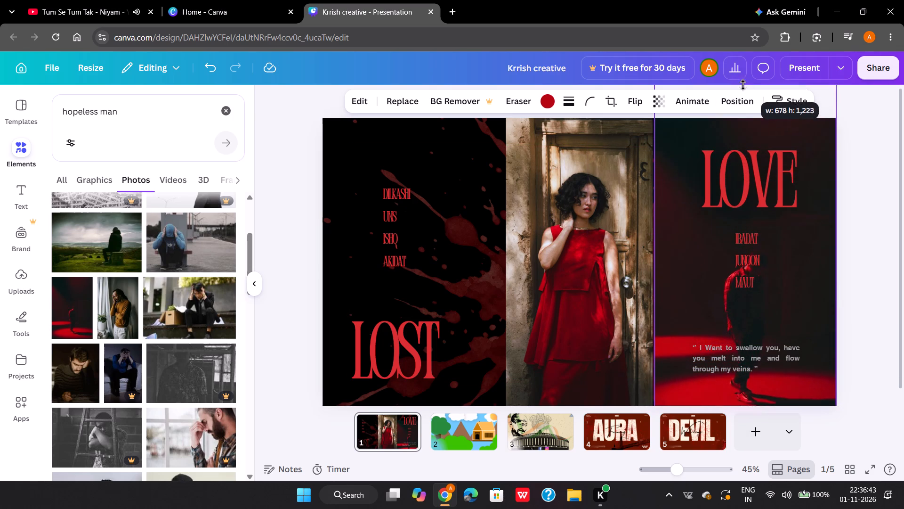
left_click_drag(743, 85, 745, 116)
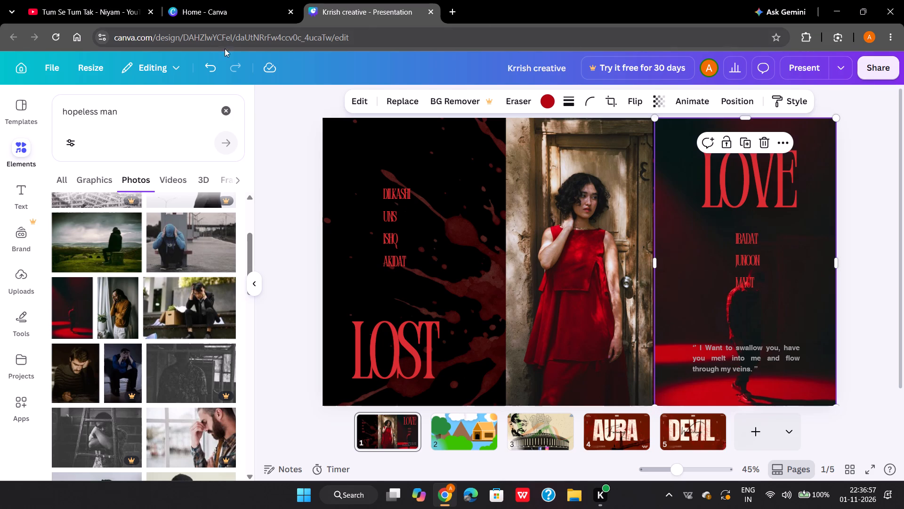
Send the red-lit man photo to the back, behind the page's other elements, and deselect it.
left_click(734, 99)
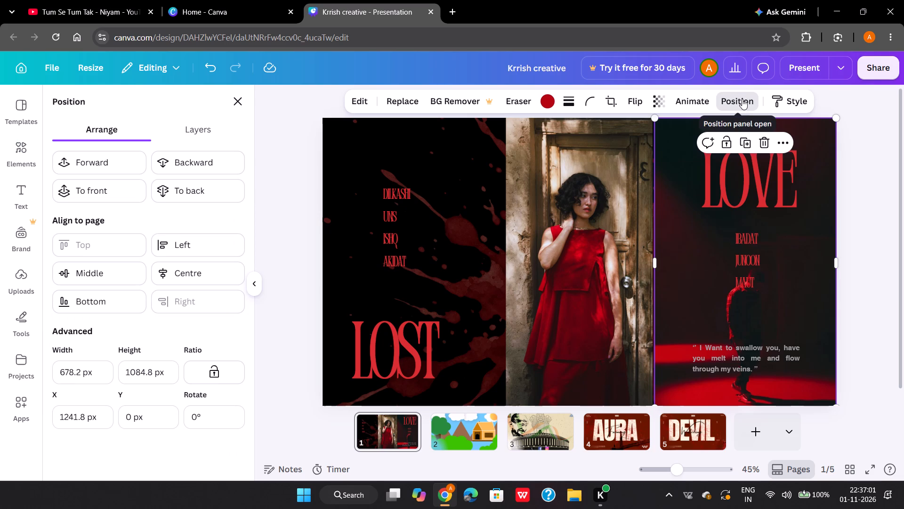
left_click(216, 186)
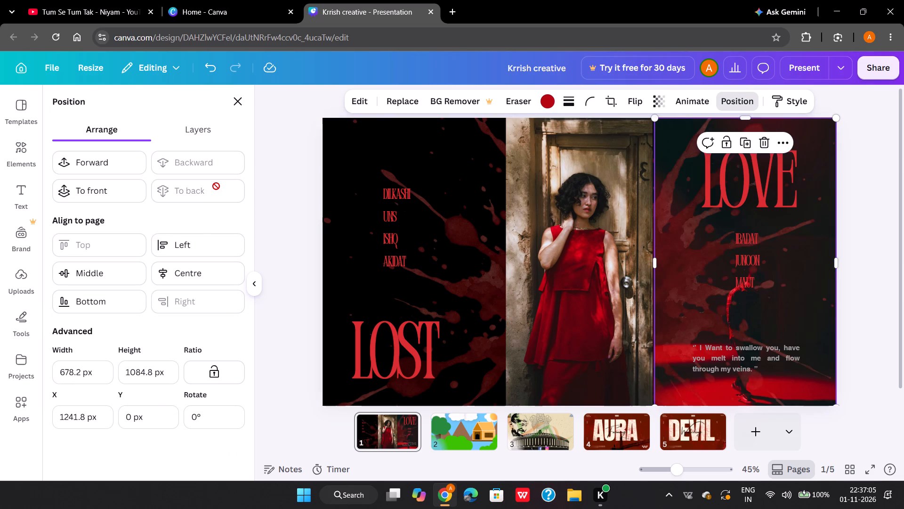
left_click(863, 295)
left_click(863, 295)
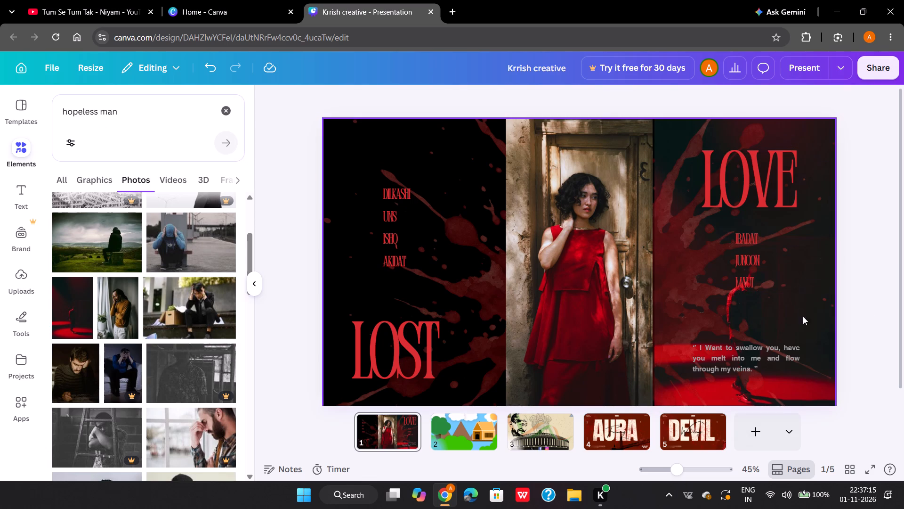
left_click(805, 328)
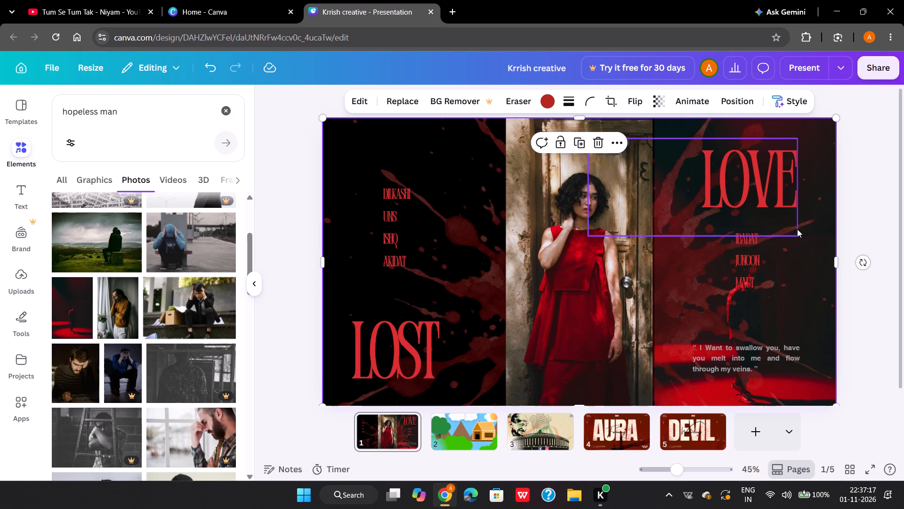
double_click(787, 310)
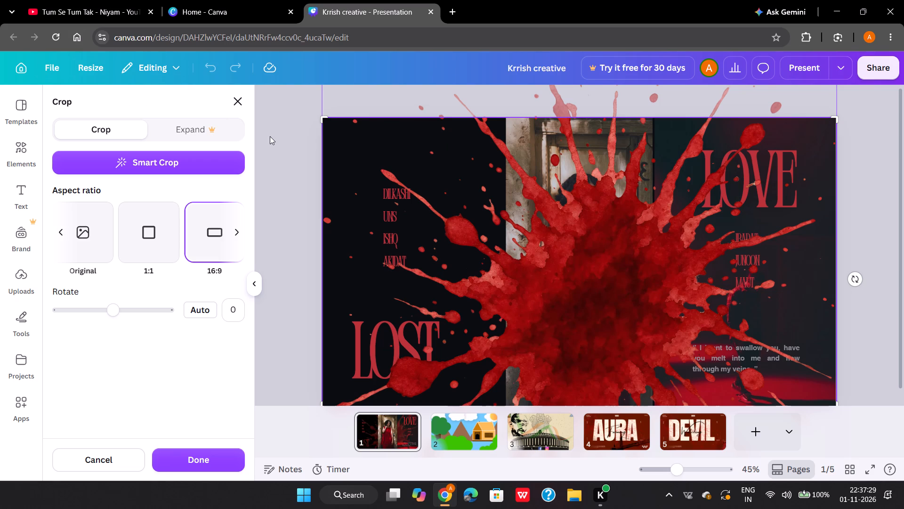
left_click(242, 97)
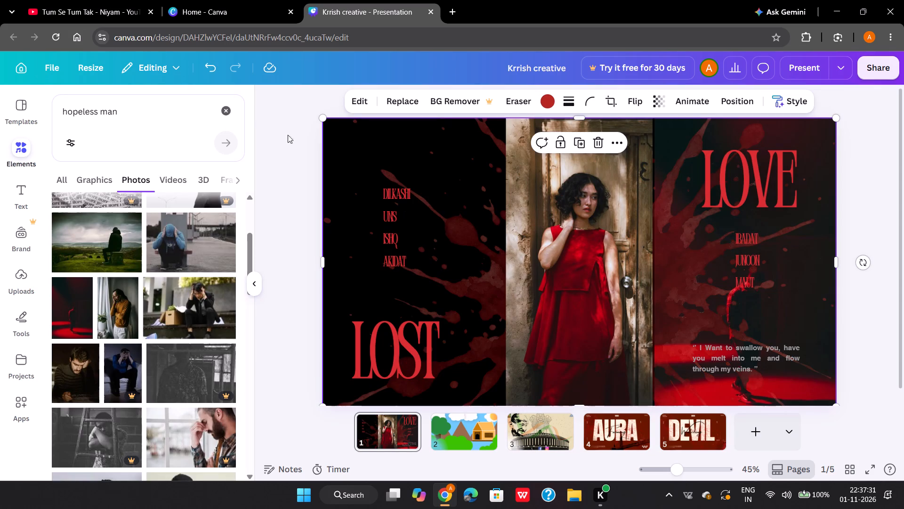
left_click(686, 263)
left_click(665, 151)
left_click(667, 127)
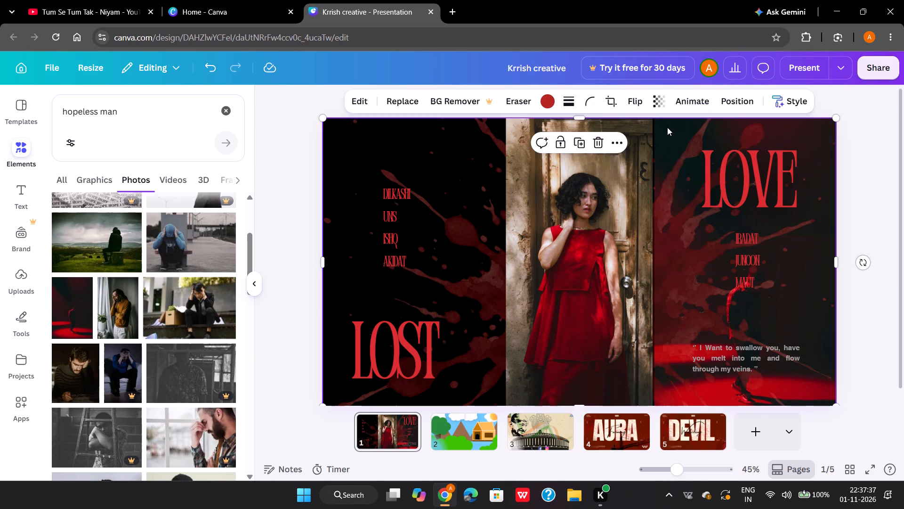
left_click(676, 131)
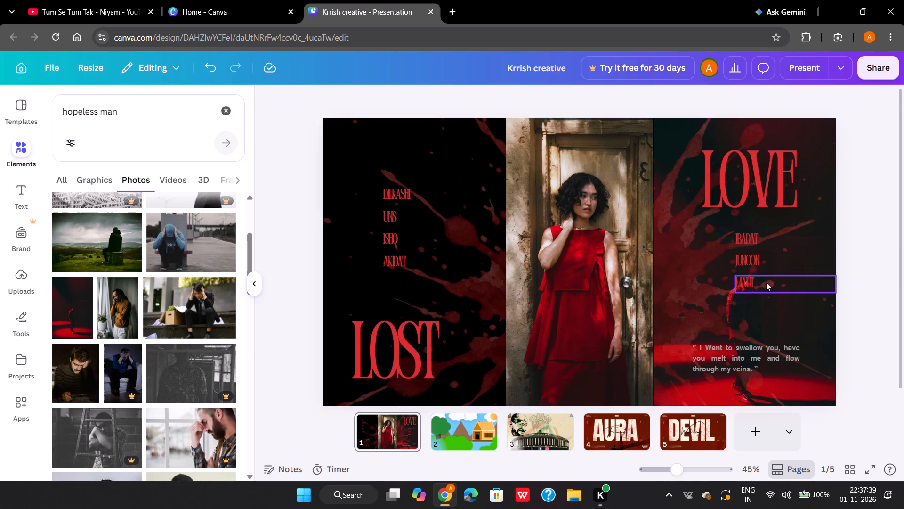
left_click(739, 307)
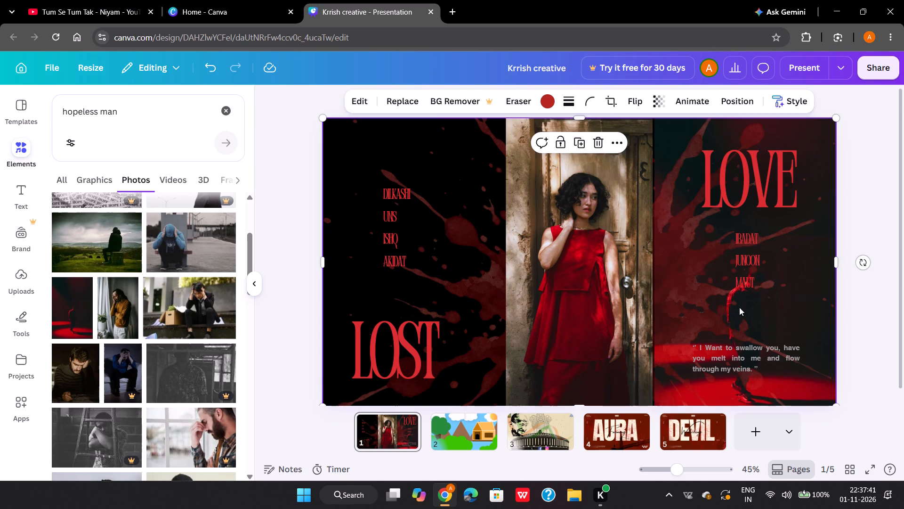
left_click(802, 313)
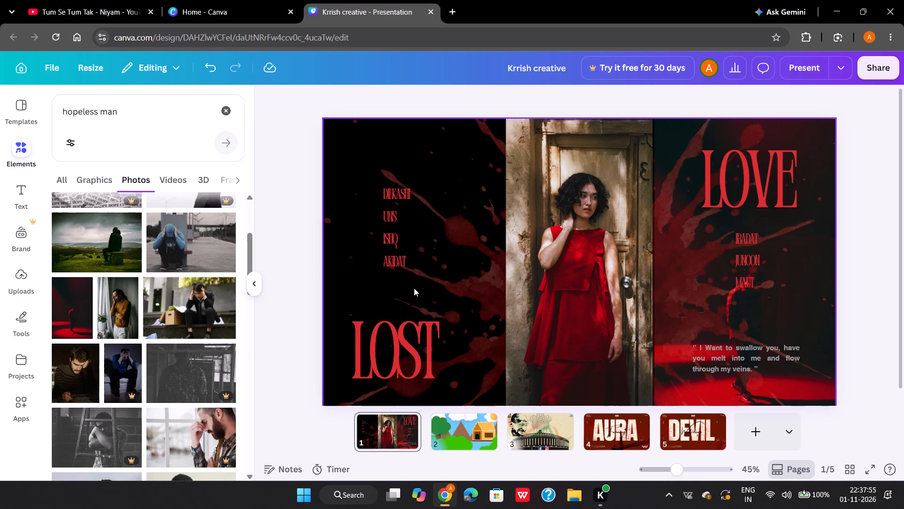
Switch to YouTube, open the song "Piya Samaye" from the recommended videos, and return to the Krrish creative design.
left_click(100, 8)
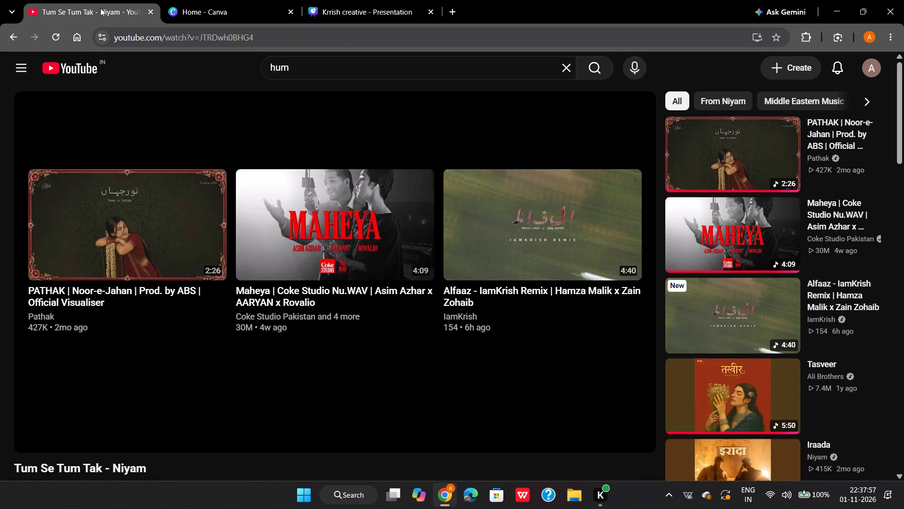
scroll(284, 235, "down", 1)
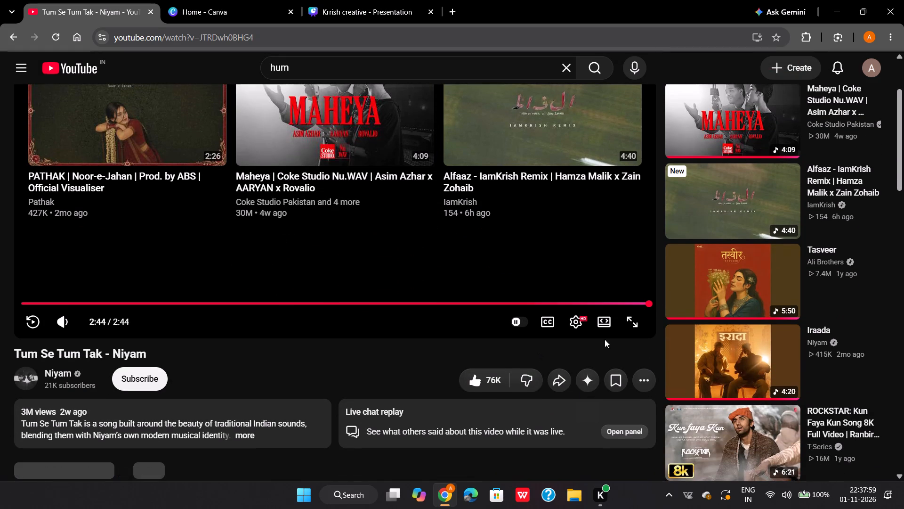
left_click(573, 330)
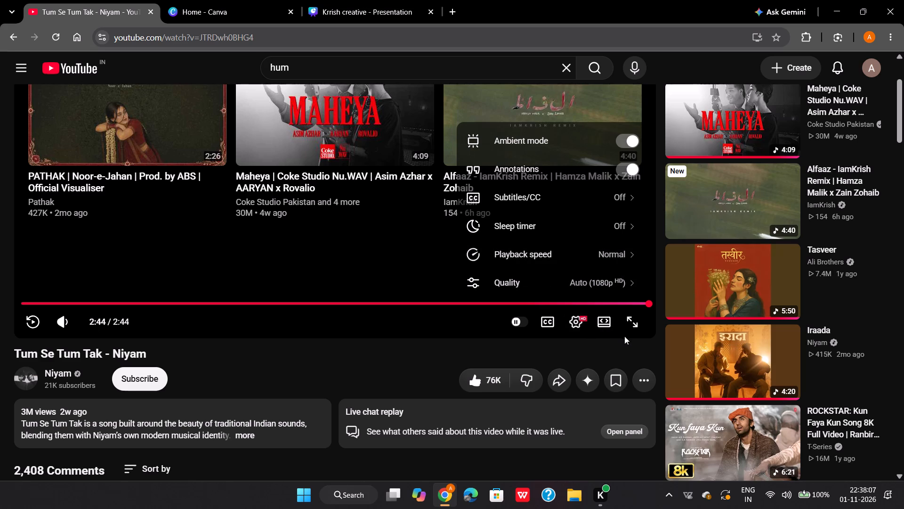
scroll(867, 268, "up", 5)
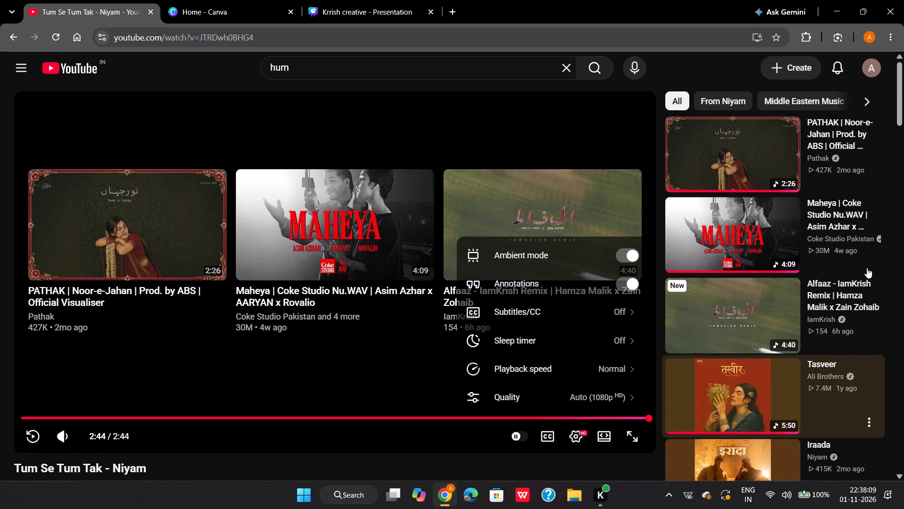
scroll(867, 268, "down", 3)
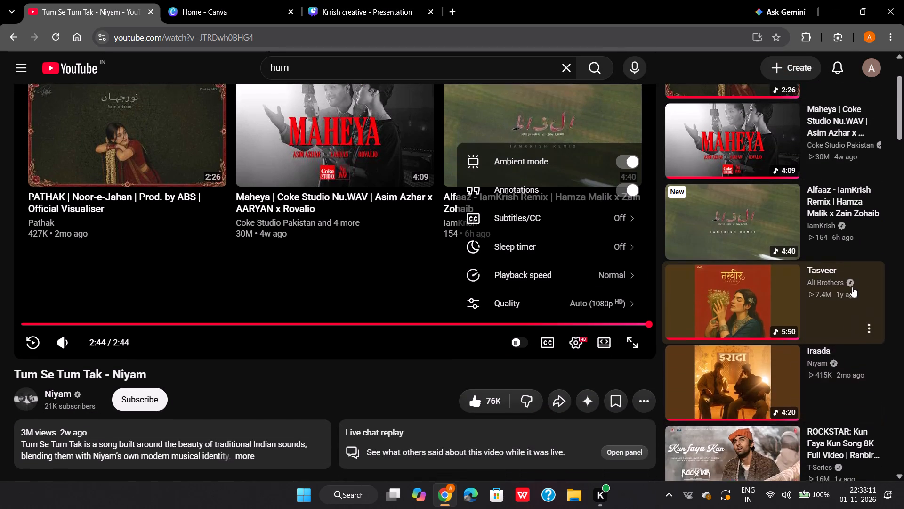
scroll(852, 287, "down", 3)
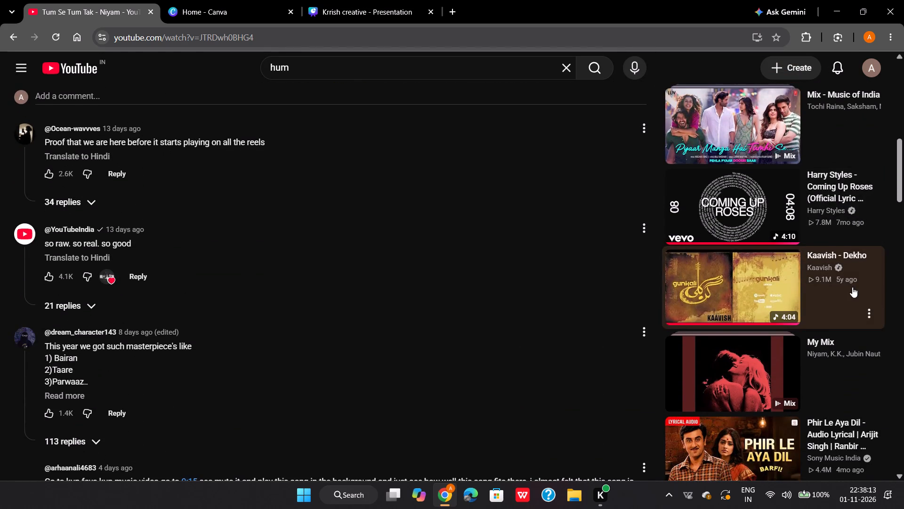
scroll(852, 287, "down", 3)
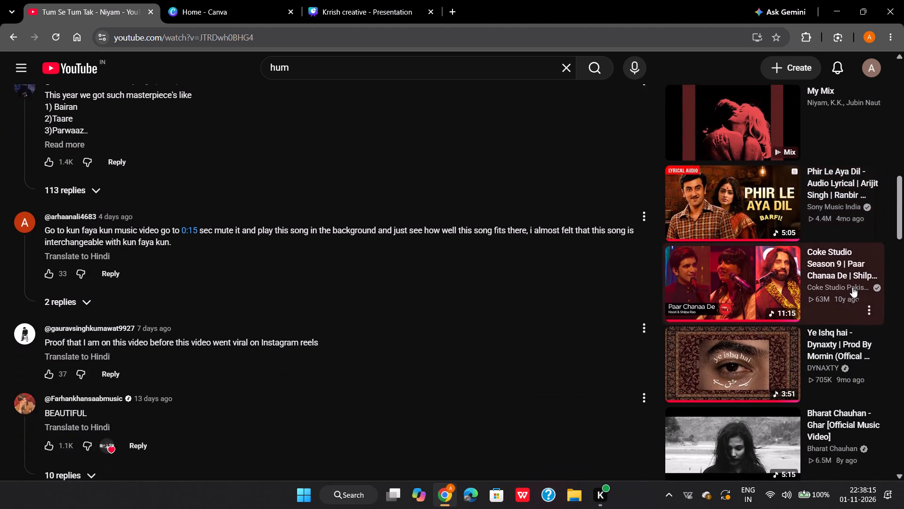
scroll(852, 287, "down", 3)
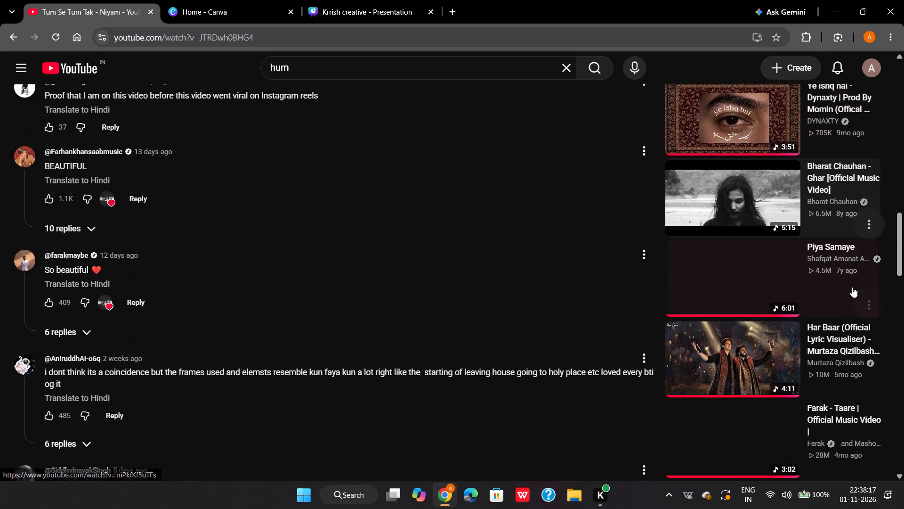
scroll(852, 287, "down", 1)
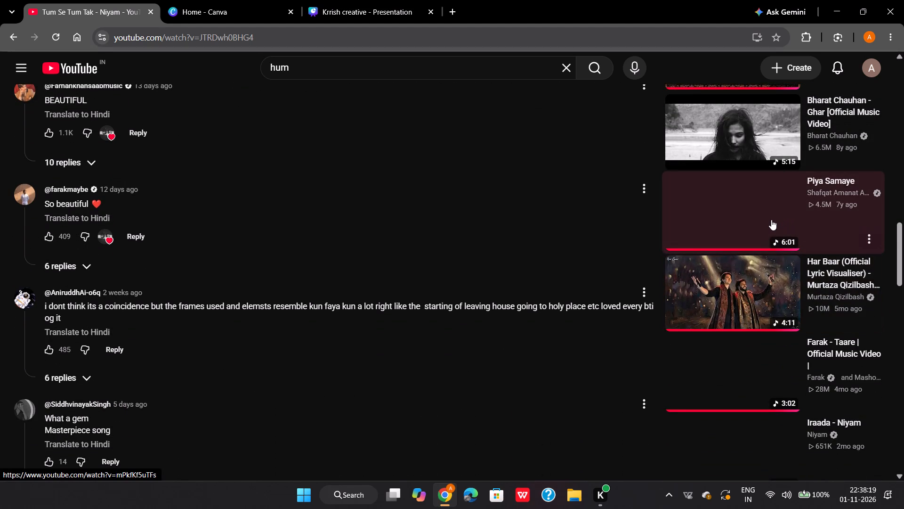
left_click(770, 220)
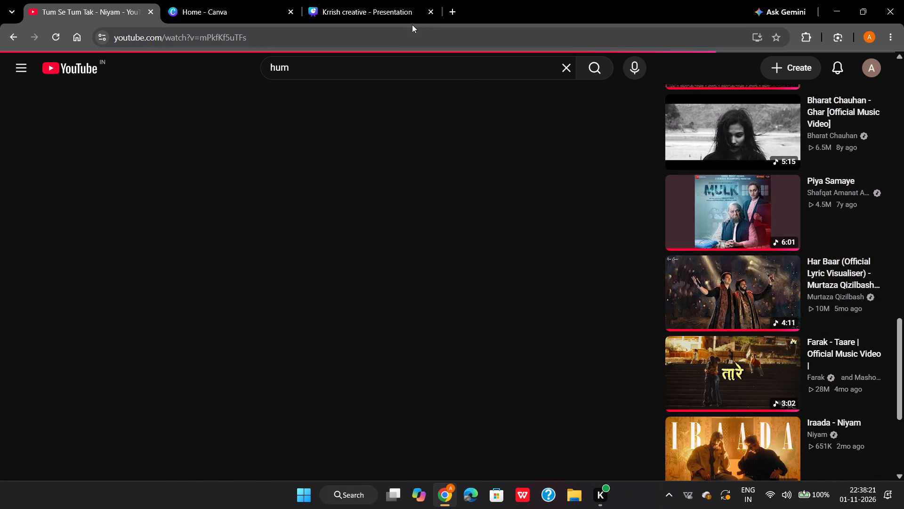
left_click(398, 11)
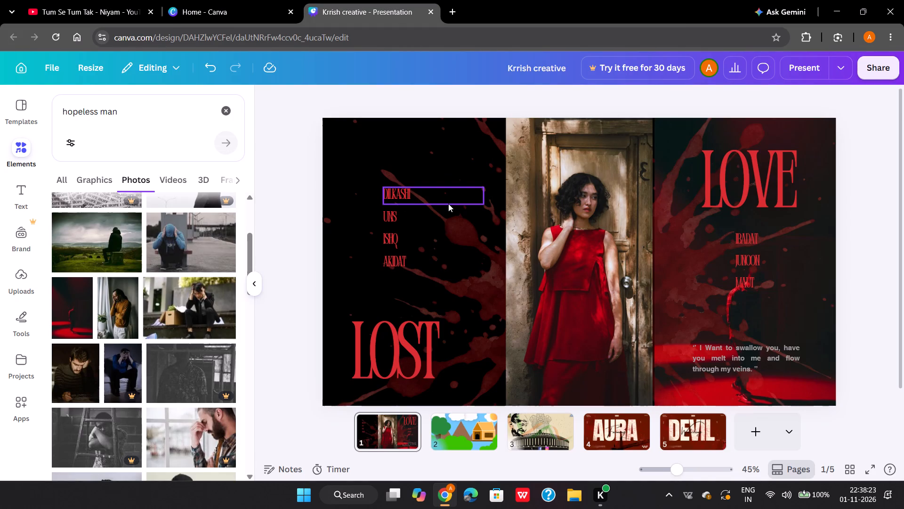
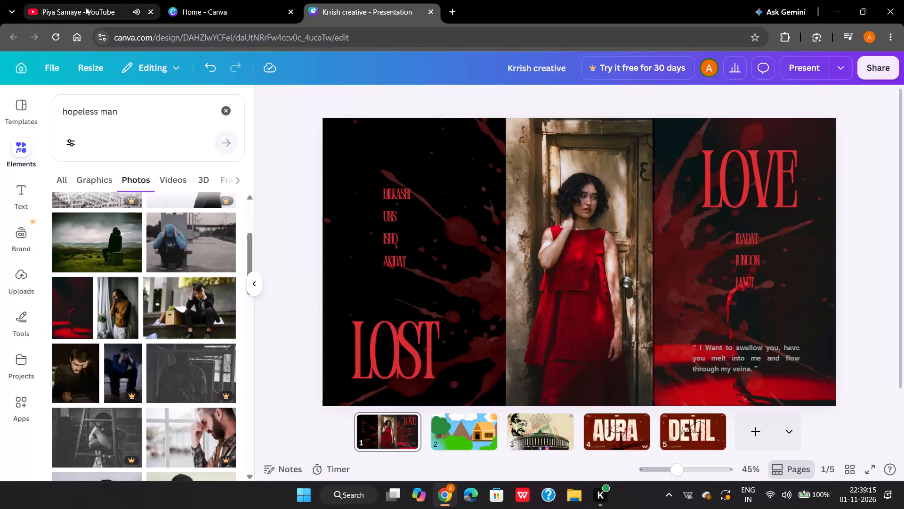
Switch to YouTube, skip the ad playing before "Piya Samaye", and return to the Krrish creative design.
left_click(84, 8)
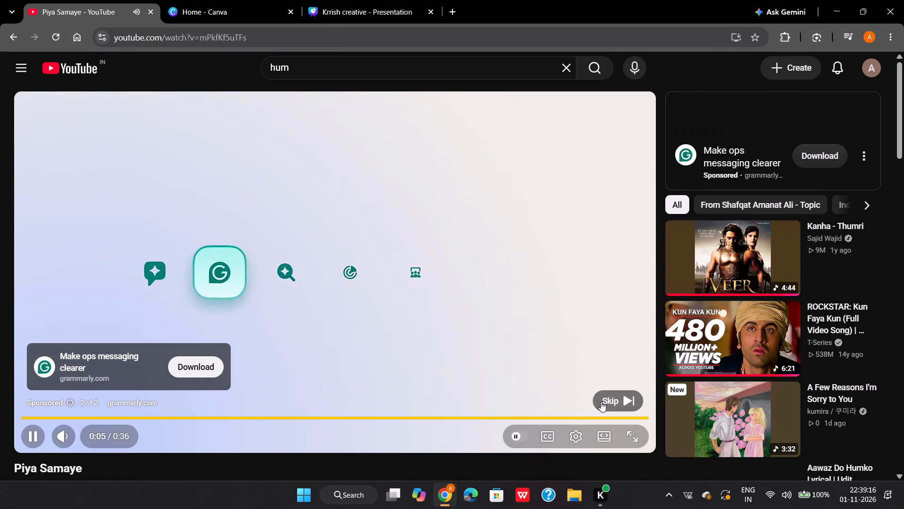
left_click(605, 402)
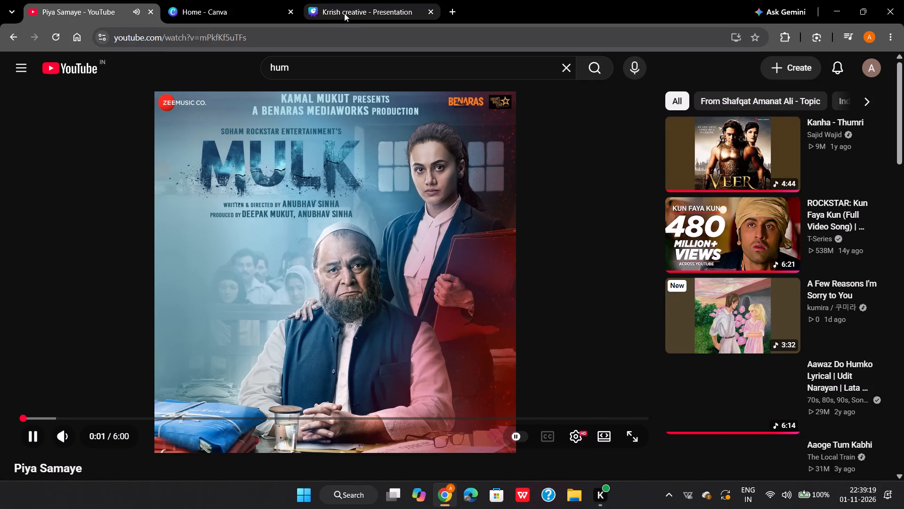
left_click(344, 13)
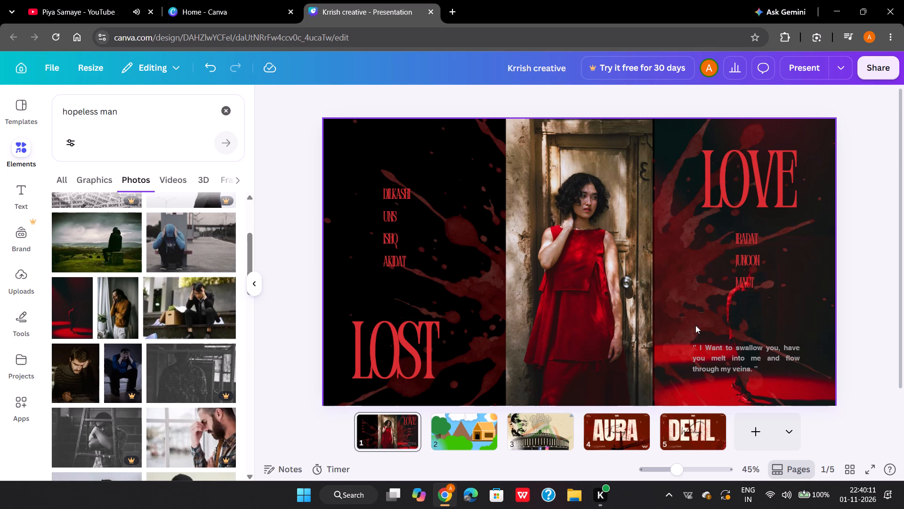
Duplicate the grey quote on page 1 and place the copy above the DILKASHI word list in the black left panel.
left_click(721, 353)
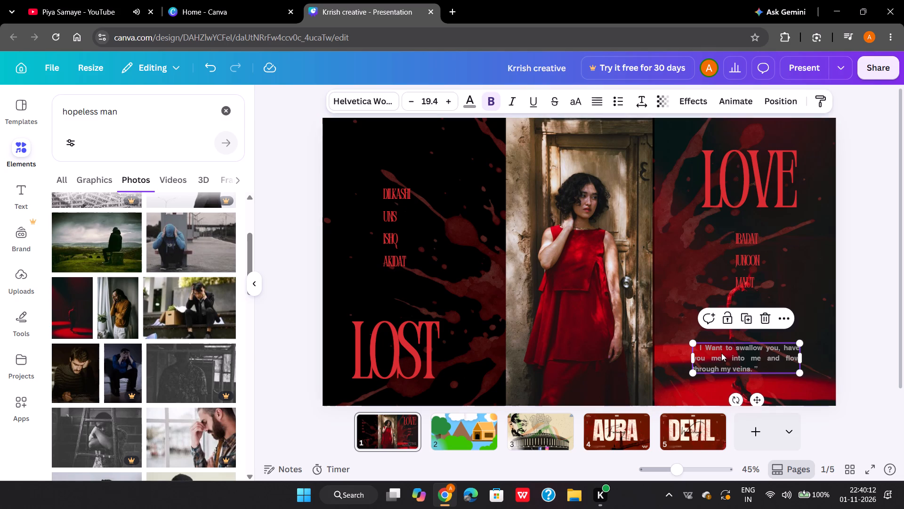
left_click(748, 313)
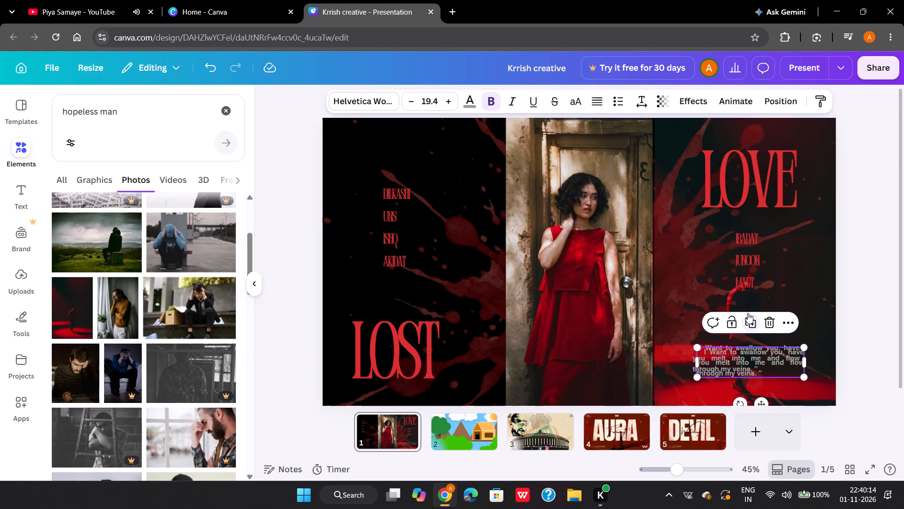
left_click_drag(741, 354, 501, 203)
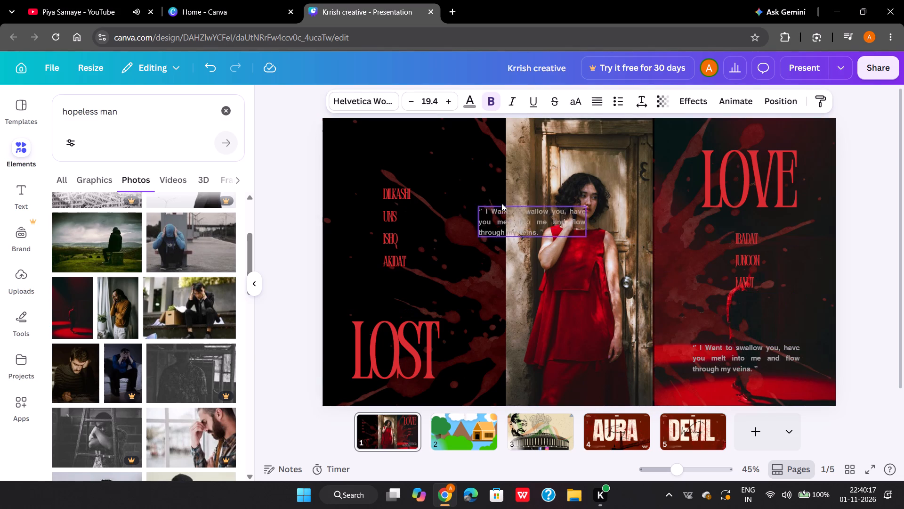
left_click_drag(501, 203, 393, 147)
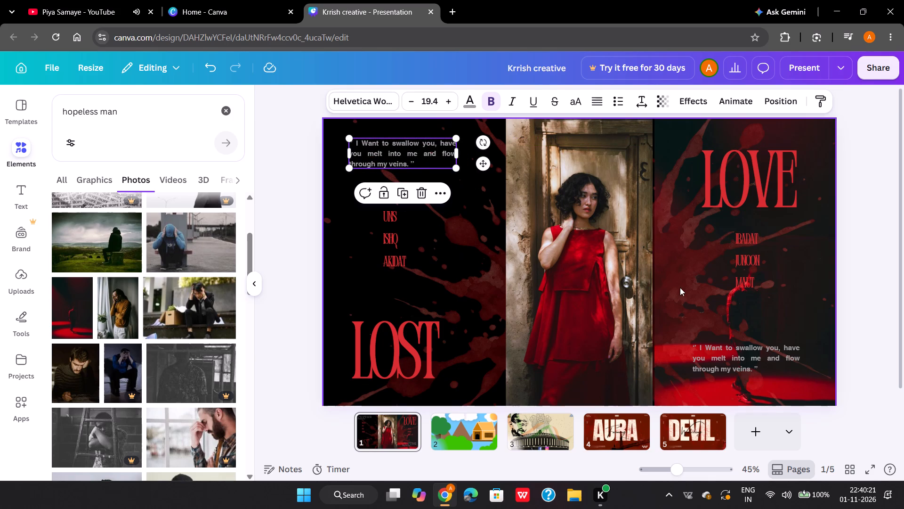
Replace the wording of the original quote under the LOVE word list with "But then it passes, as all things do", keeping its closing punctuation.
left_click(739, 356)
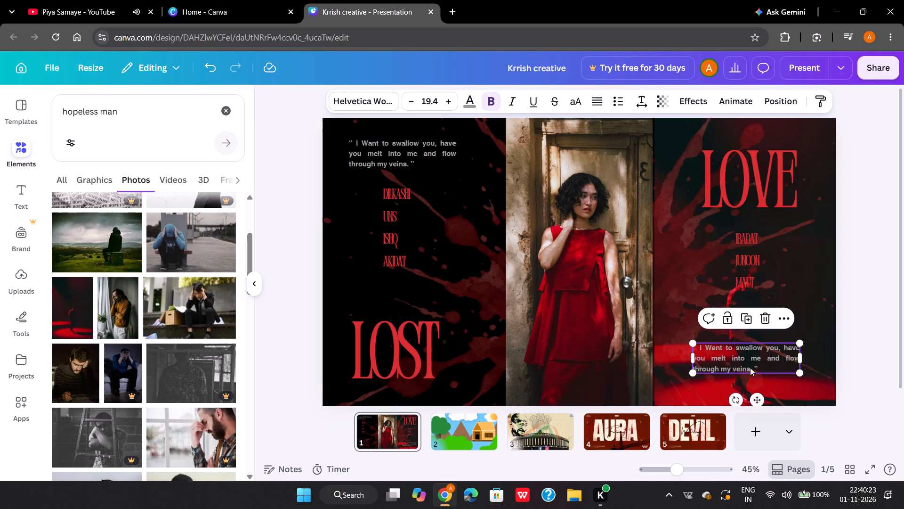
left_click(750, 368)
left_click(750, 366)
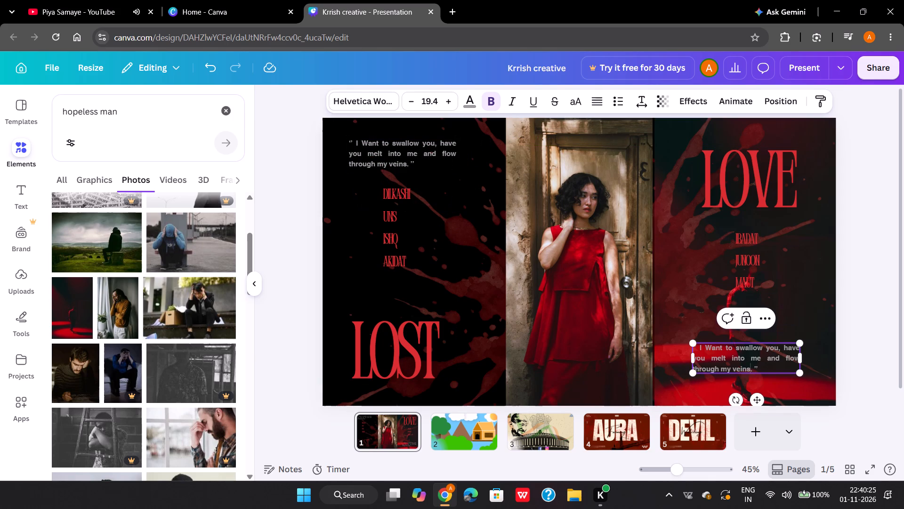
key("BackSpace")
key("BackSpace")
key("BackSpace")
key("BackSpace")
key("BackSpace")
key("BackSpace")
key("BackSpace")
key("BackSpace")
key("BackSpace")
key("BackSpace")
key("BackSpace")
key("BackSpace")
key("BackSpace")
key("BackSpace")
key("BackSpace")
key("BackSpace")
key("BackSpace")
key("BackSpace")
key("BackSpace")
key("BackSpace")
key("BackSpace")
key("BackSpace")
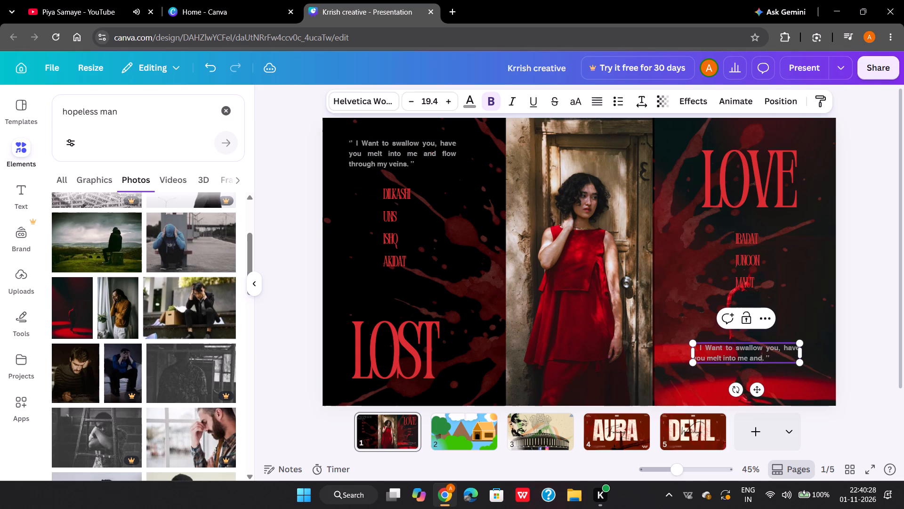
key("BackSpace")
key("BackSpace")
key("BackSpace")
key("BackSpace")
key("BackSpace")
key("BackSpace")
key("BackSpace")
key("BackSpace")
key("BackSpace")
key("BackSpace")
key("BackSpace")
key("BackSpace")
key("BackSpace")
key("BackSpace")
key("BackSpace")
key("BackSpace")
key("BackSpace")
key("BackSpace")
key("BackSpace")
key("BackSpace")
key("BackSpace")
key("BackSpace")
key("BackSpace")
key("BackSpace")
key("BackSpace")
key("BackSpace")
key("BackSpace")
key("BackSpace")
key("BackSpace")
key("BackSpace")
key("BackSpace")
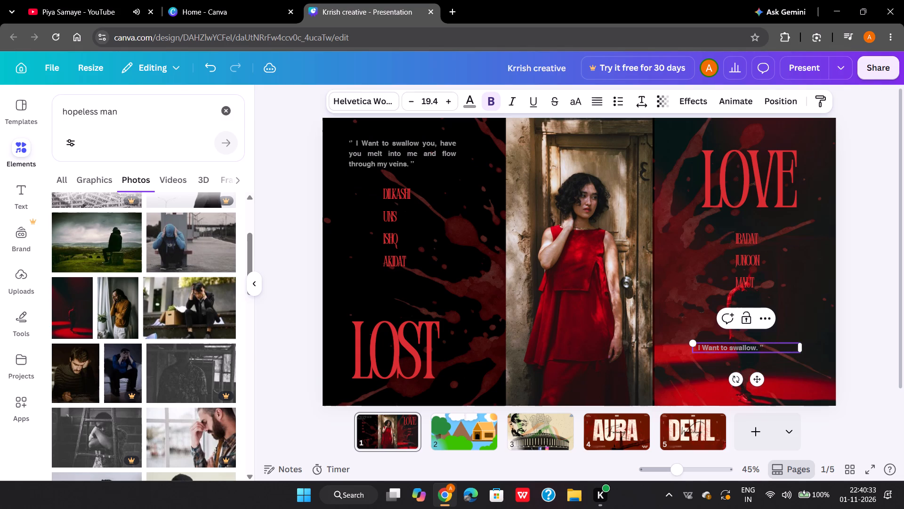
key("BackSpace")
key("BackSpace")
key("BackSpace")
key("BackSpace")
key("BackSpace")
key("BackSpace")
key("BackSpace")
key("BackSpace")
key("BackSpace")
key("BackSpace")
key("BackSpace")
key("BackSpace")
key("BackSpace")
key("BackSpace")
key("BackSpace")
key("BackSpace")
key("BackSpace")
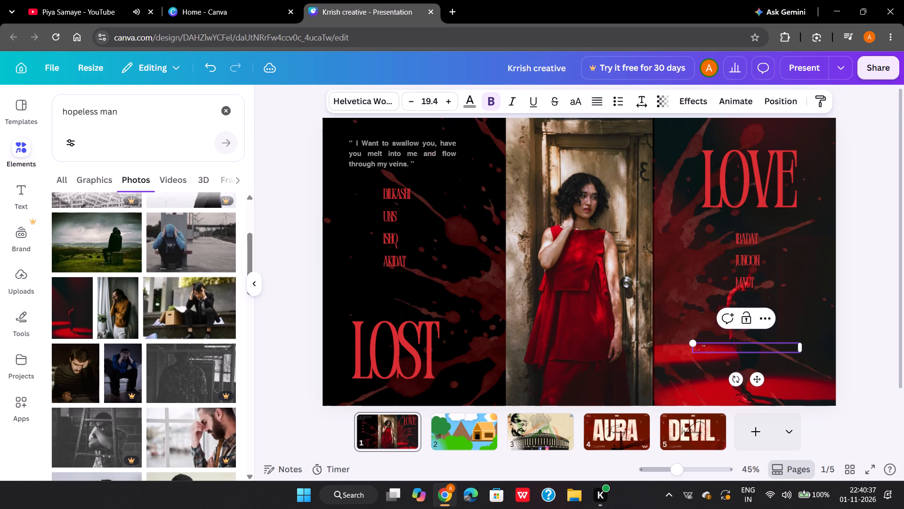
type("ut")
key("space")
type("them")
key("BackSpace")
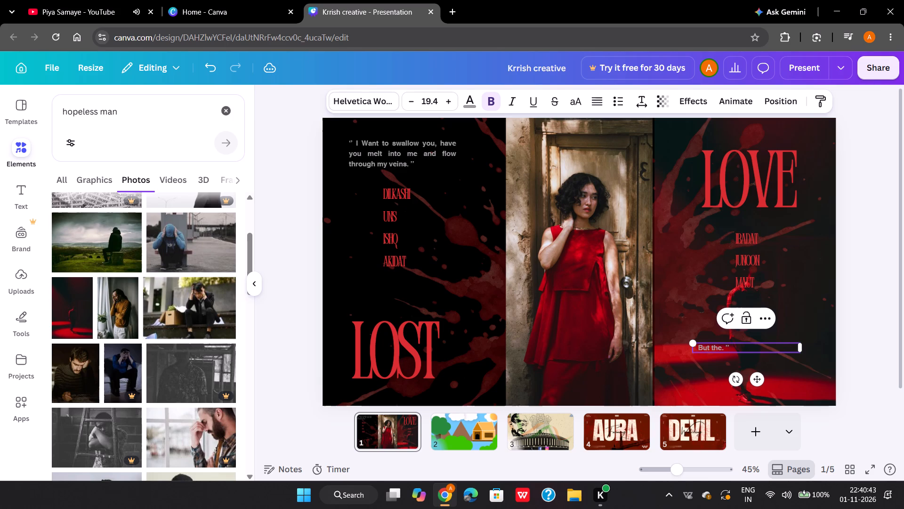
key("n")
key("space")
type("it passes")
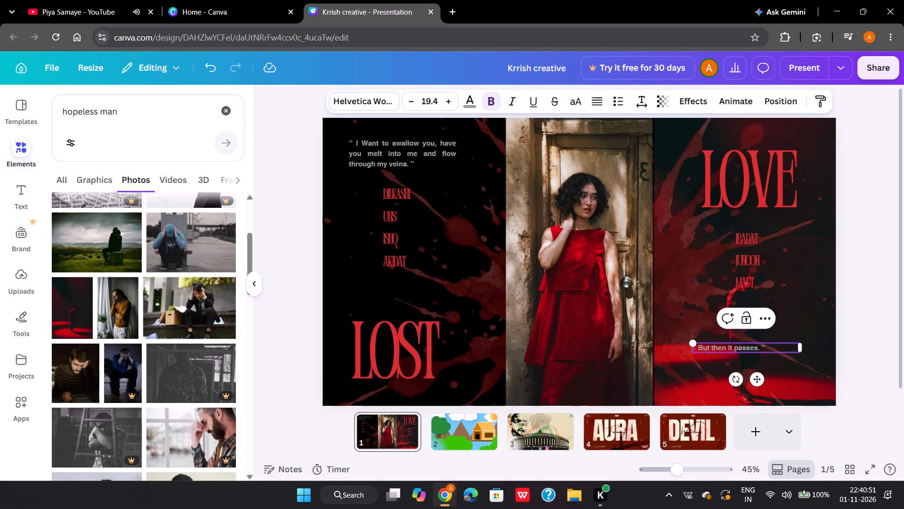
type(", as all thin")
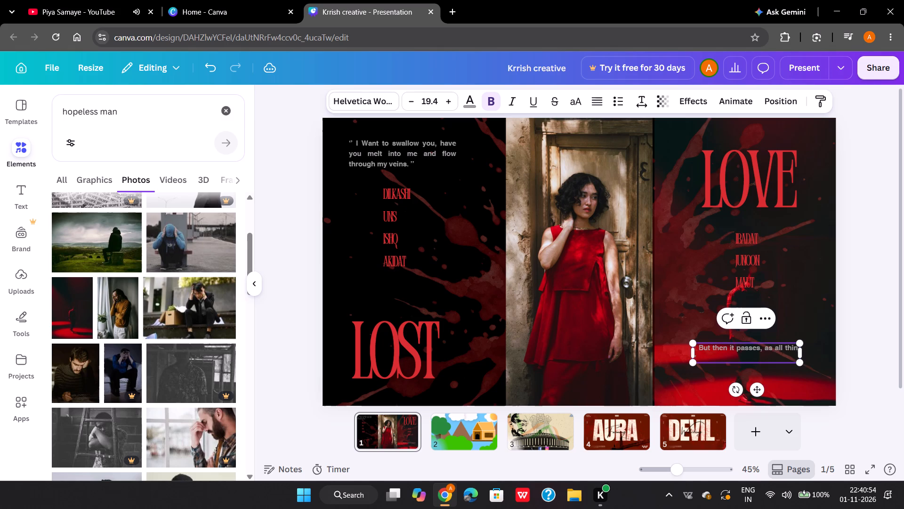
type("gs do")
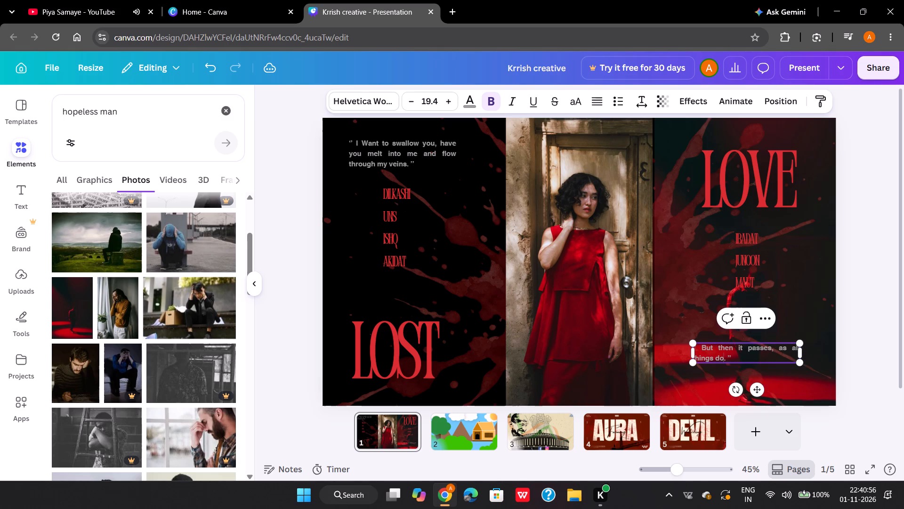
left_click(797, 380)
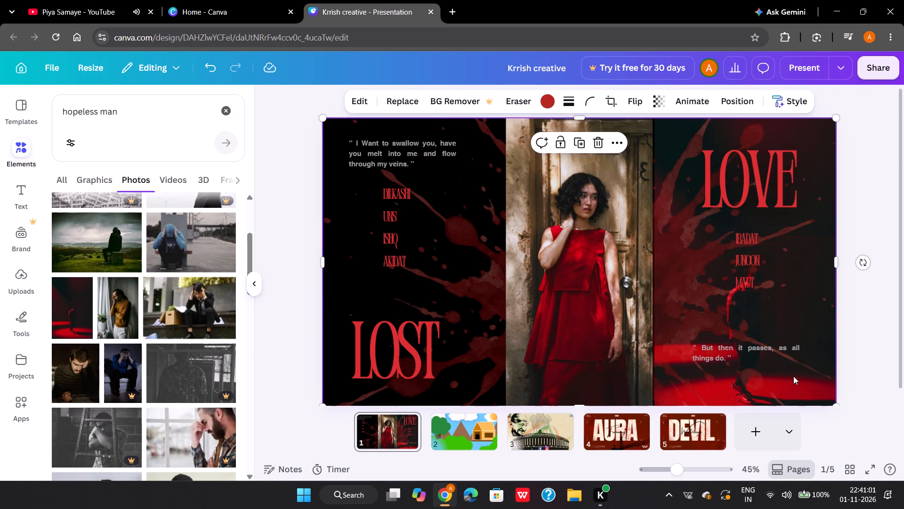
Change "passes" to "passed" in the quote under the LOVE word list.
left_click(772, 348)
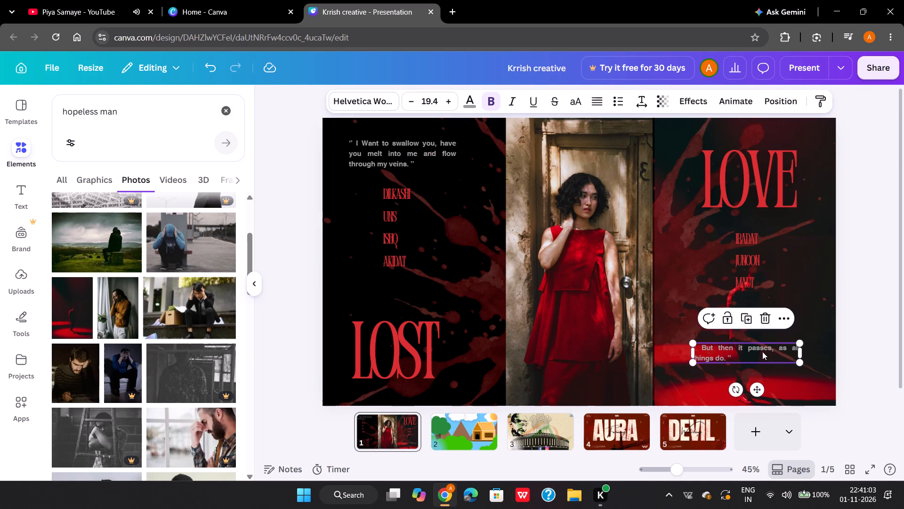
left_click(770, 346)
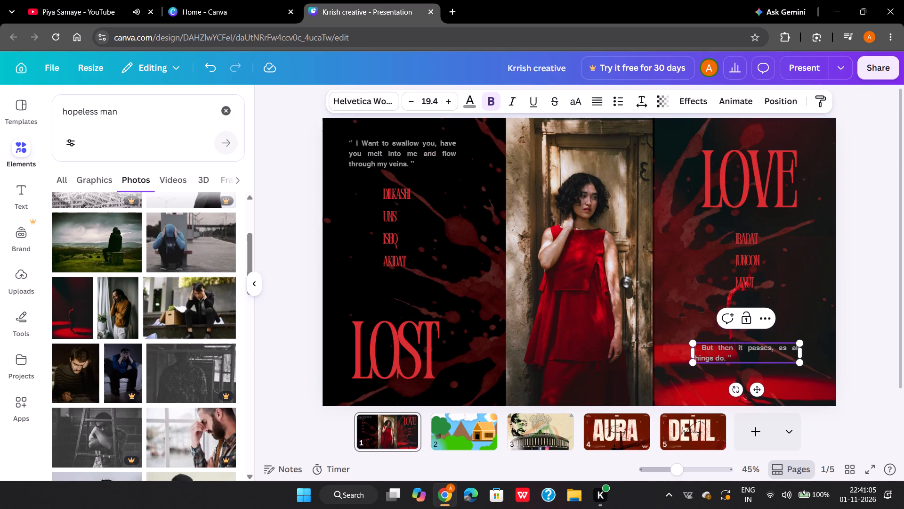
key("BackSpace")
key("d")
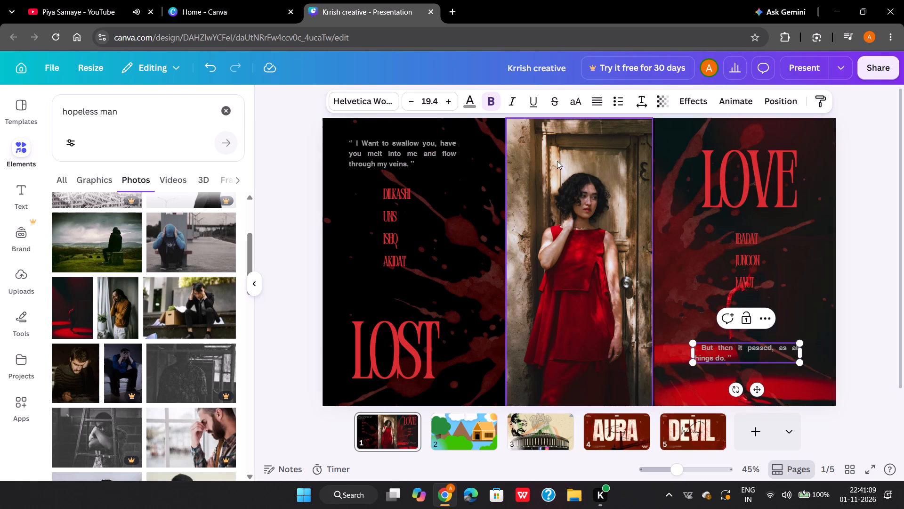
Increase the font size of both grey quotes on page 1 to 21.4.
left_click(447, 101)
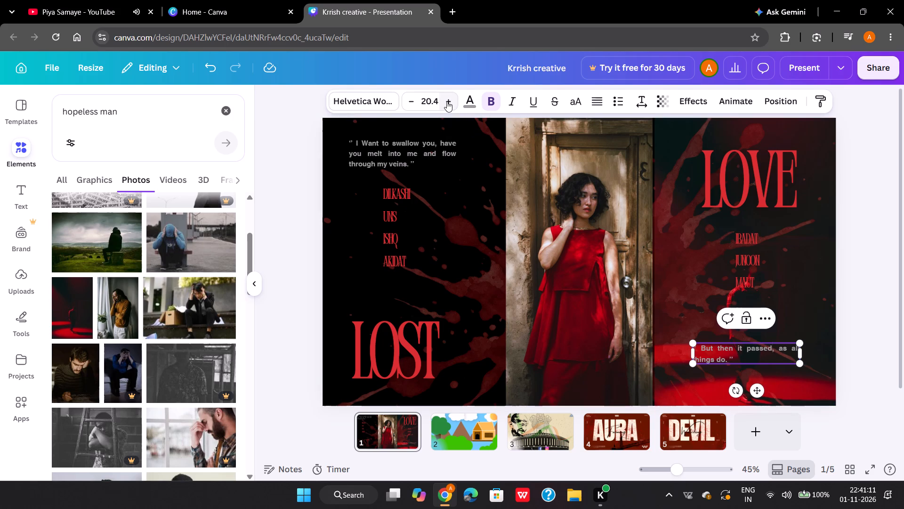
left_click(447, 101)
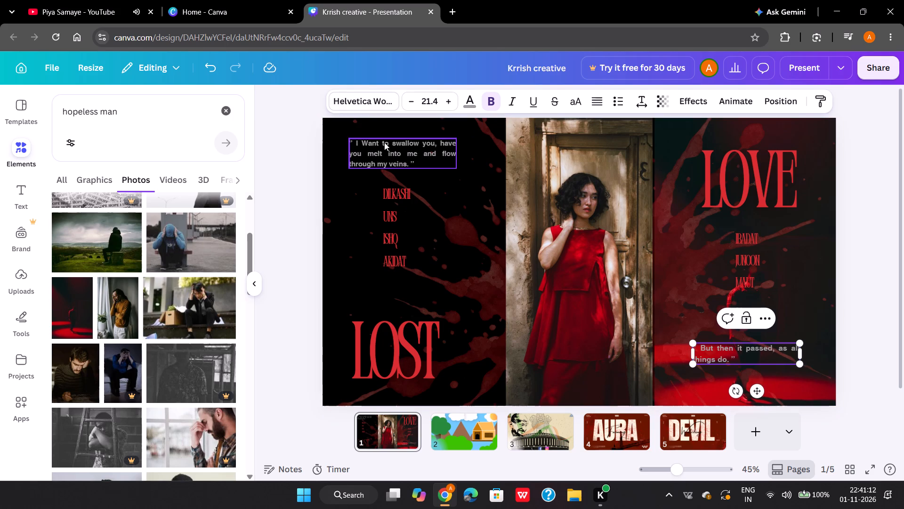
left_click(385, 148)
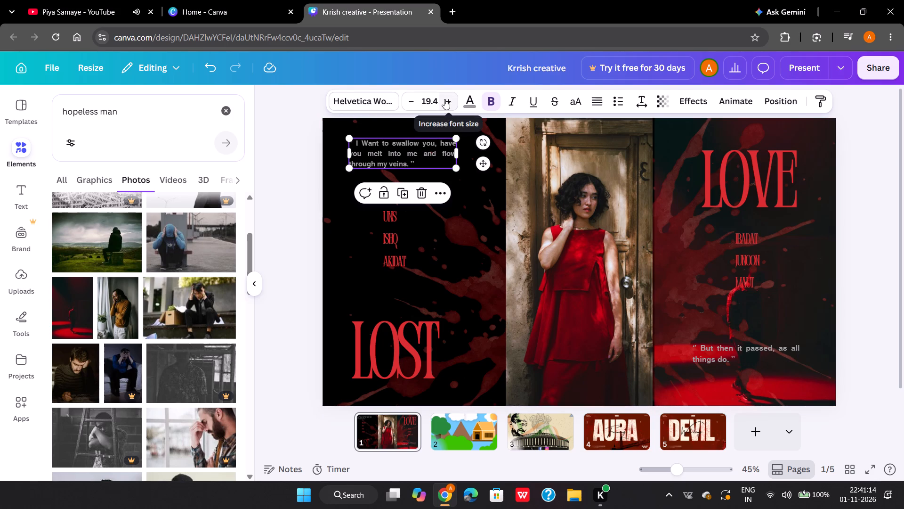
left_click(447, 100)
left_click(447, 100)
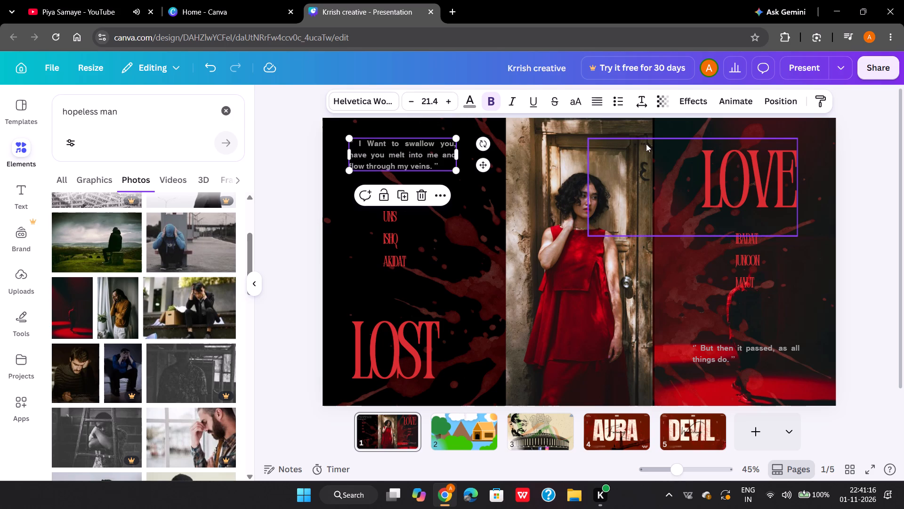
left_click(795, 309)
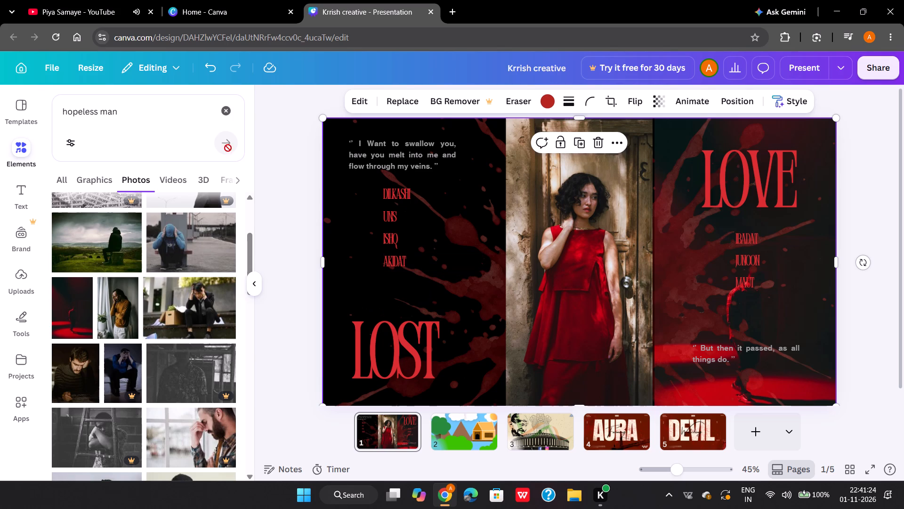
Search the photo elements for "hopeful man".
left_click(97, 110)
key("BackSpace")
key("BackSpace")
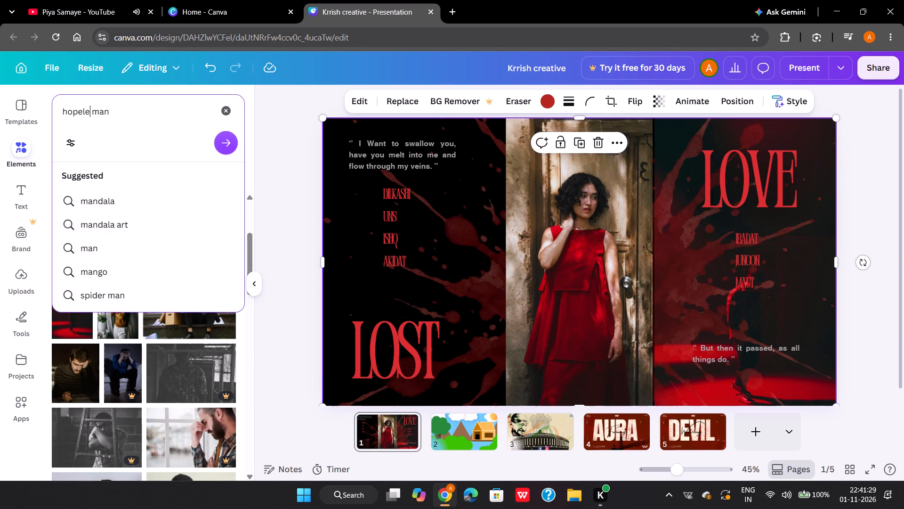
key("BackSpace")
key("BackSpace")
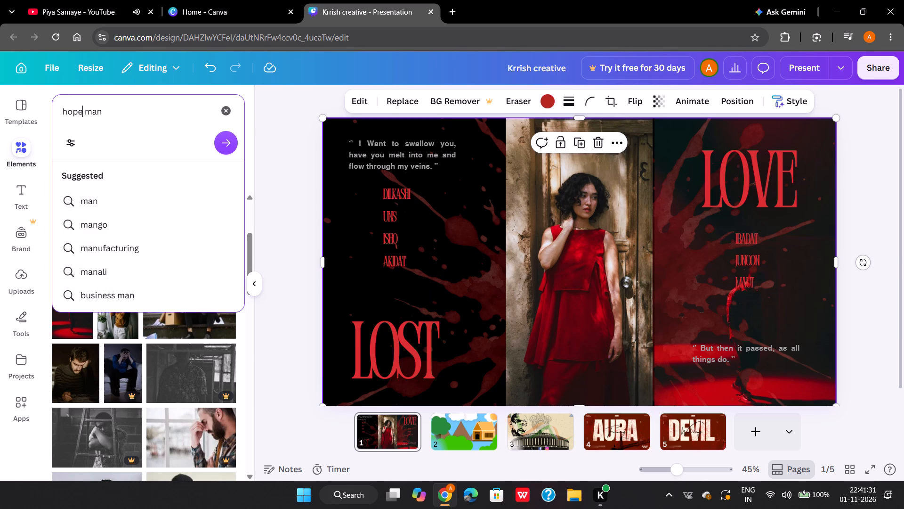
type("ful")
left_click(226, 150)
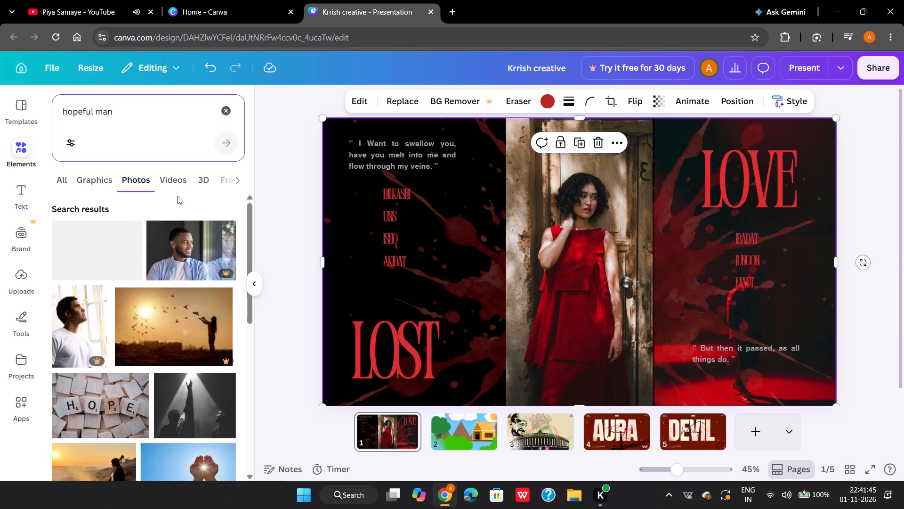
Browse the "hopeful man" photo results for a picture that suits the LOVE side of page 1.
scroll(153, 266, "down", 1)
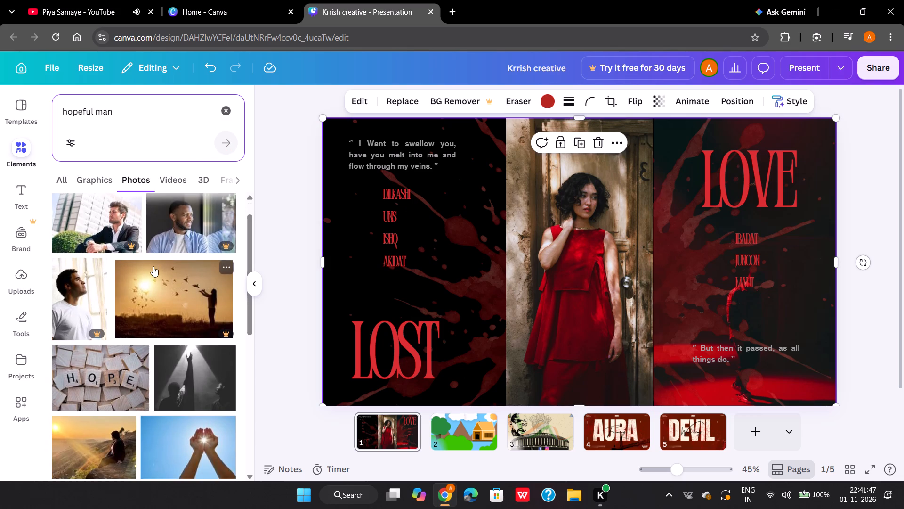
scroll(153, 266, "down", 3)
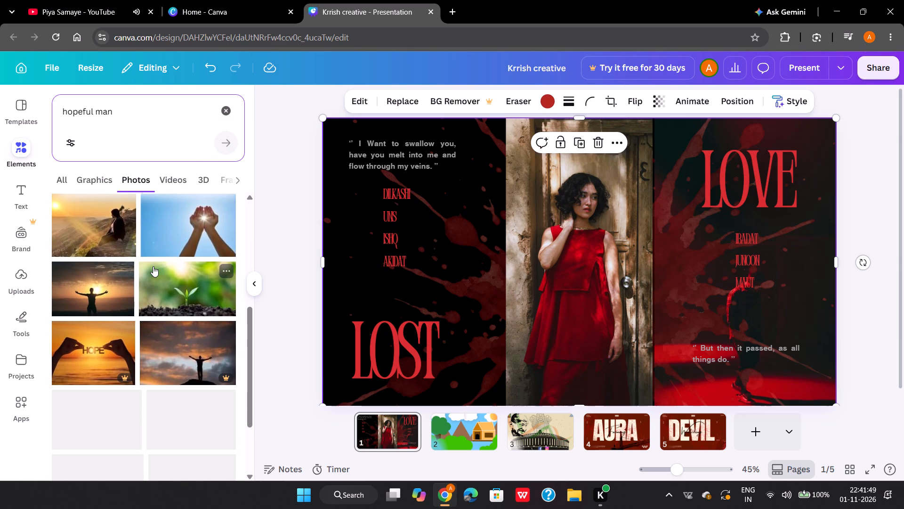
scroll(153, 266, "down", 3)
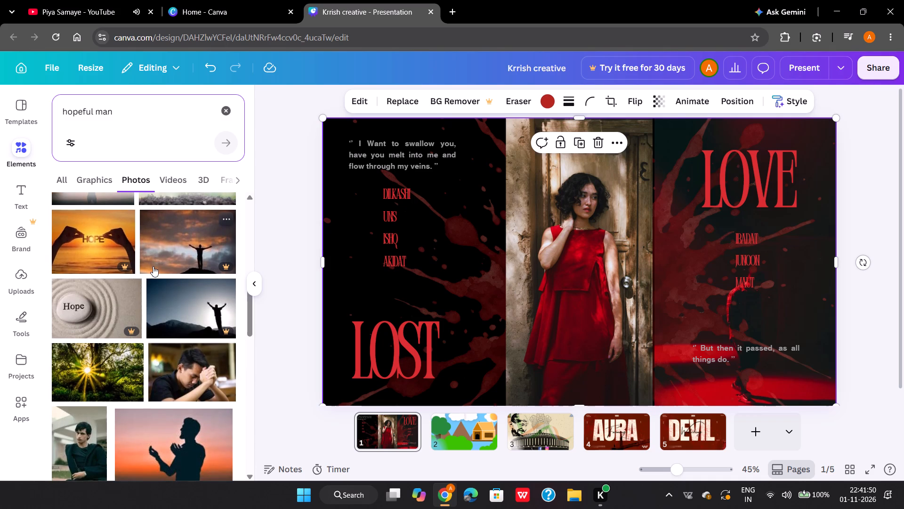
scroll(153, 266, "down", 3)
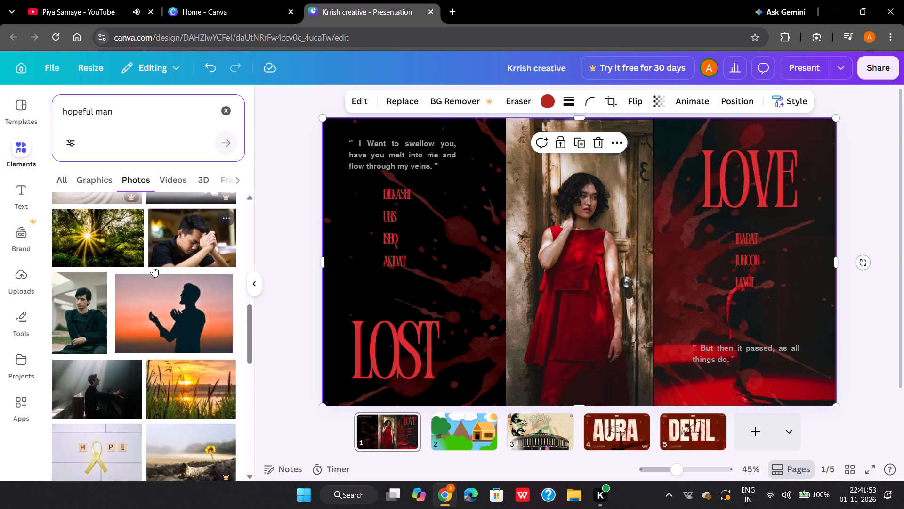
scroll(153, 266, "down", 2)
scroll(153, 266, "right", 1)
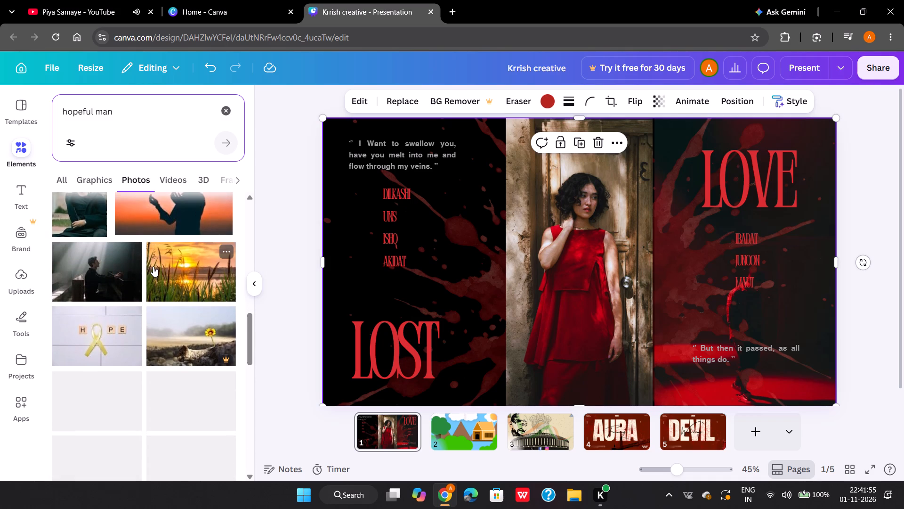
scroll(153, 266, "right", 1)
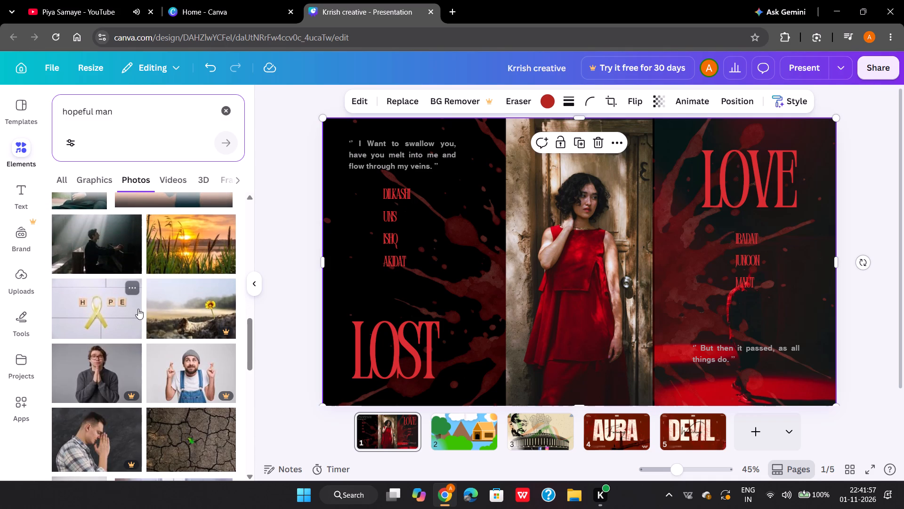
scroll(138, 309, "down", 8)
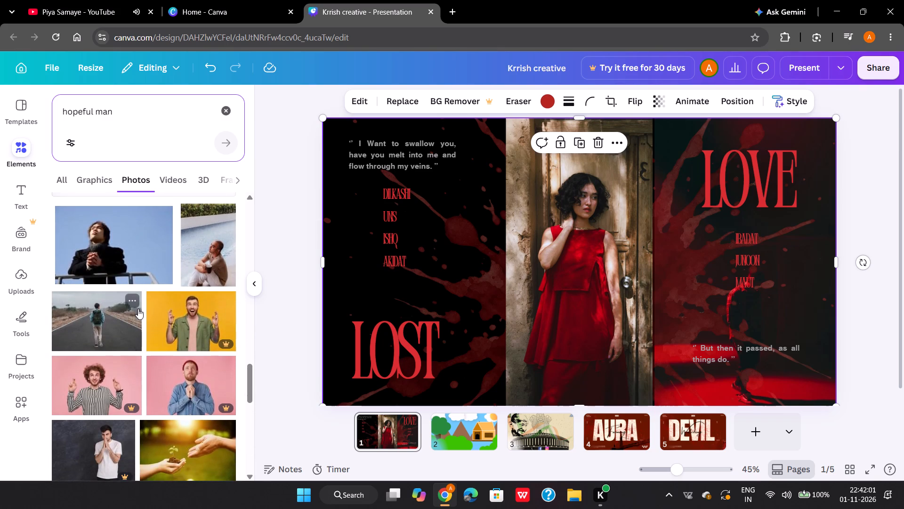
scroll(138, 309, "down", 2)
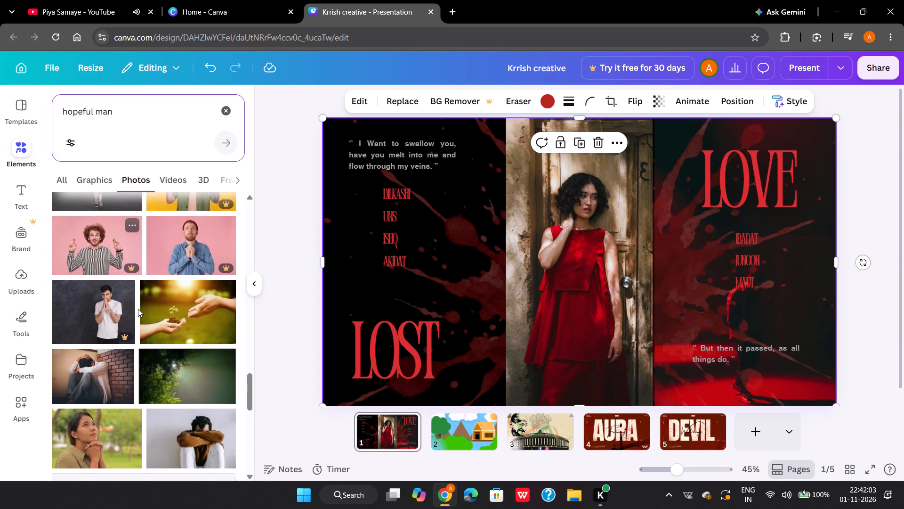
scroll(138, 309, "down", 4)
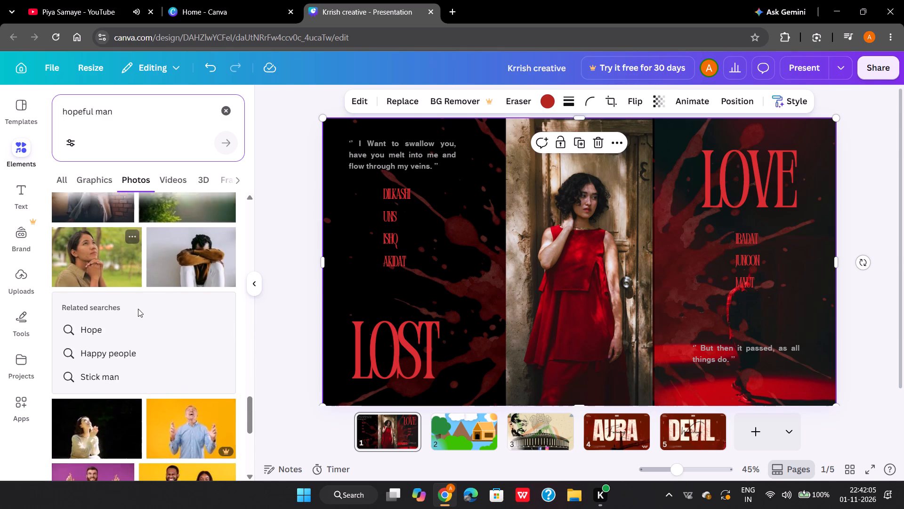
scroll(138, 309, "down", 4)
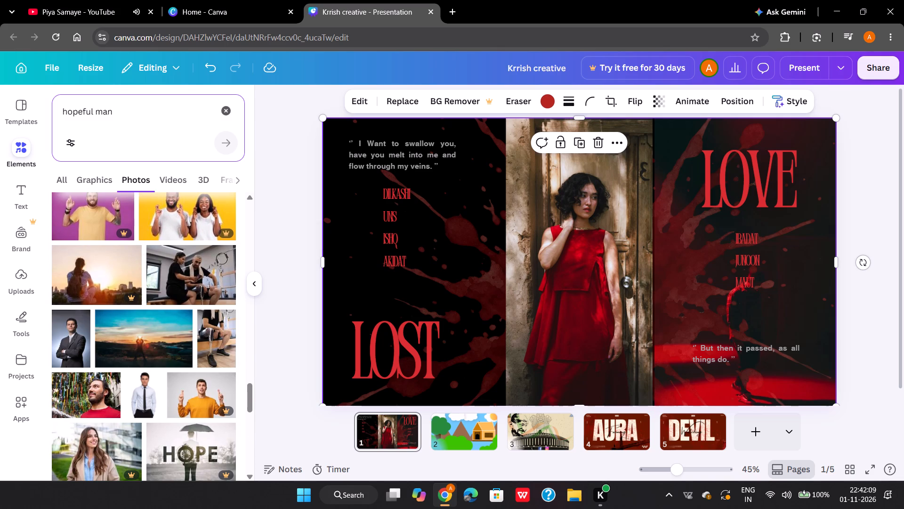
scroll(130, 268, "down", 2)
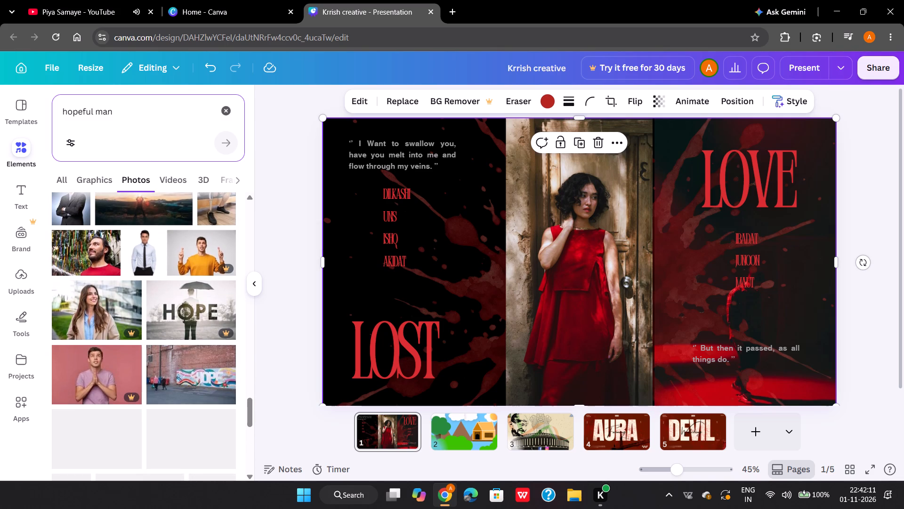
Search the photo elements for "man with flower face".
left_click(122, 108)
key("BackSpace")
key("BackSpace")
key("BackSpace")
key("BackSpace")
key("BackSpace")
key("BackSpace")
key("BackSpace")
key("BackSpace")
key("BackSpace")
key("BackSpace")
key("BackSpace")
key("BackSpace")
key("BackSpace")
key("BackSpace")
key("BackSpace")
key("BackSpace")
key("BackSpace")
key("BackSpace")
key("BackSpace")
key("BackSpace")
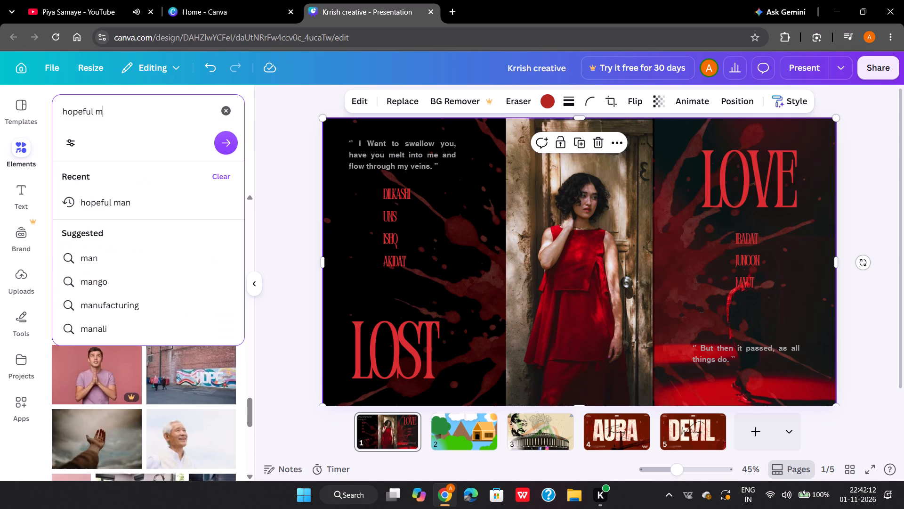
type("man")
key("space")
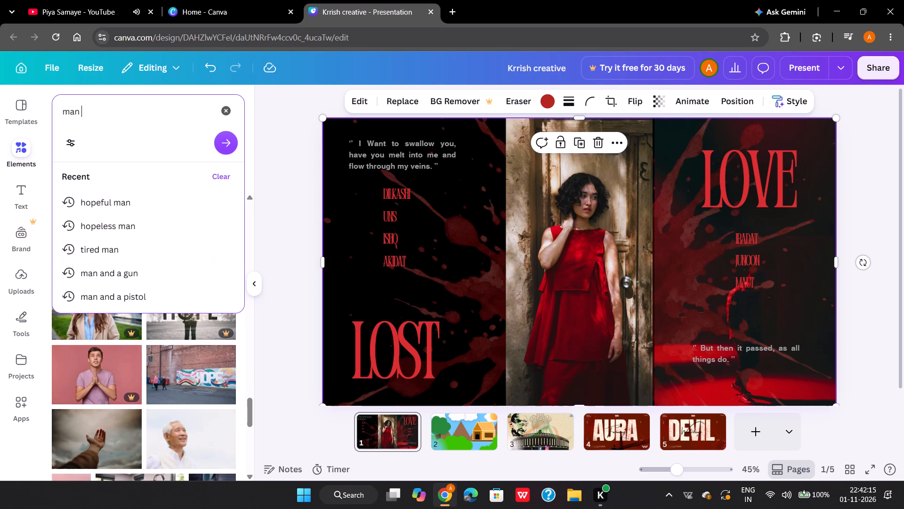
type("with flower face")
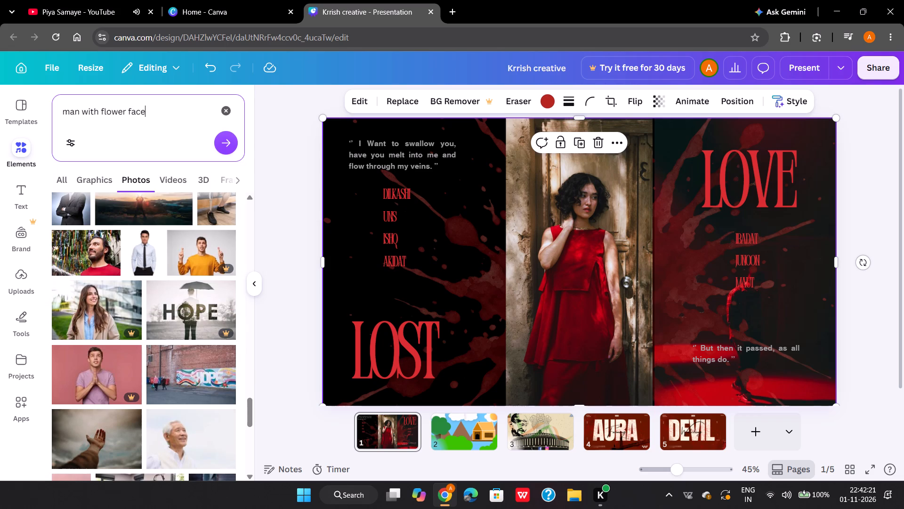
key("Return")
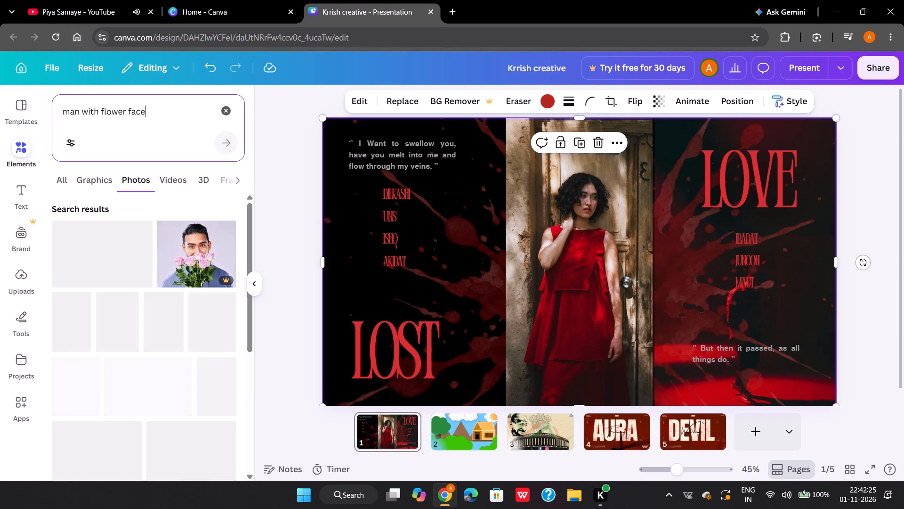
Look through the "man with flower face" photo results for a man picture that suits page 1.
scroll(136, 202, "down", 1)
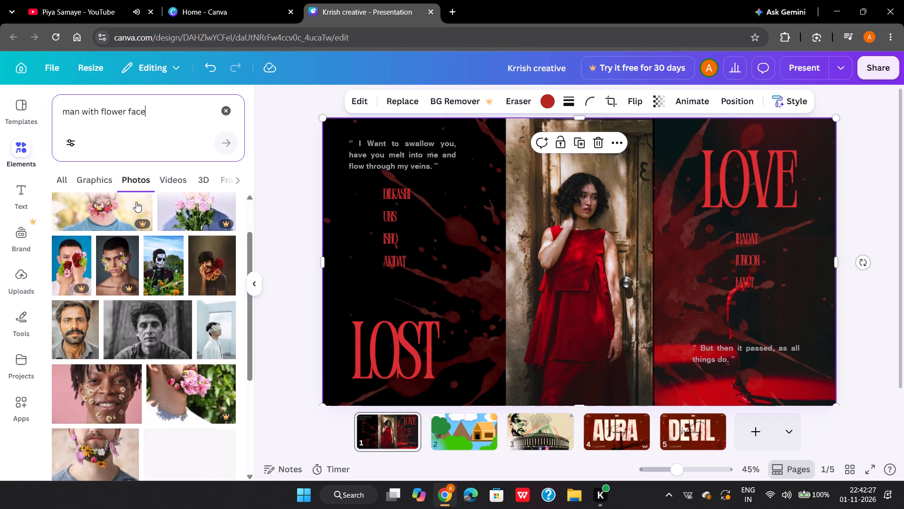
scroll(136, 202, "down", 3)
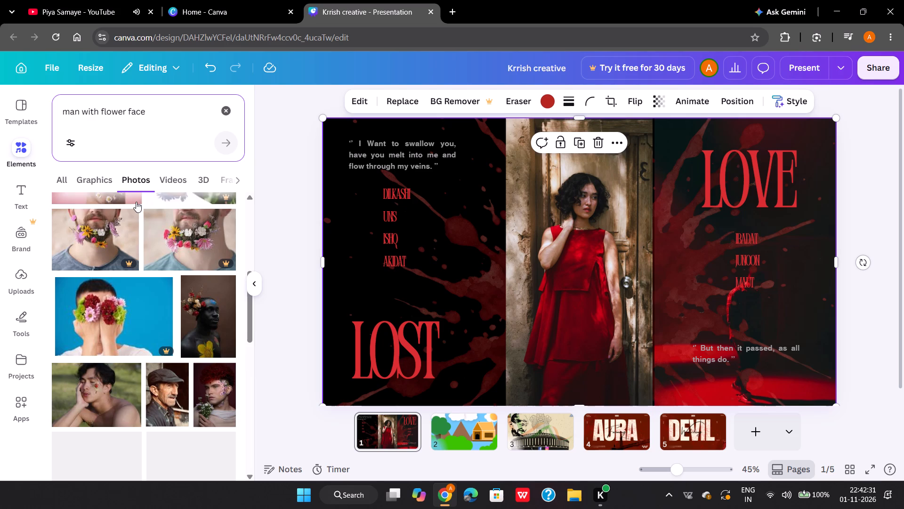
scroll(136, 202, "right", 3)
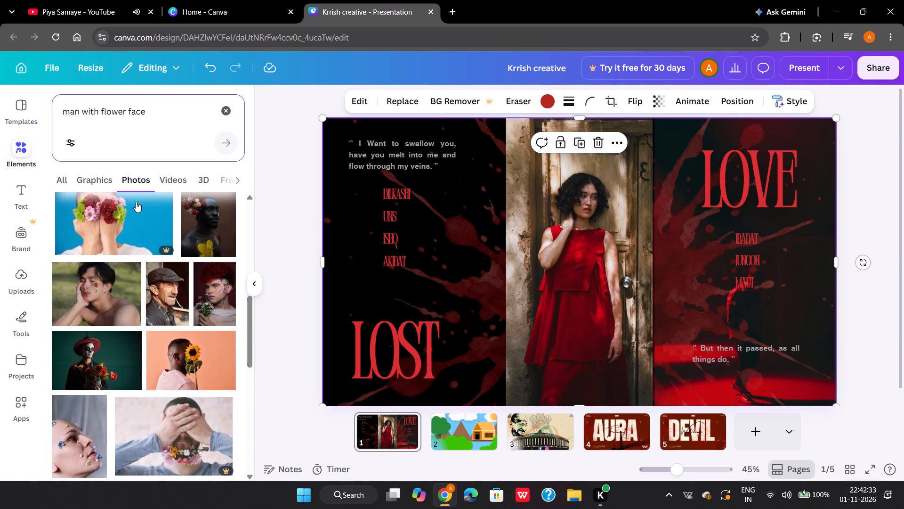
scroll(136, 202, "right", 2)
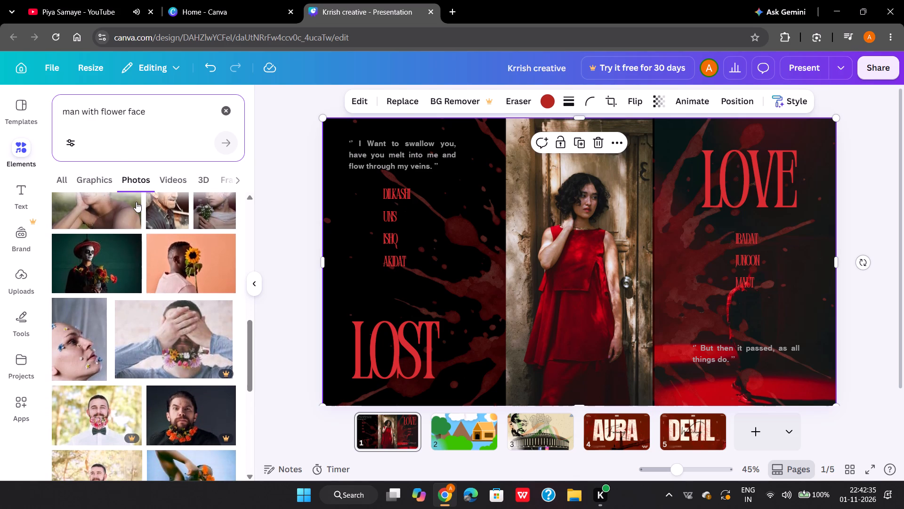
scroll(136, 202, "right", 2)
scroll(136, 202, "down", 1)
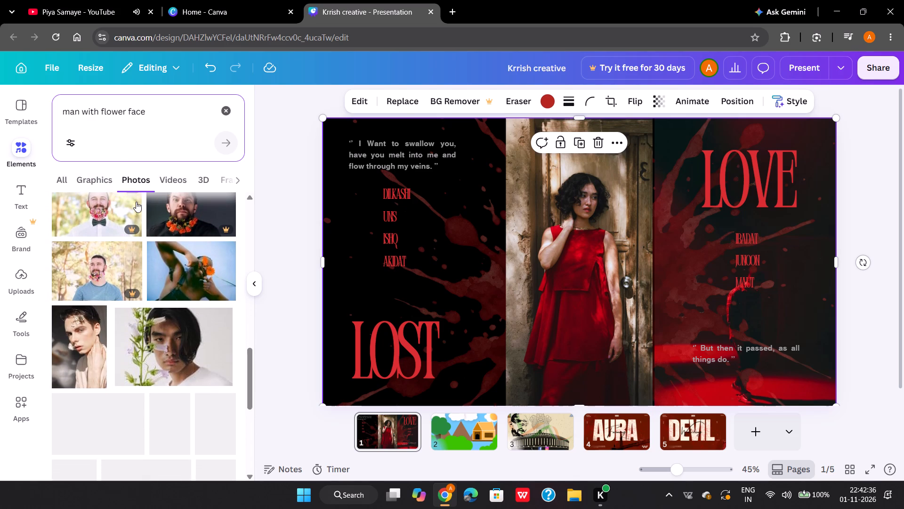
scroll(136, 202, "right", 1)
scroll(136, 202, "down", 1)
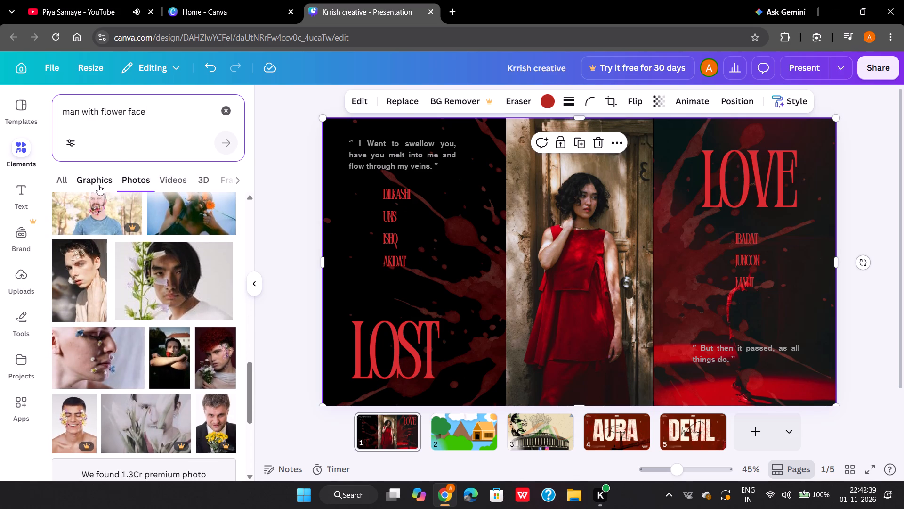
Switch the "man with flower face" search to graphics and look through the illustrations for a suitable one.
left_click(96, 183)
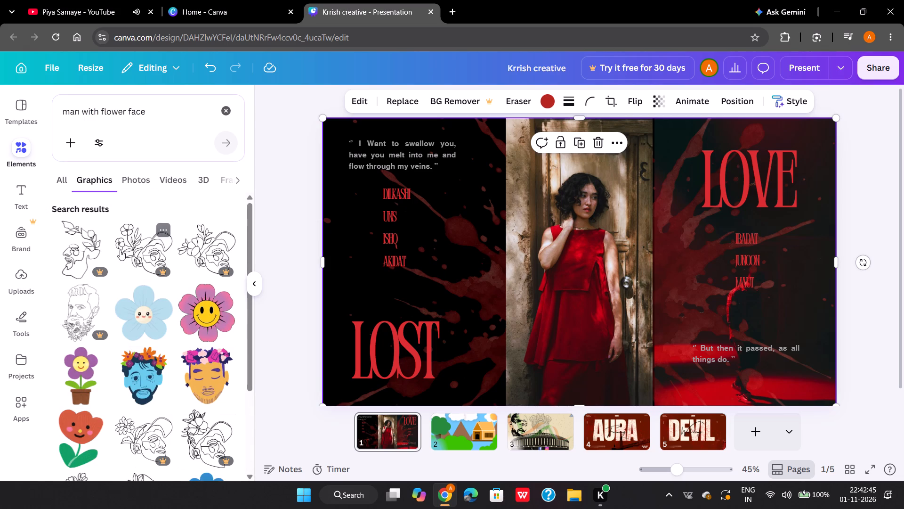
scroll(120, 250, "down", 2)
scroll(120, 250, "right", 2)
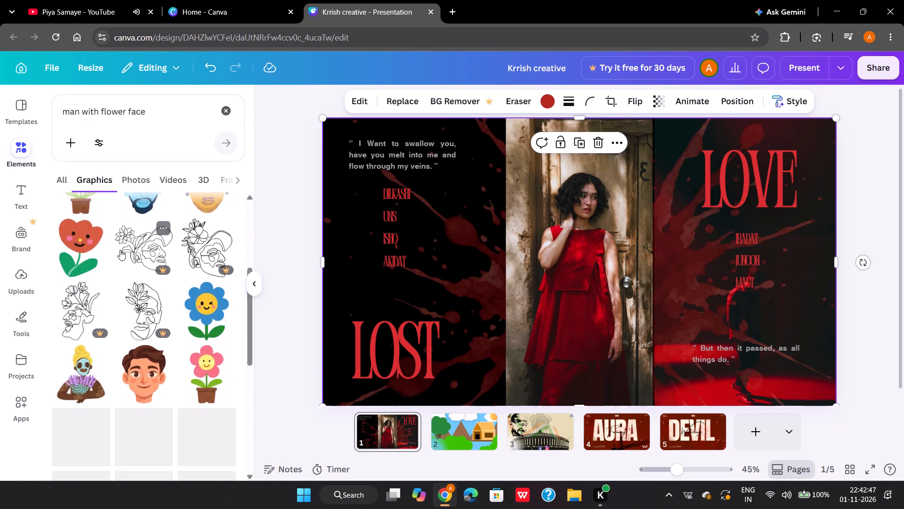
scroll(120, 250, "right", 2)
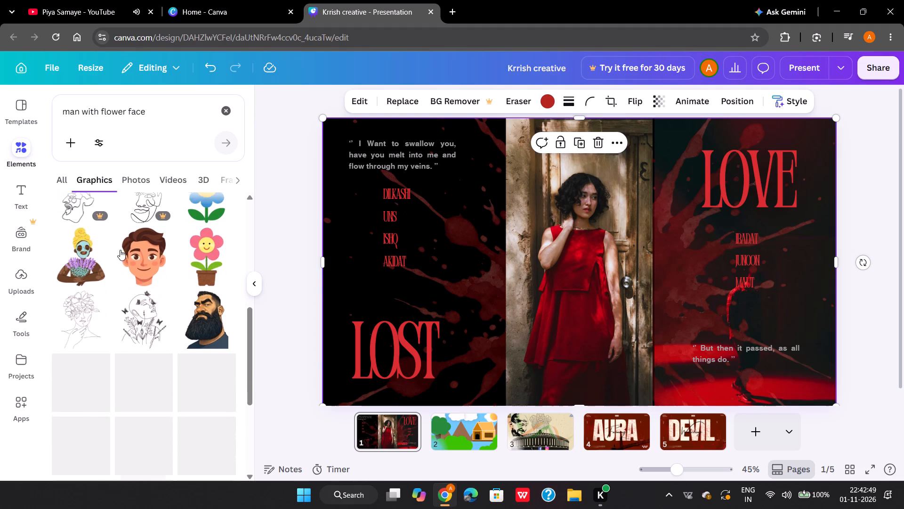
scroll(120, 250, "right", 1)
scroll(120, 250, "down", 1)
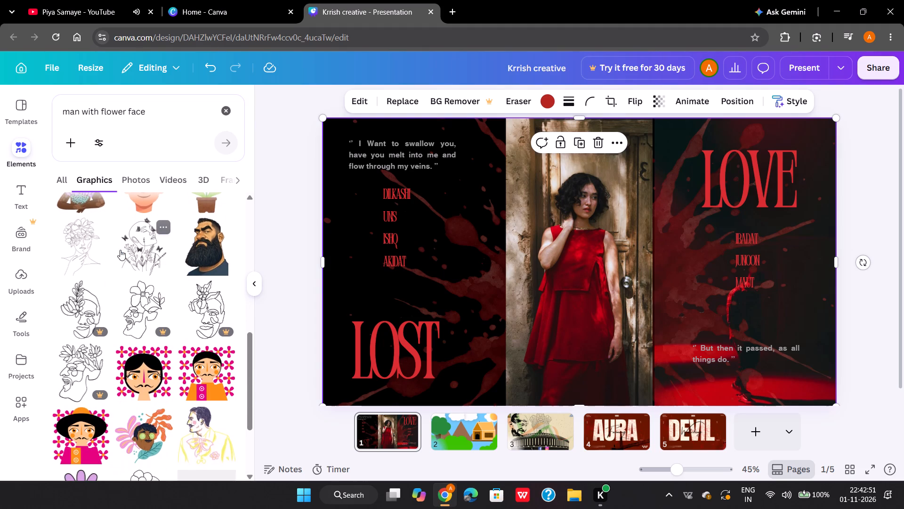
scroll(120, 250, "down", 1)
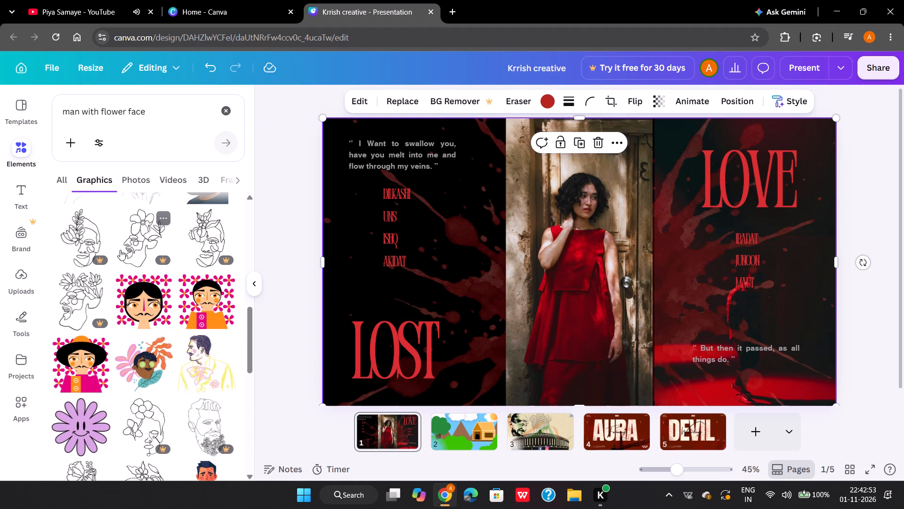
scroll(120, 250, "down", 3)
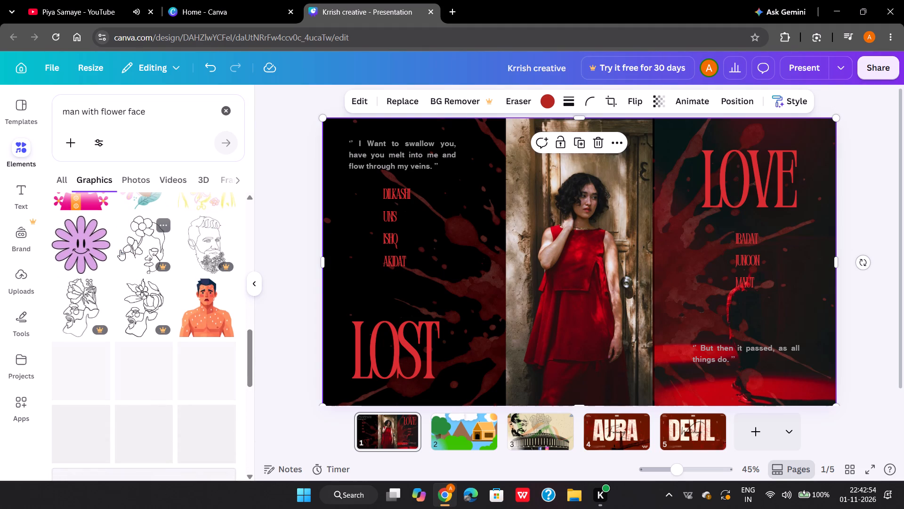
Search the graphic elements for "man in love".
left_click(145, 111)
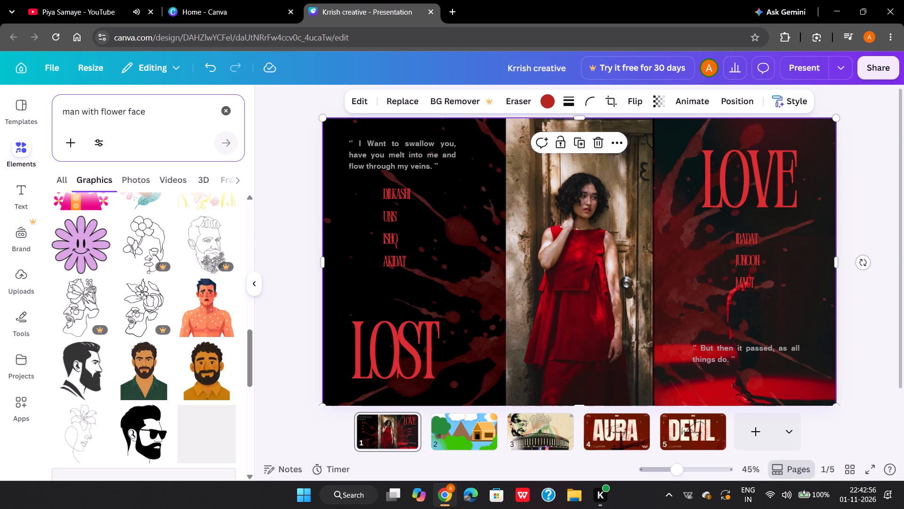
key("BackSpace")
key("BackSpace")
key("BackSpace")
key("BackSpace")
key("BackSpace")
key("BackSpace")
key("BackSpace")
key("BackSpace")
key("BackSpace")
key("BackSpace")
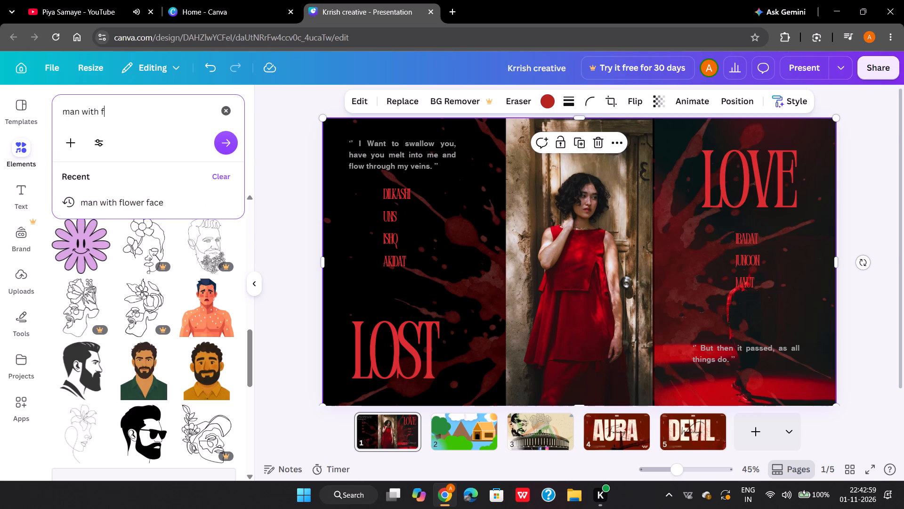
key("BackSpace")
key("BackSpace")
key("BackSpace")
key("BackSpace")
key("BackSpace")
key("BackSpace")
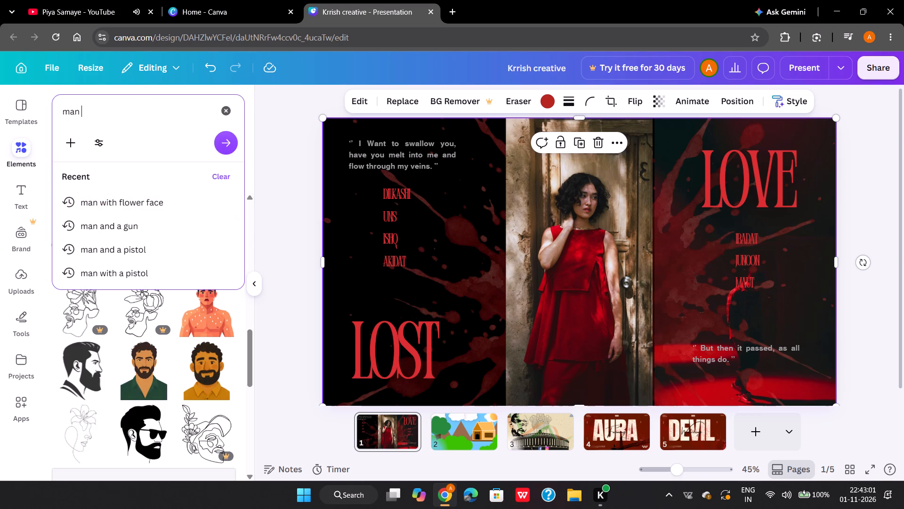
type("in love")
key("Return")
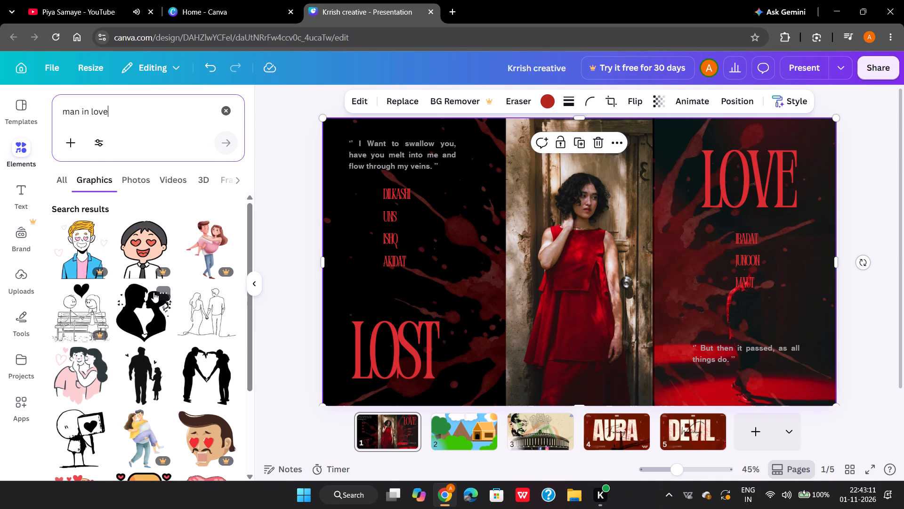
Look through the "man in love" graphic results for an illustration that suits the LOST section of page 1.
scroll(153, 292, "down", 1)
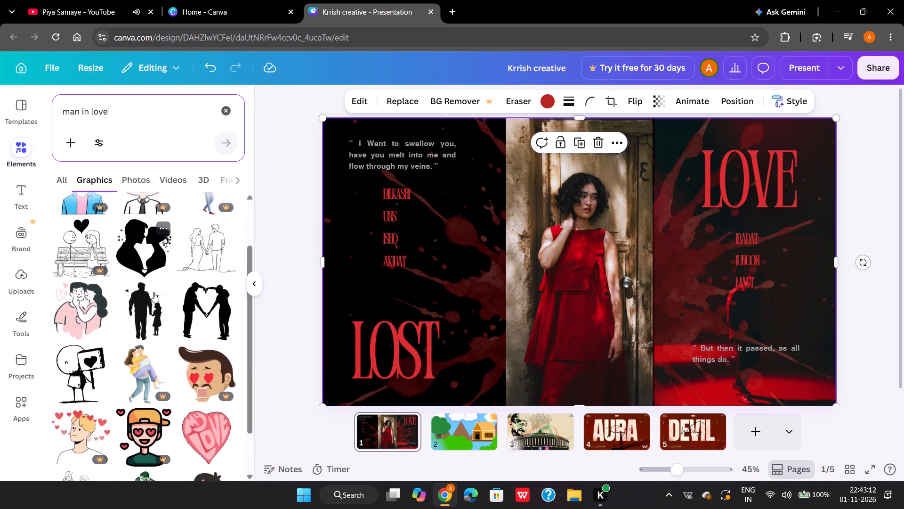
scroll(153, 292, "down", 2)
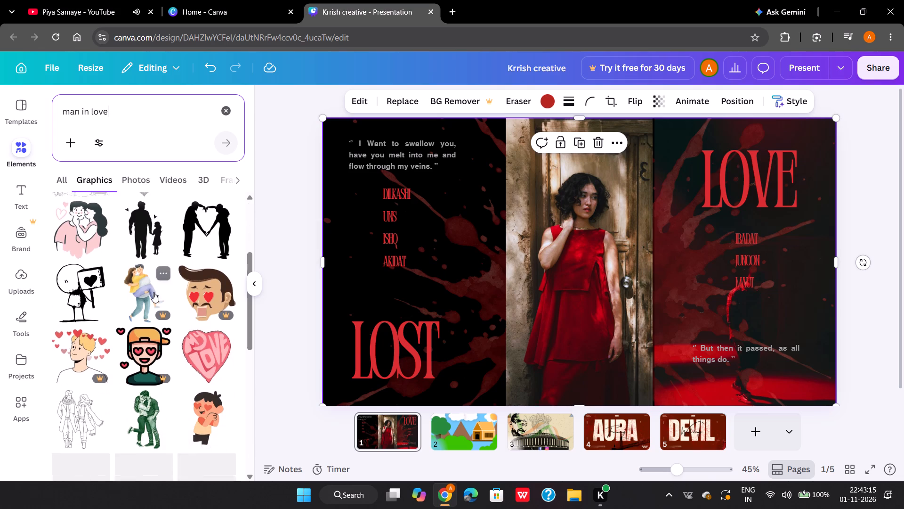
scroll(153, 292, "down", 1)
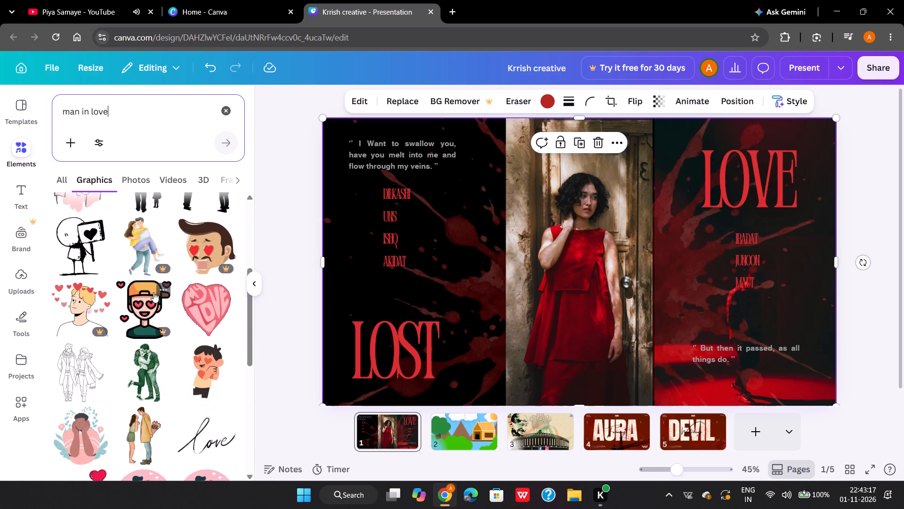
scroll(153, 292, "right", 1)
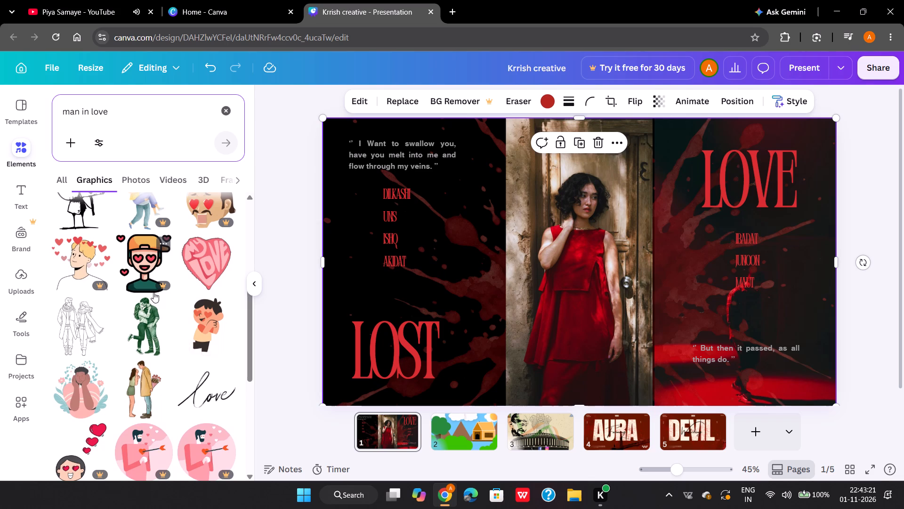
scroll(153, 292, "down", 3)
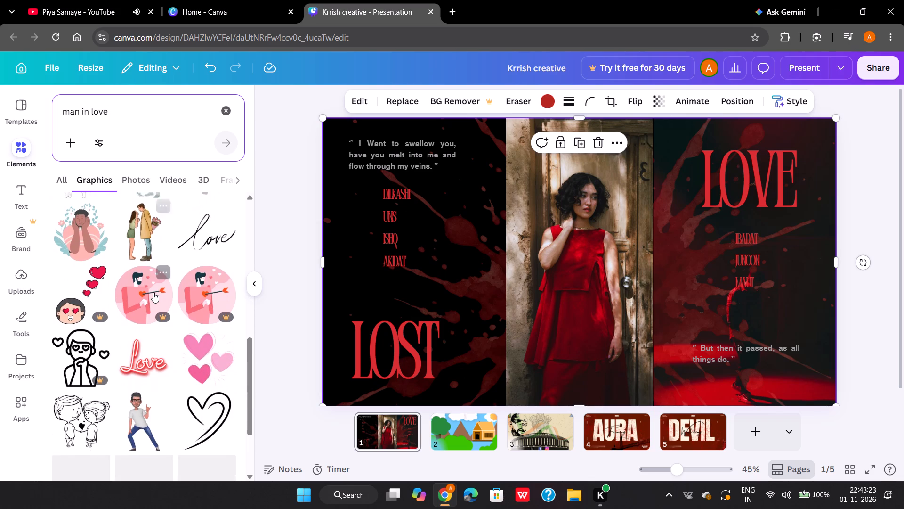
scroll(153, 292, "down", 3)
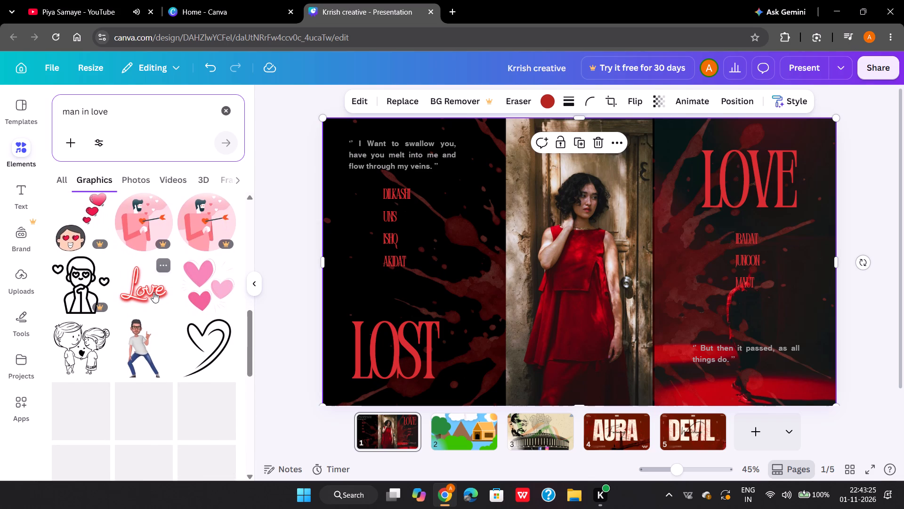
scroll(153, 292, "down", 1)
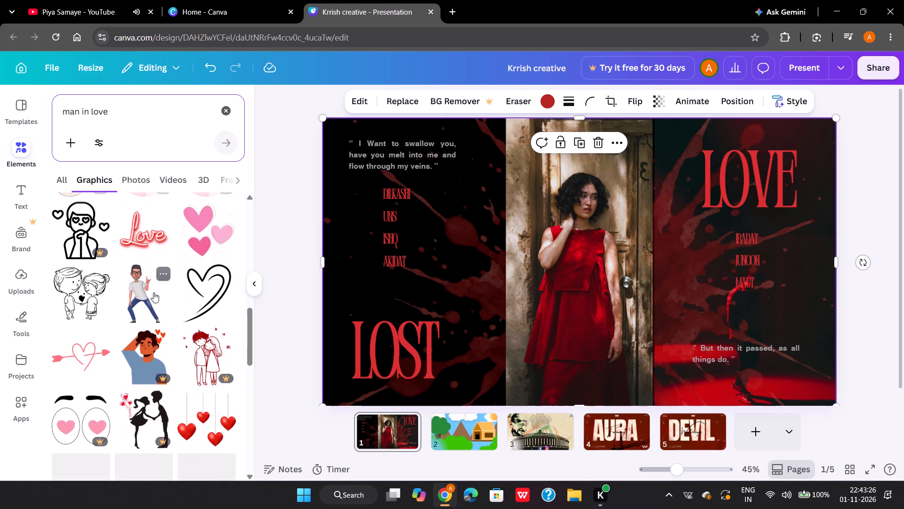
scroll(153, 292, "down", 3)
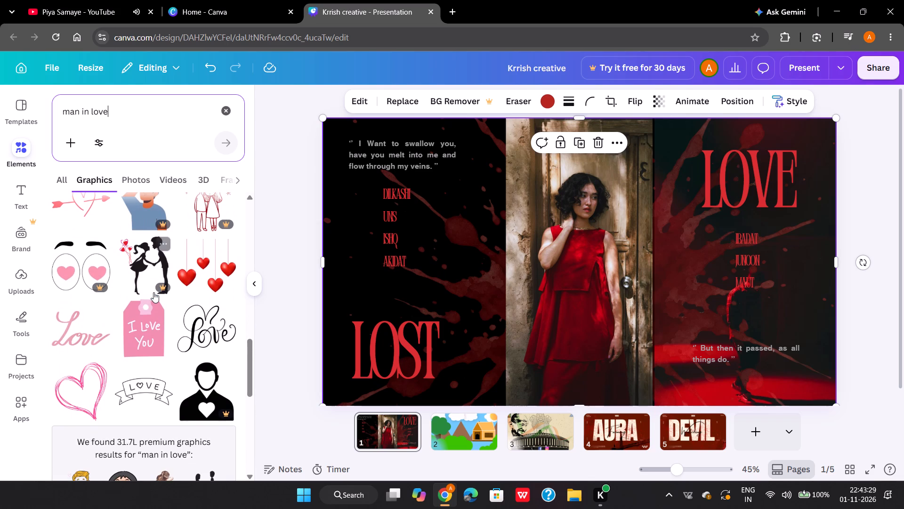
scroll(153, 292, "down", 5)
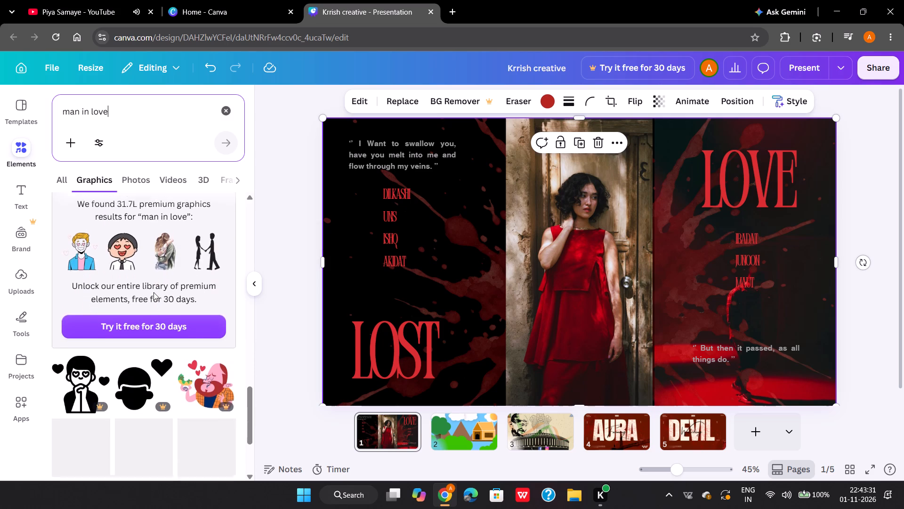
scroll(153, 292, "down", 1)
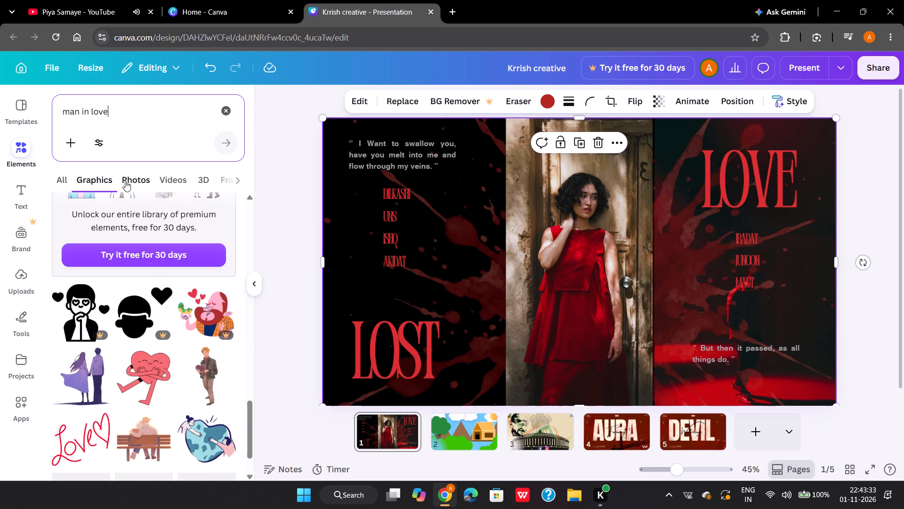
scroll(83, 373, "right", 1)
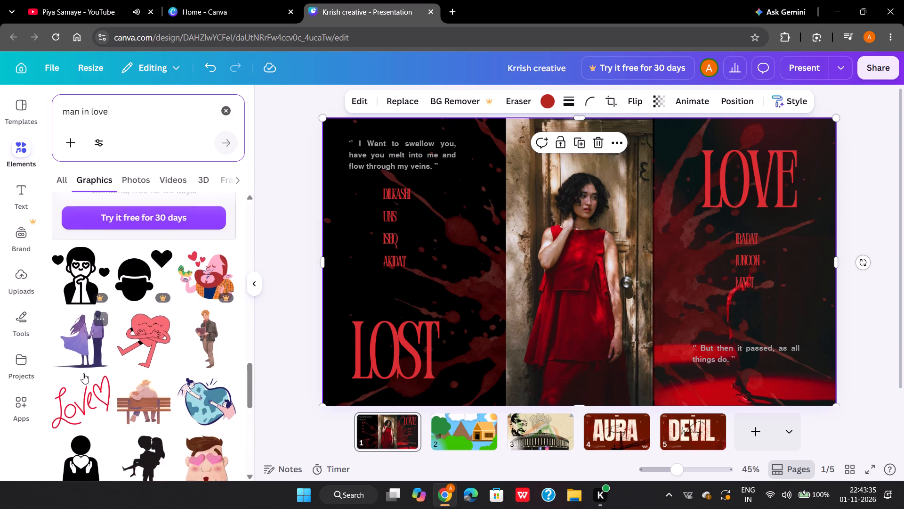
scroll(83, 373, "right", 1)
Add the purple couple holding hands over the LOST section of page 1 and extend it to the full 1080 px page height.
left_click(88, 353)
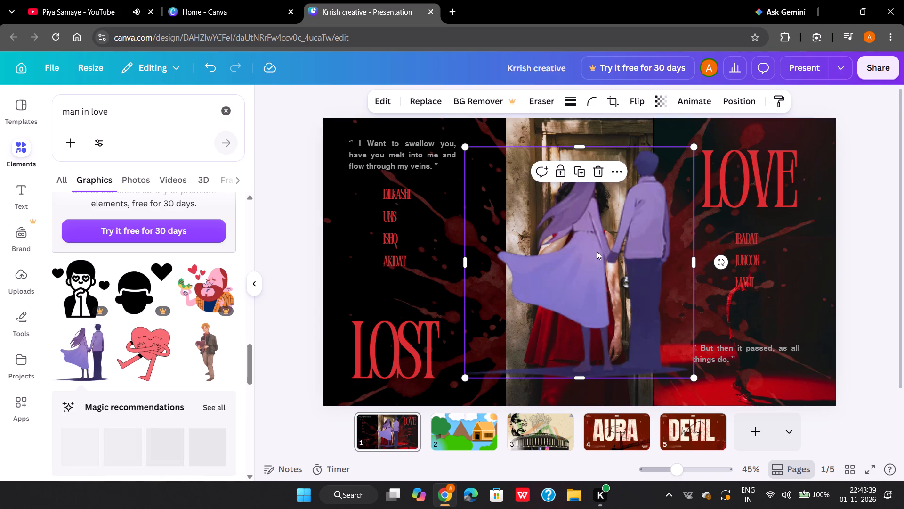
left_click_drag(597, 251, 444, 269)
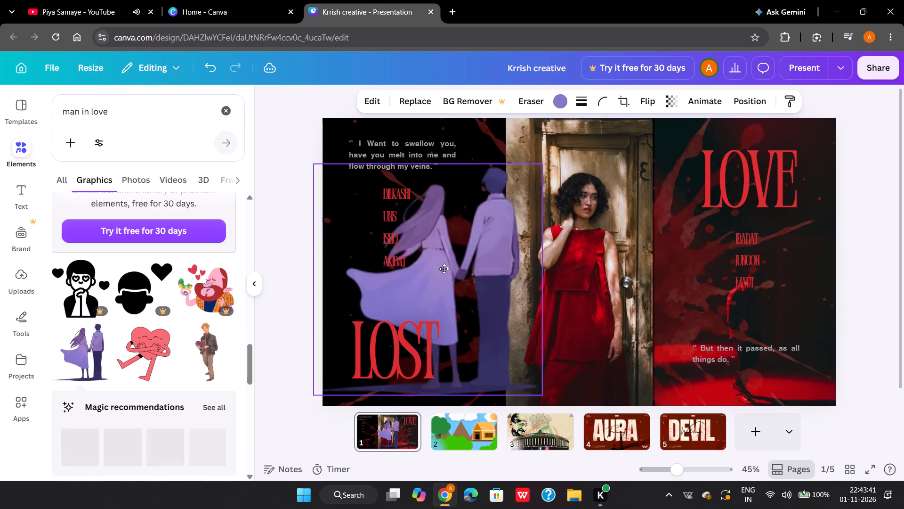
left_click_drag(444, 269, 410, 275)
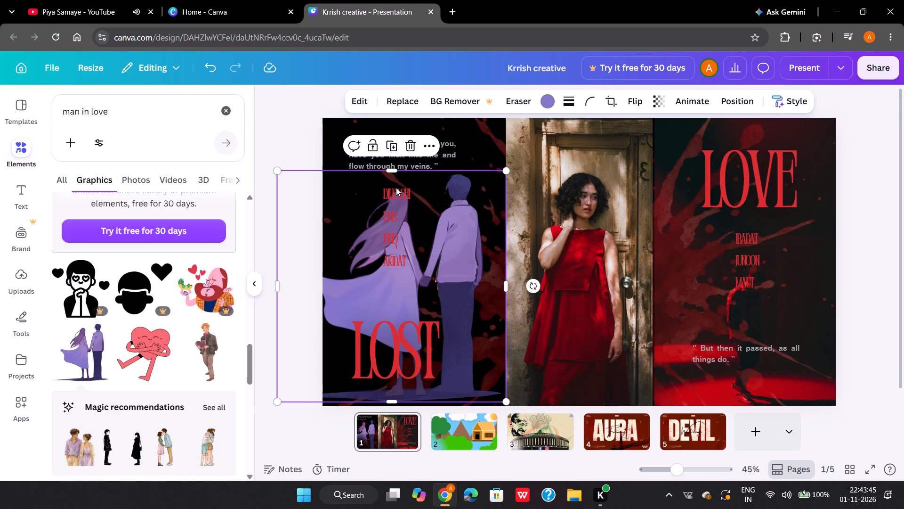
left_click_drag(391, 172, 391, 132)
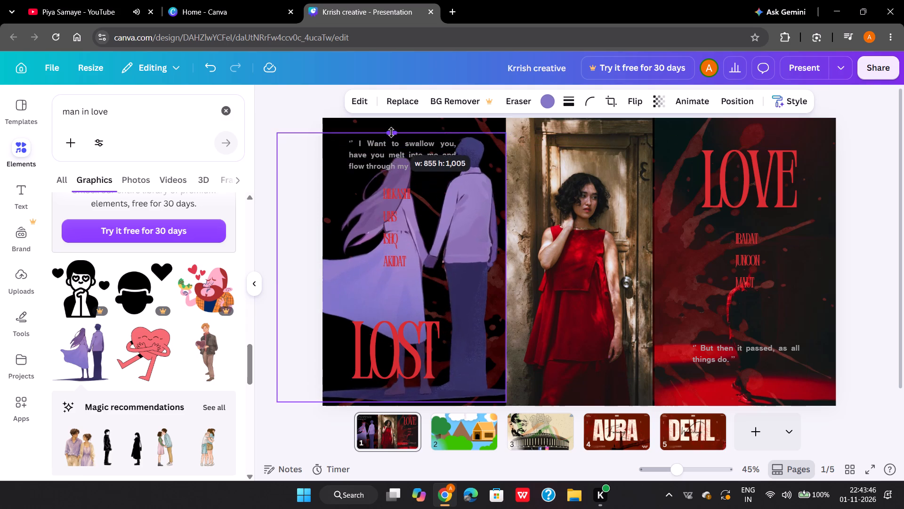
left_click_drag(391, 132, 390, 121)
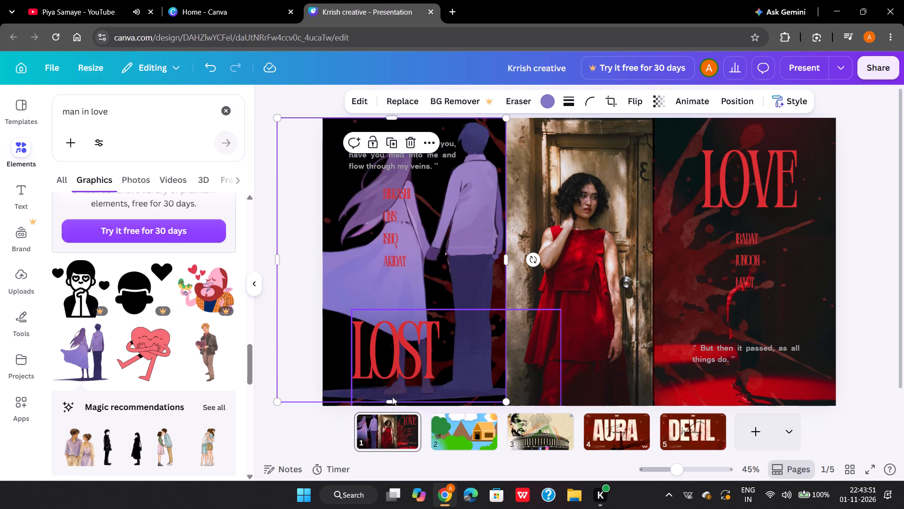
left_click_drag(391, 399, 391, 404)
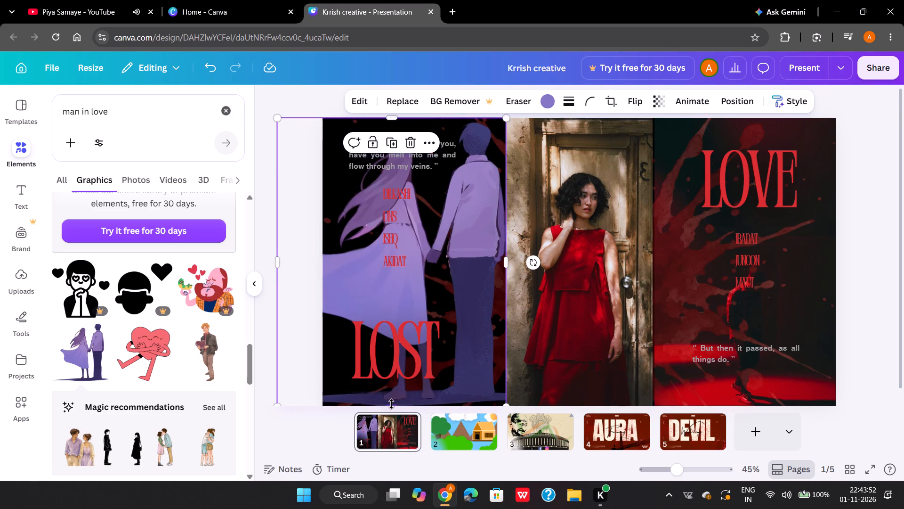
Send the couple illustration to the back, behind the text and red splatter.
left_click(739, 98)
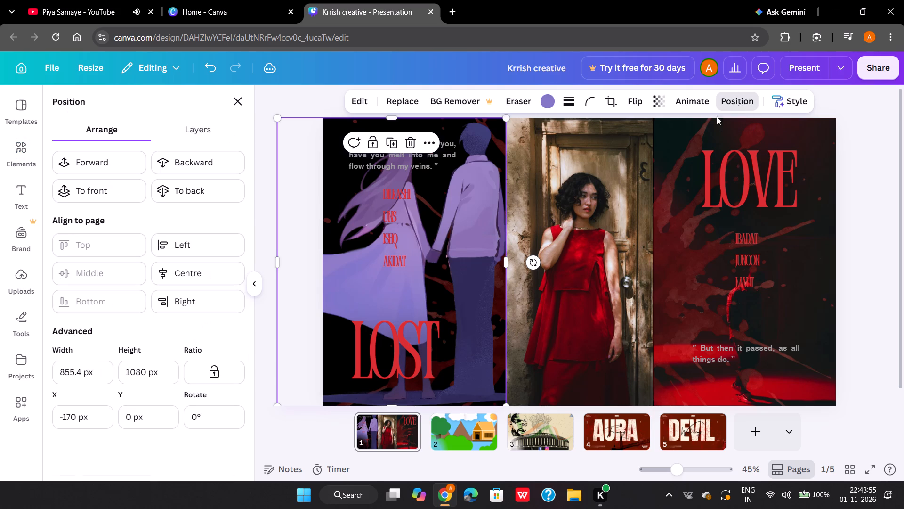
left_click(221, 191)
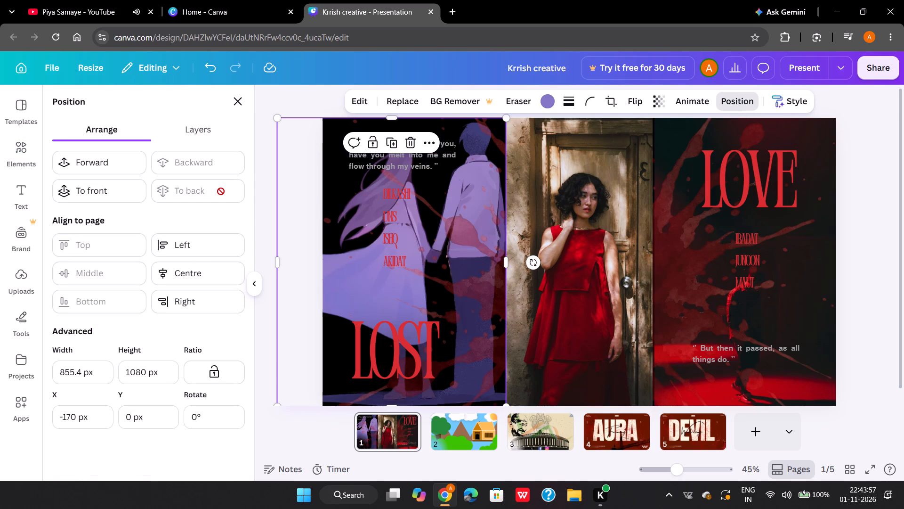
Set the couple illustration's transparency to 49.
left_click(659, 102)
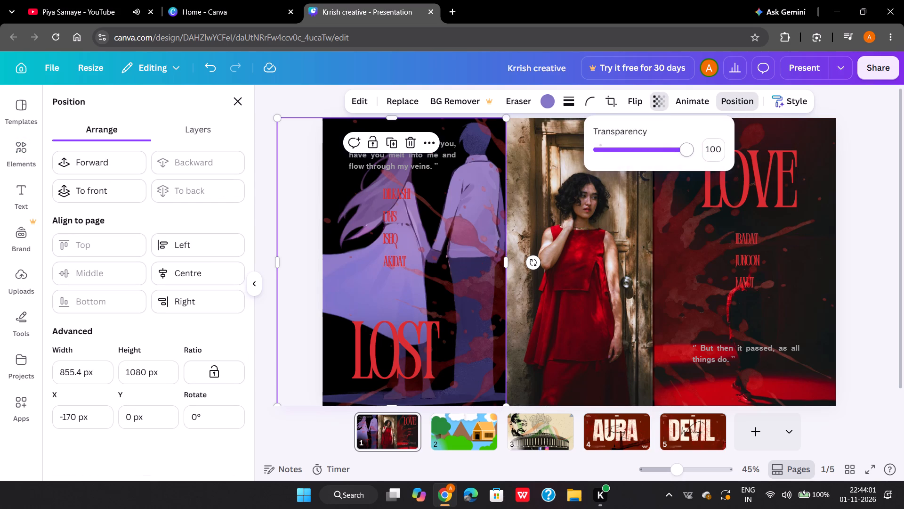
left_click_drag(689, 153, 649, 153)
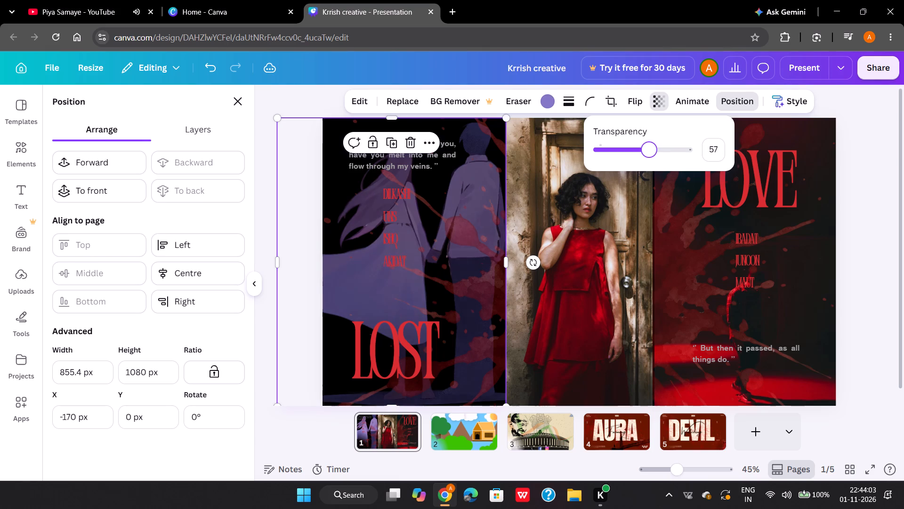
left_click_drag(649, 153, 642, 154)
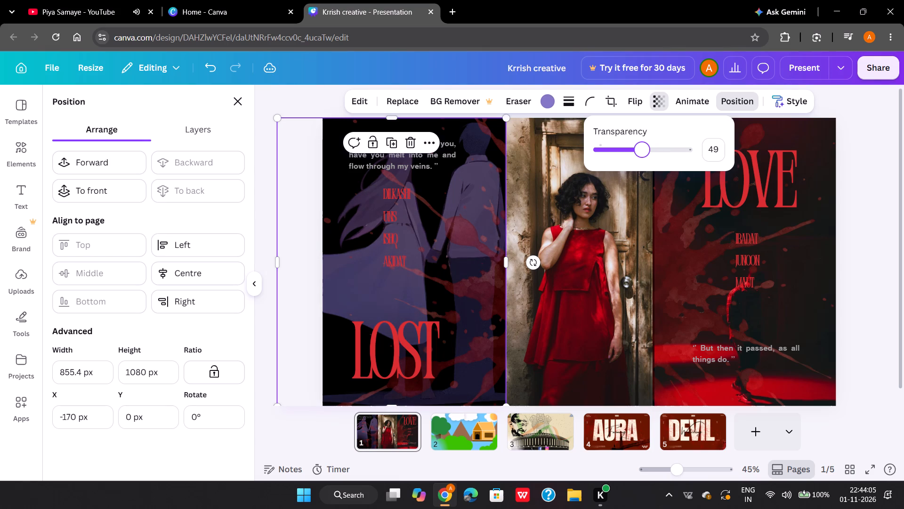
Recolour the couple illustration's purple to dark red #6A0202, trying black and vivid red #D50000 first.
left_click(548, 99)
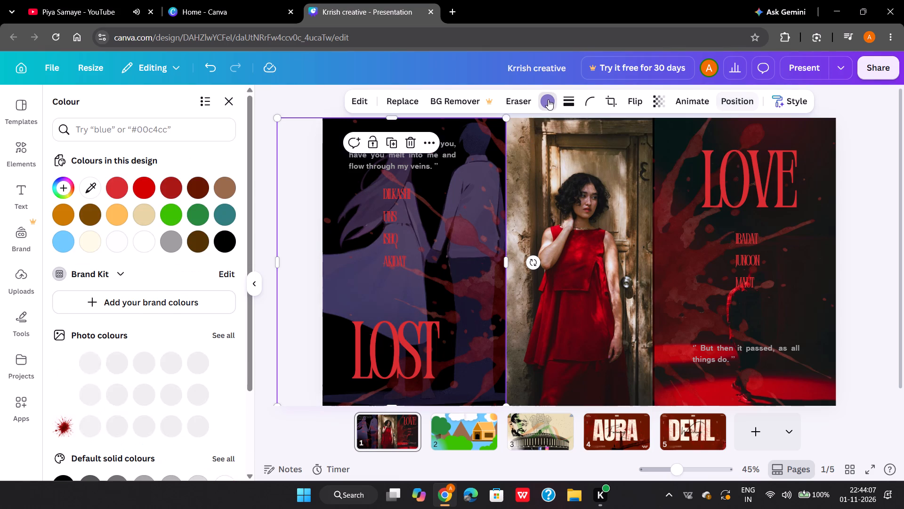
left_click(223, 241)
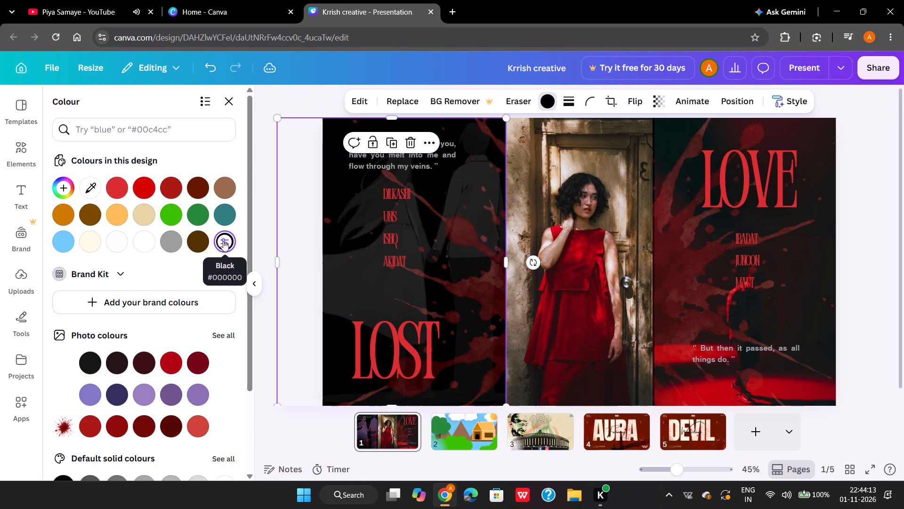
left_click(143, 186)
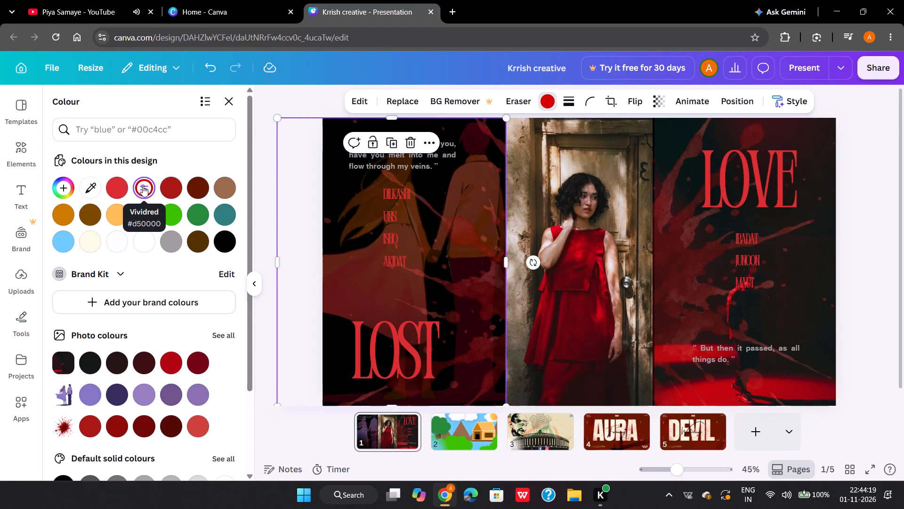
left_click(65, 188)
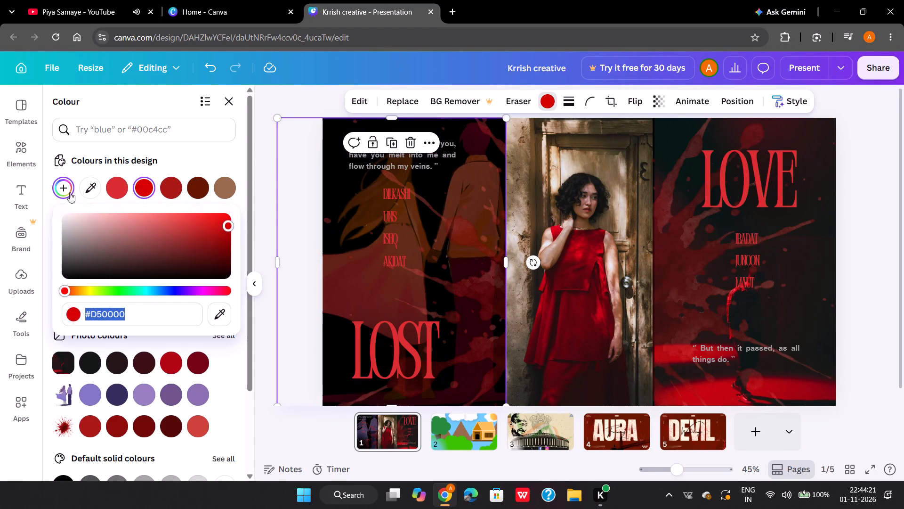
left_click_drag(227, 225, 226, 238)
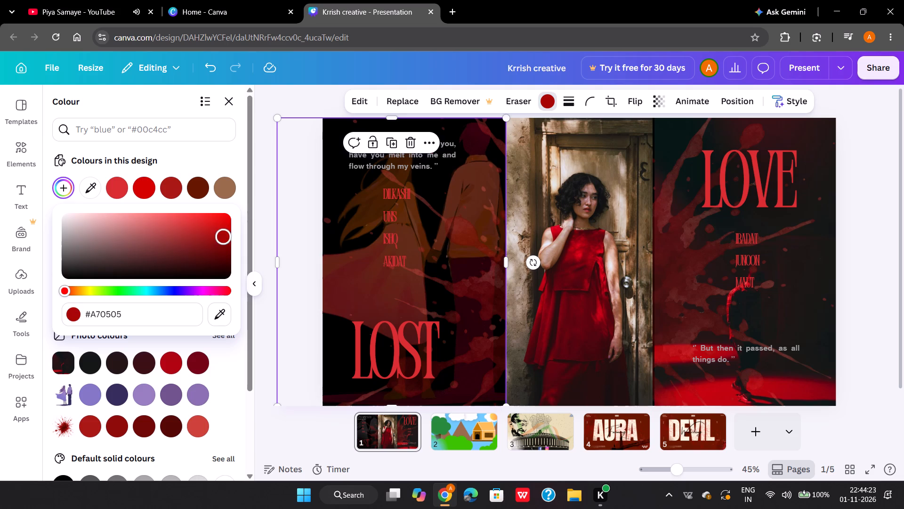
left_click_drag(226, 238, 186, 260)
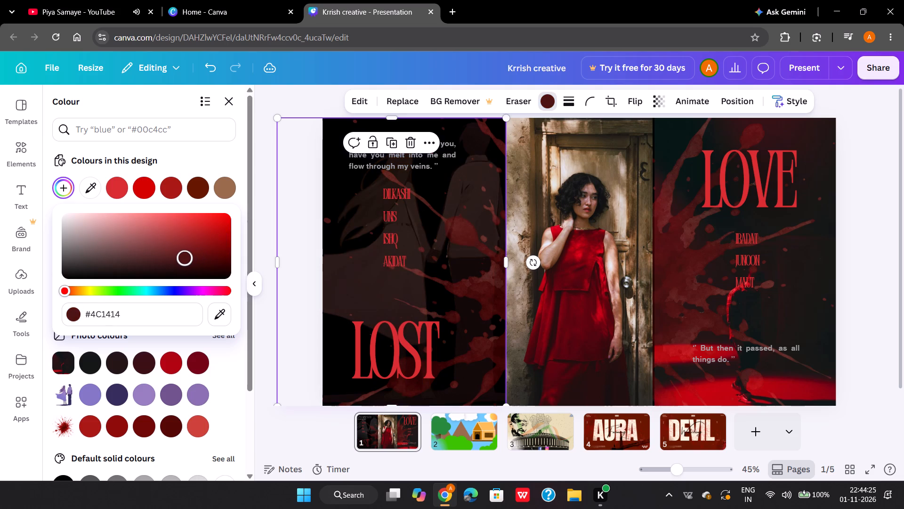
left_click_drag(186, 260, 220, 243)
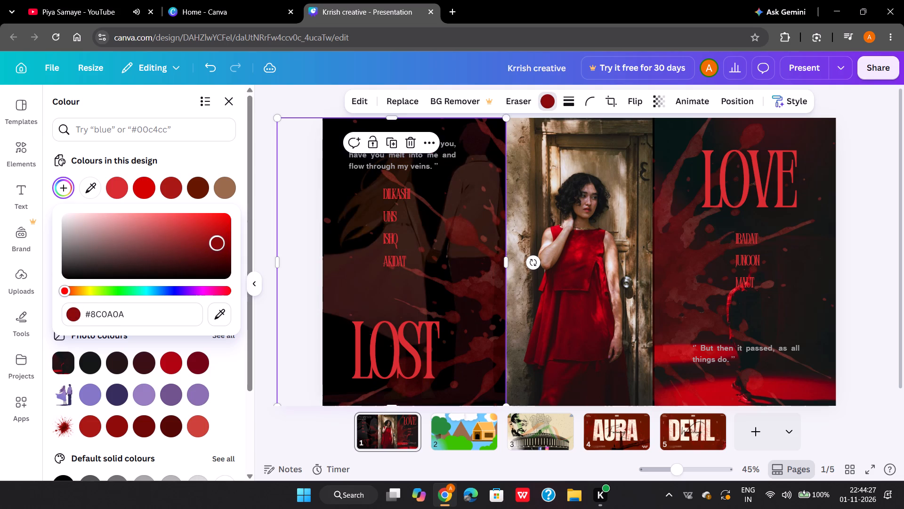
left_click_drag(220, 243, 228, 251)
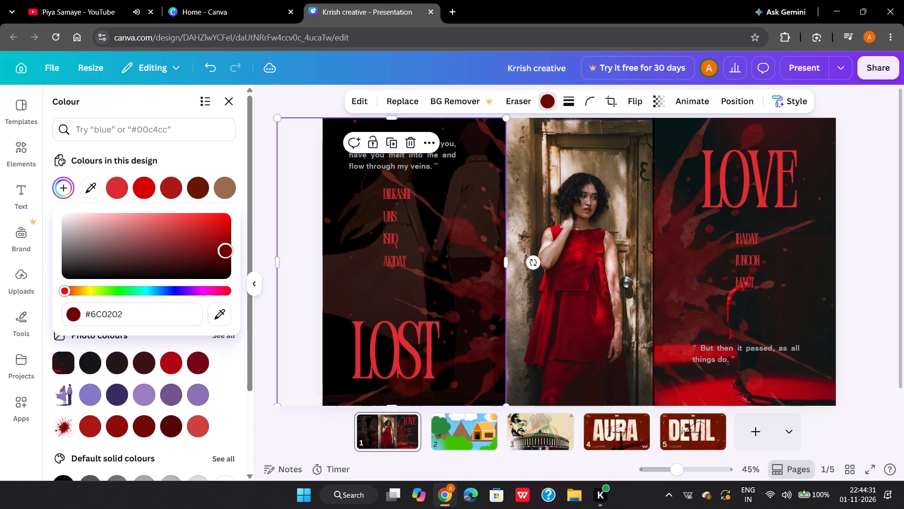
left_click_drag(228, 251, 228, 252)
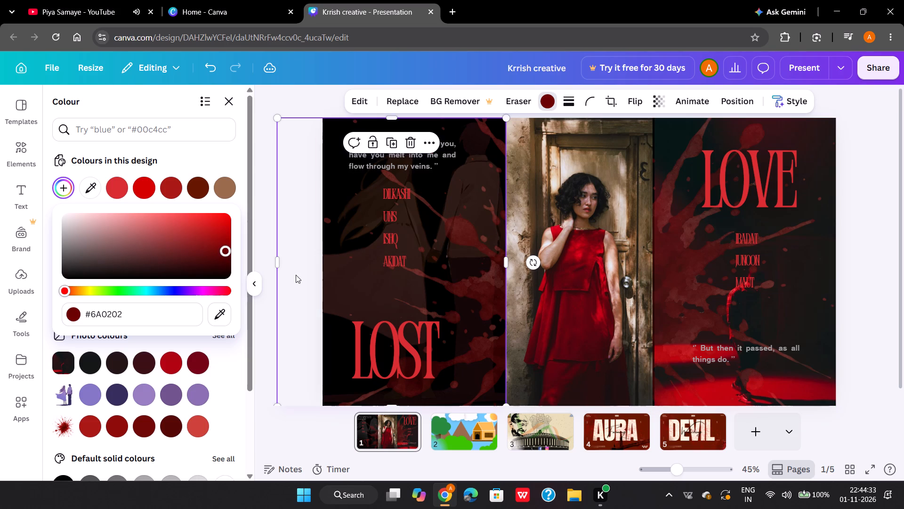
Crop the part of the couple illustration that overhangs the page so its outer side meets the page edge, and deselect it.
left_click_drag(278, 260, 299, 262)
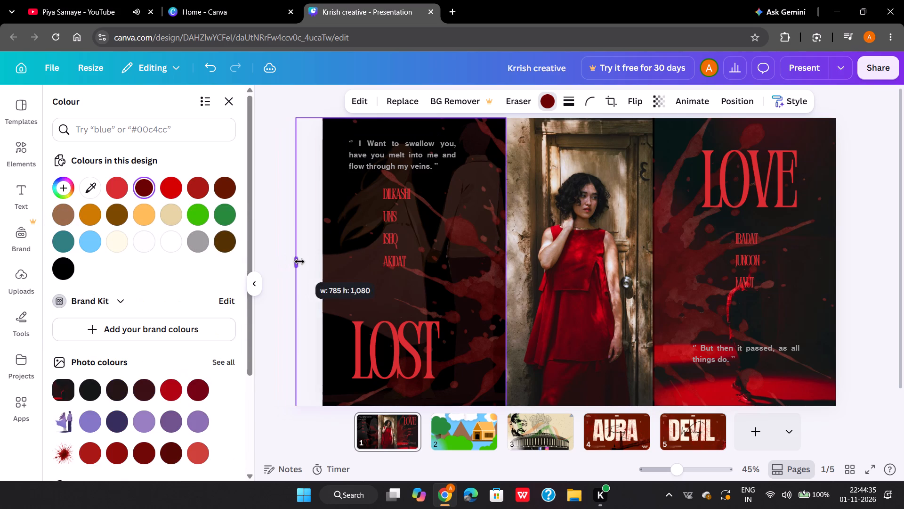
left_click_drag(299, 262, 323, 263)
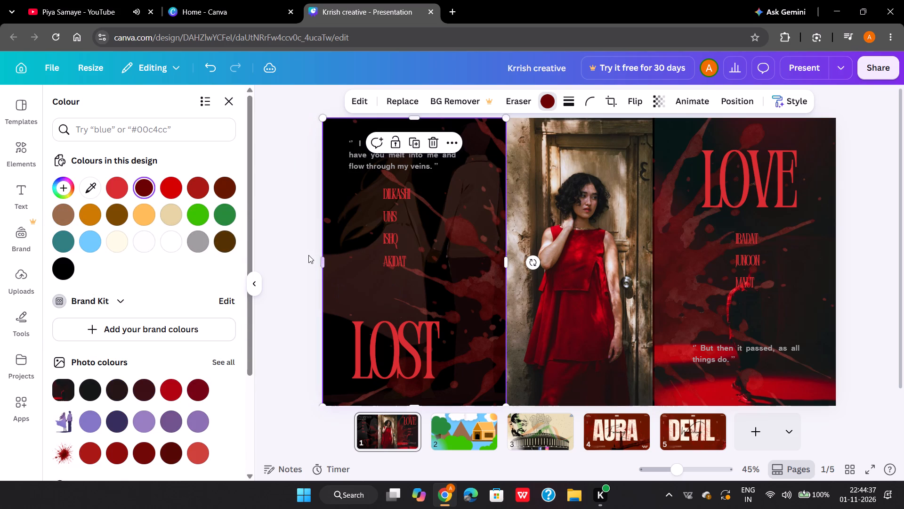
left_click(303, 248)
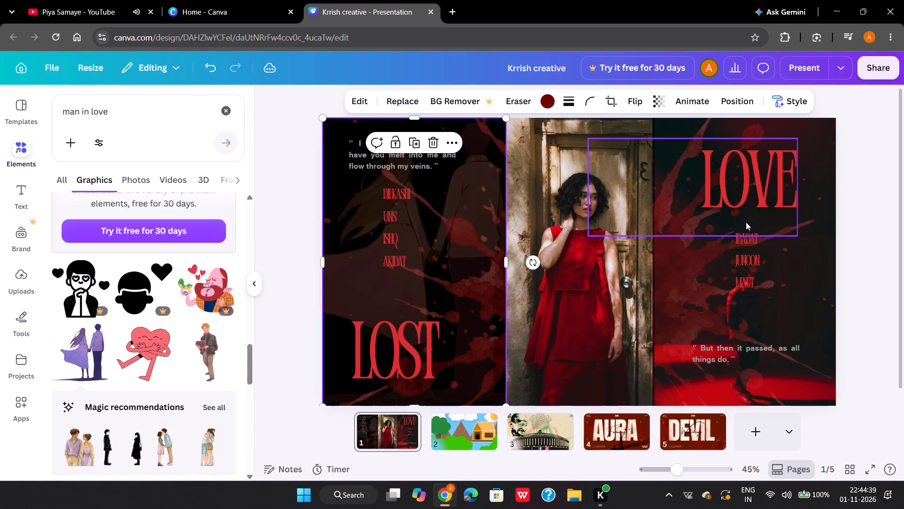
left_click(855, 260)
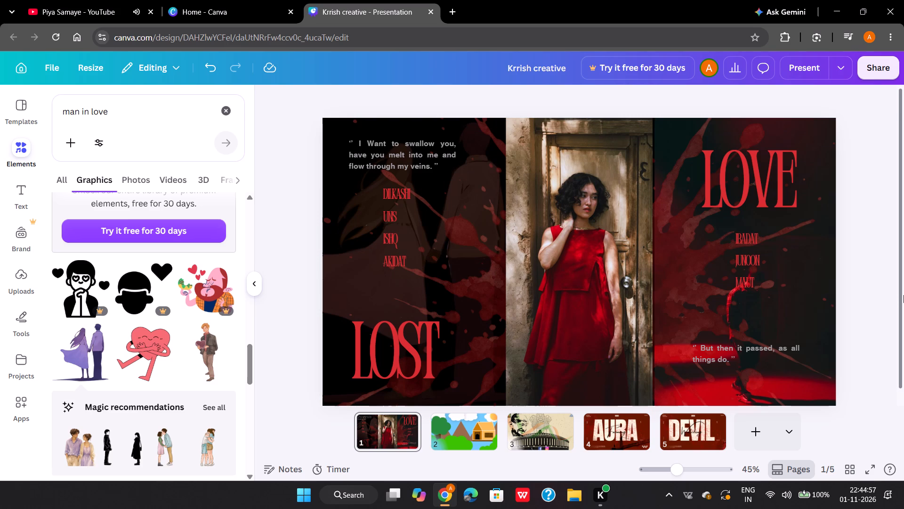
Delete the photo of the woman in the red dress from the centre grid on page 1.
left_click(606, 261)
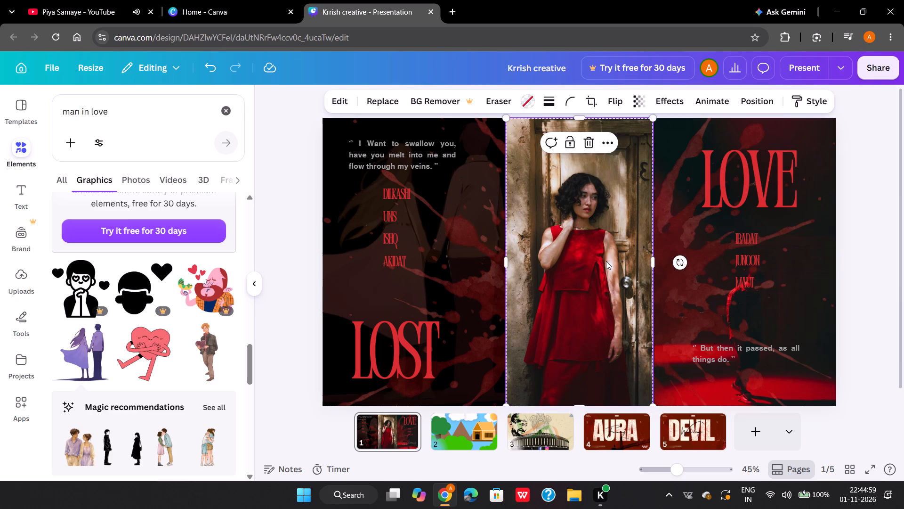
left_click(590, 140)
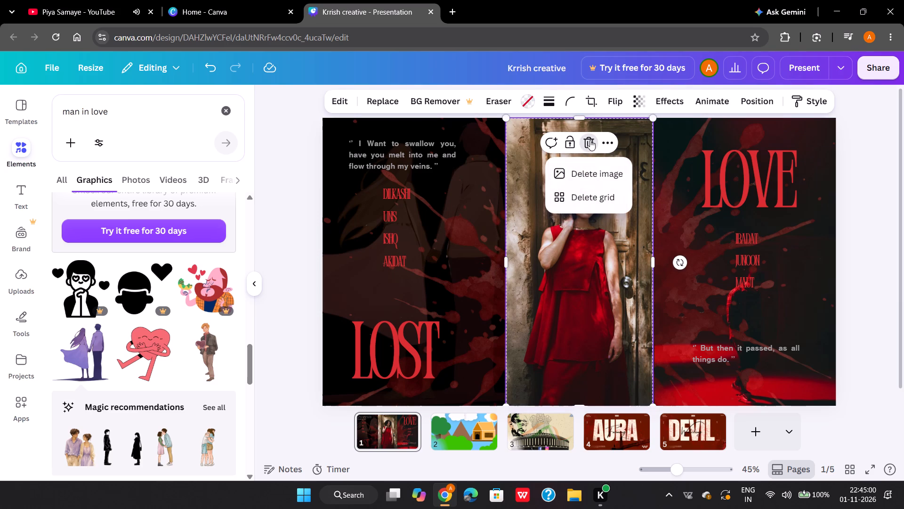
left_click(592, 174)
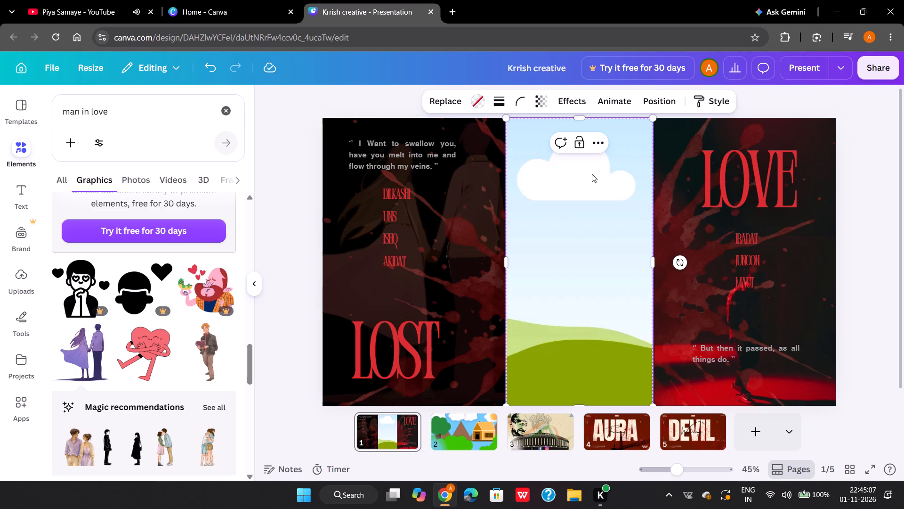
Search the graphics for "girl with flowe face" in place of the previous search term.
left_click(108, 112)
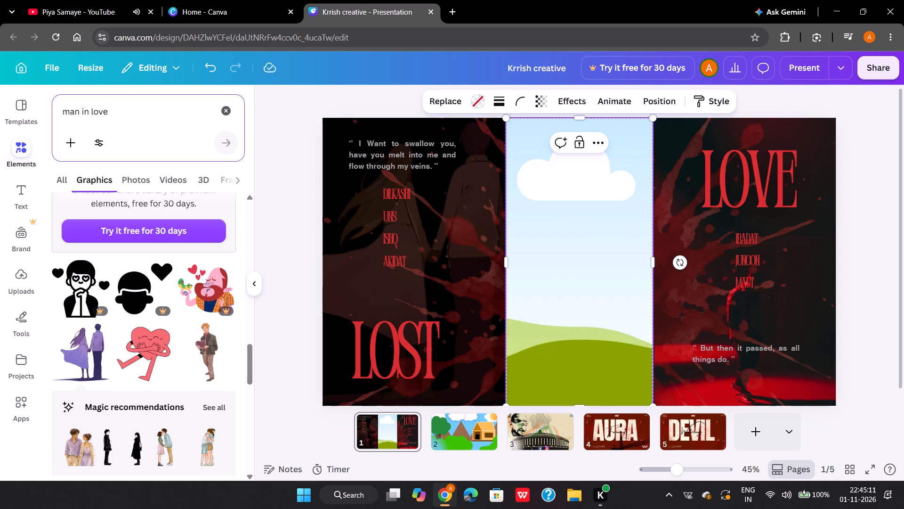
key("BackSpace")
key("BackSpace")
key("BackSpace")
key("BackSpace")
key("BackSpace")
key("BackSpace")
key("BackSpace")
key("BackSpace")
key("BackSpace")
key("BackSpace")
key("BackSpace")
key("BackSpace")
key("BackSpace")
key("BackSpace")
key("BackSpace")
key("BackSpace")
key("BackSpace")
key("BackSpace")
key("BackSpace")
key("BackSpace")
type("girl")
key("space")
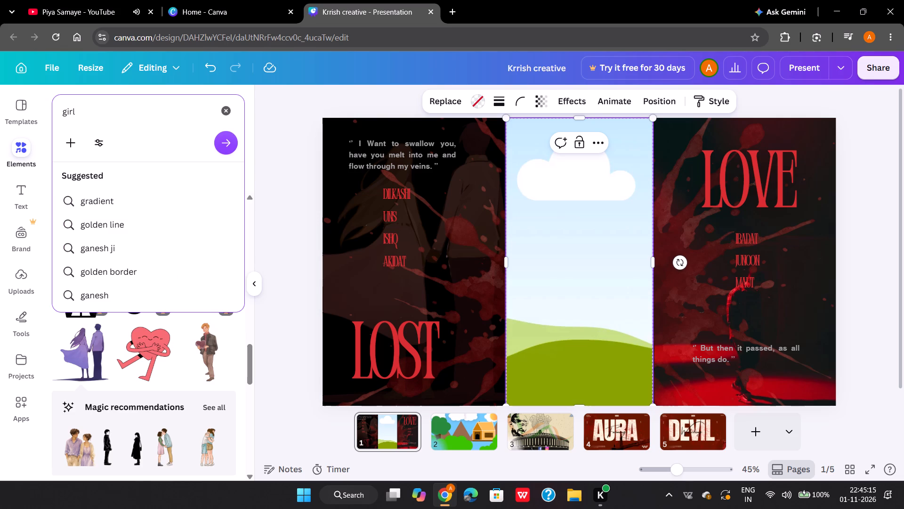
type("with flowe face")
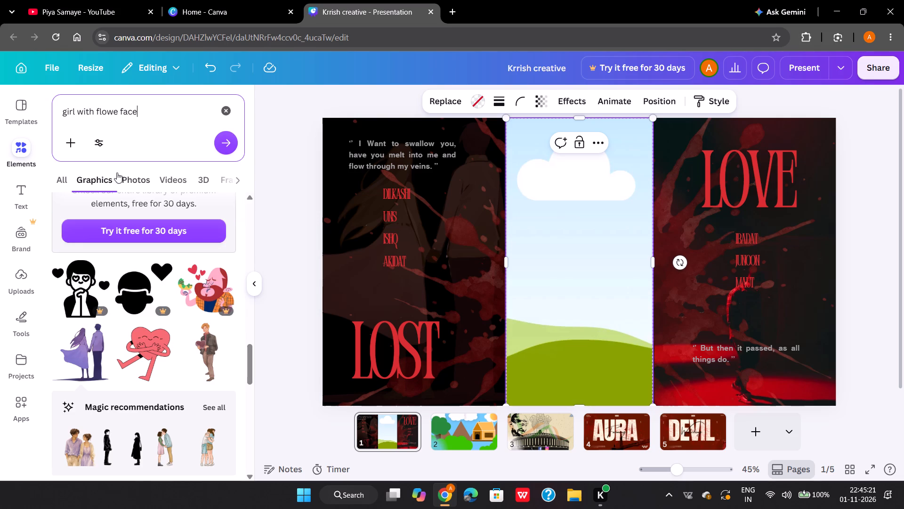
left_click(228, 140)
Examine the graphics results for a suitable girl-with-flowers picture, and switch to the photo results.
left_click(120, 110)
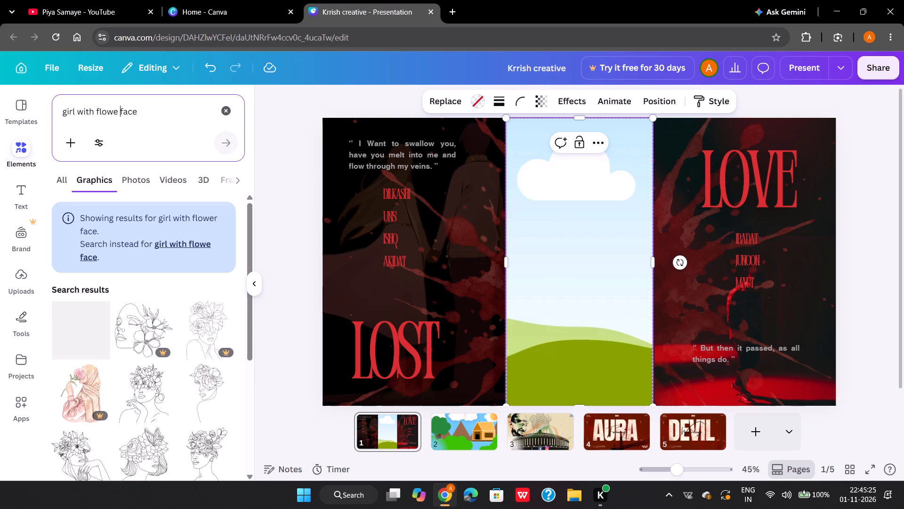
scroll(121, 227, "down", 2)
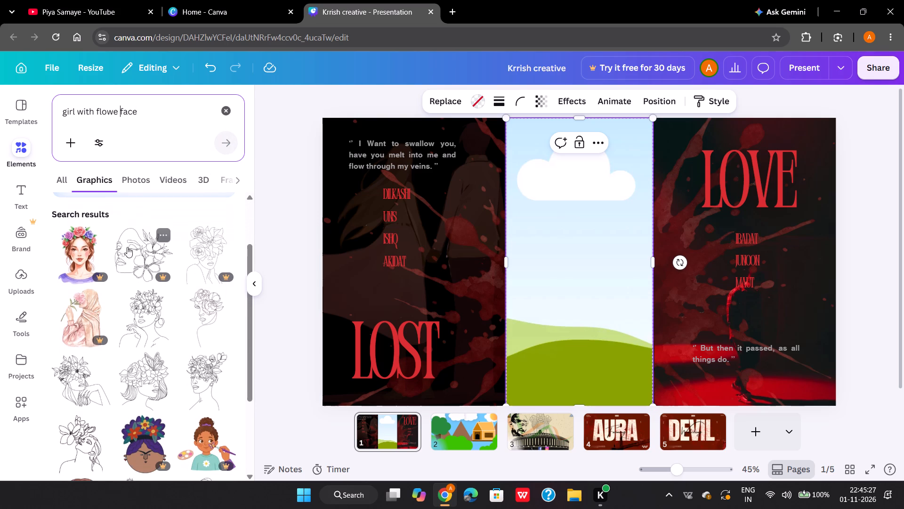
scroll(162, 337, "down", 1)
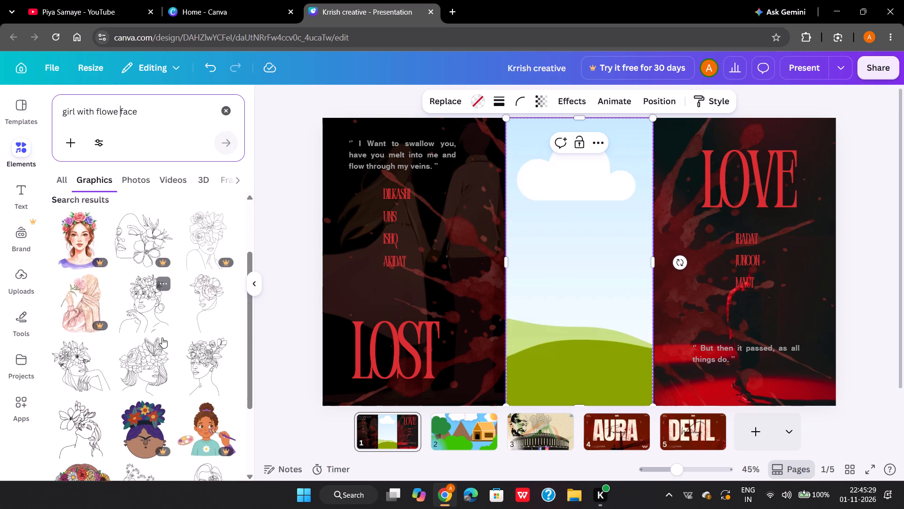
scroll(162, 337, "down", 3)
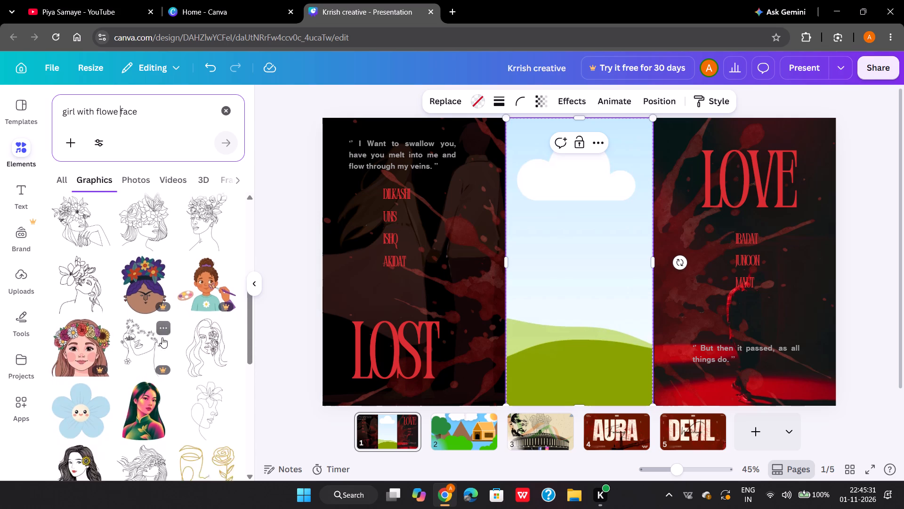
scroll(162, 337, "down", 2)
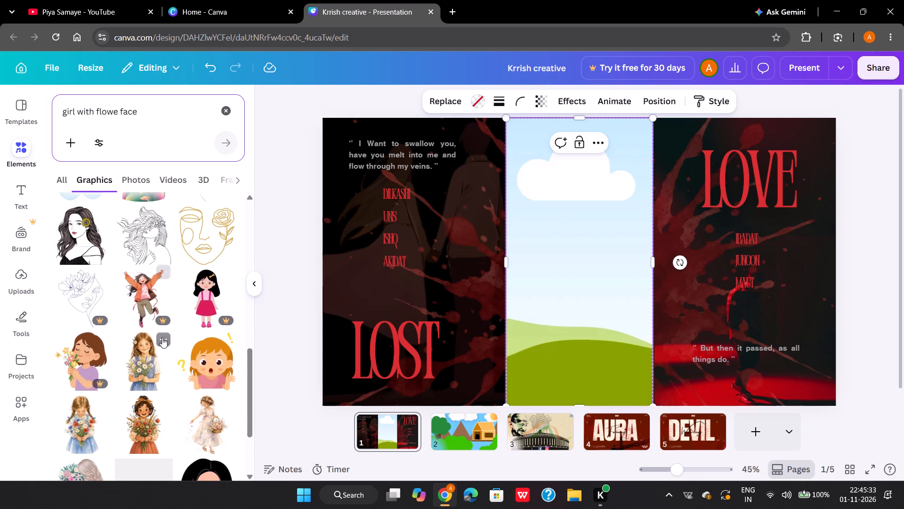
scroll(162, 337, "down", 3)
scroll(162, 337, "up", 1)
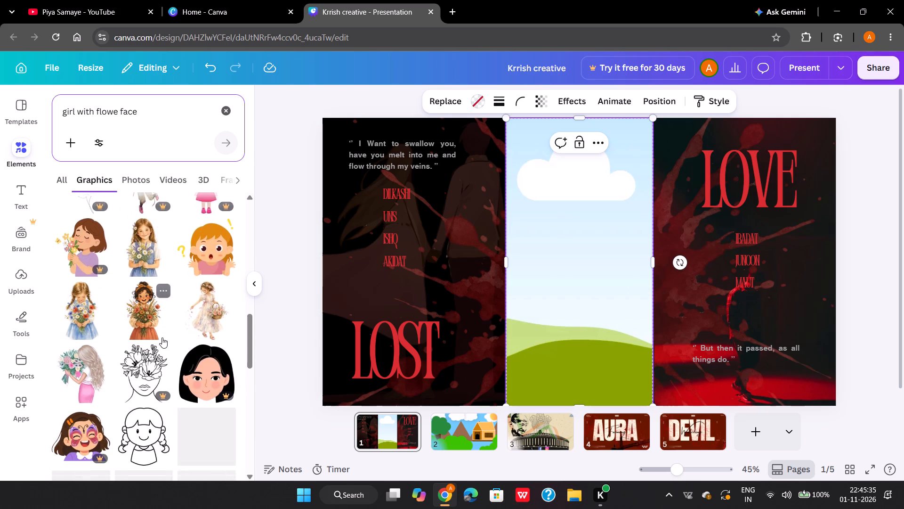
scroll(162, 337, "up", 4)
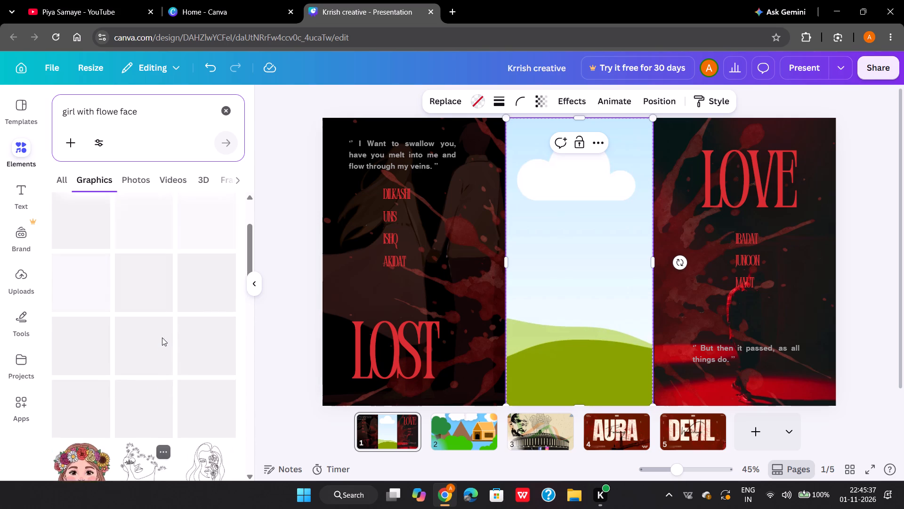
scroll(162, 337, "up", 4)
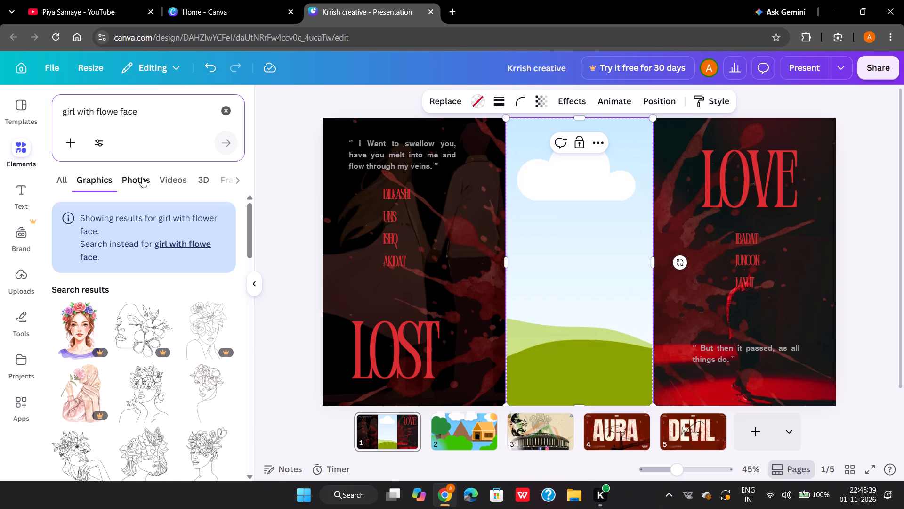
left_click(142, 177)
Switch to YouTube, look through the recommended videos, open its home page, and return to the Krrish creative presentation.
left_click(96, 9)
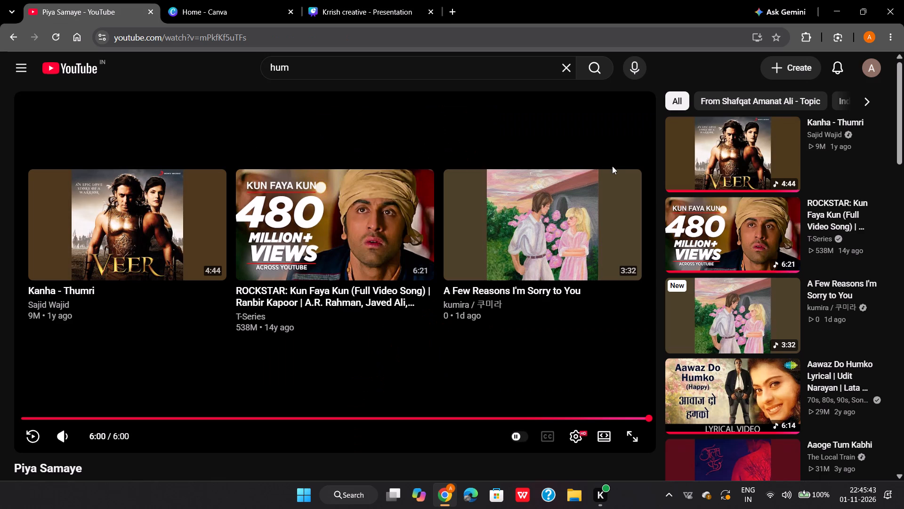
scroll(846, 233, "down", 2)
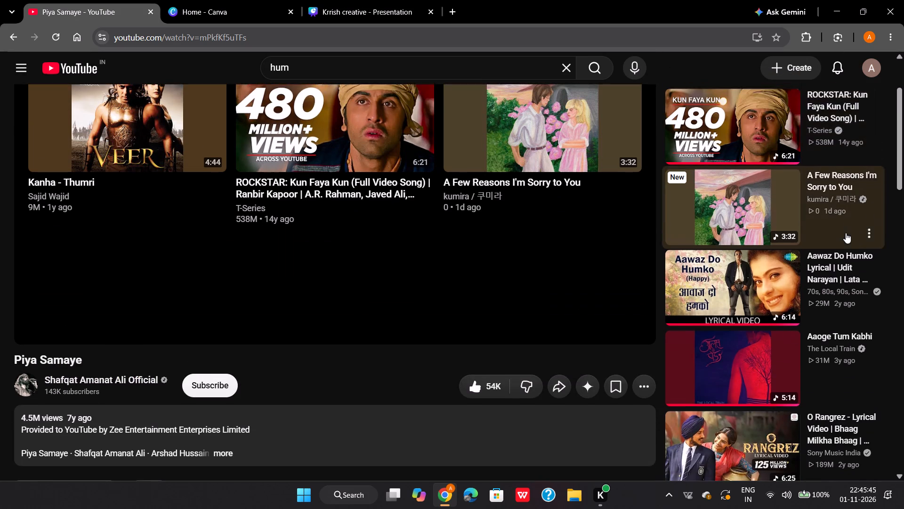
scroll(846, 233, "down", 3)
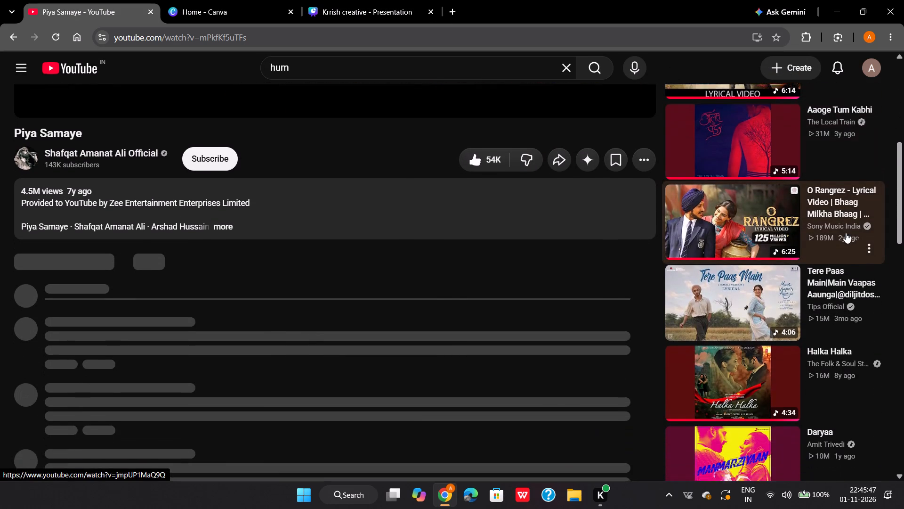
scroll(846, 233, "down", 1)
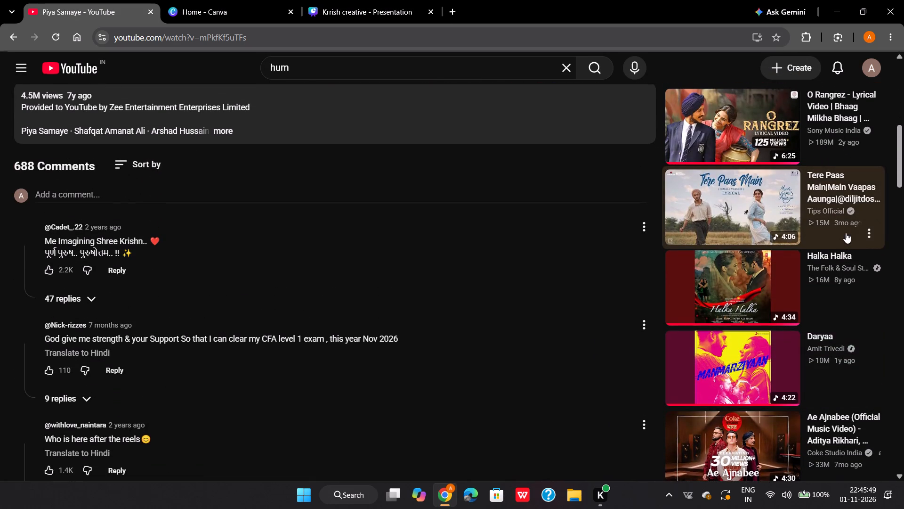
left_click(51, 61)
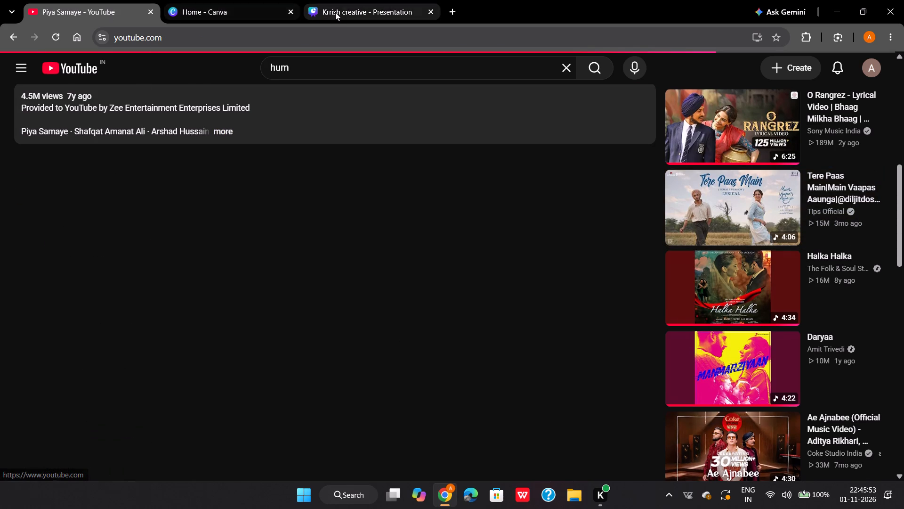
left_click(339, 12)
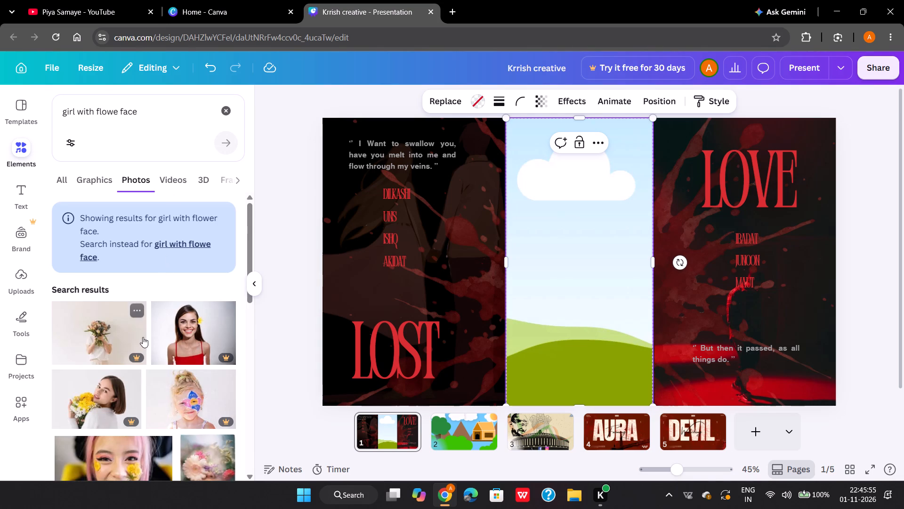
Look through the photo results for a girl with flowers over her face for the centre grid.
scroll(143, 337, "down", 2)
scroll(143, 337, "right", 1)
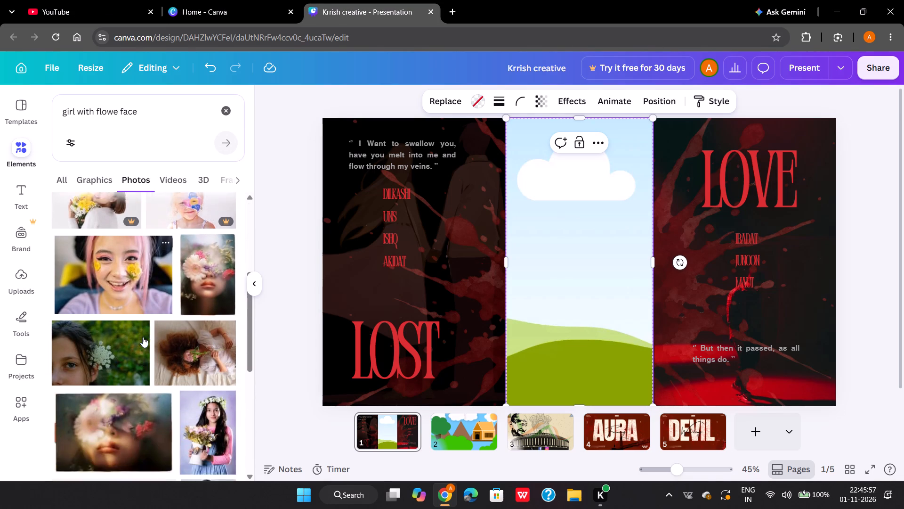
scroll(143, 337, "right", 1)
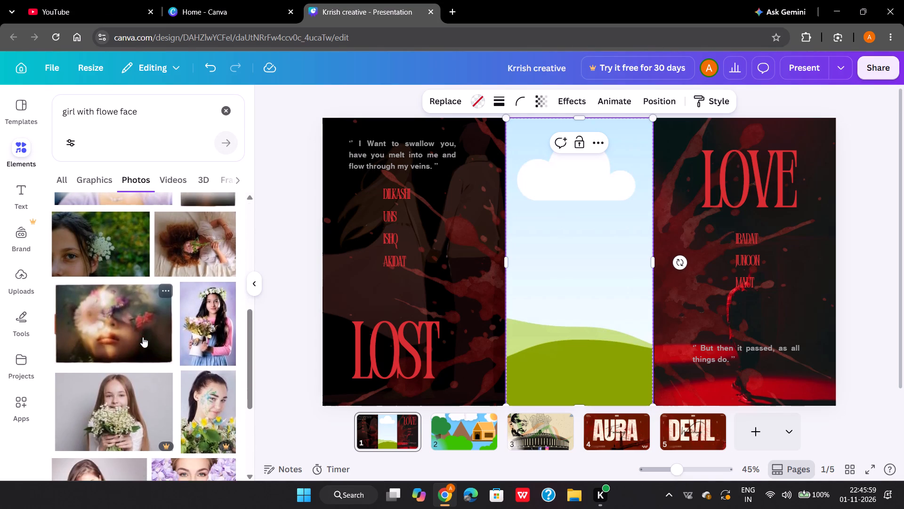
scroll(143, 337, "right", 1)
Undo the centre photo's deletion and all couple-illustration edits back to before its insertion, deselect the photo and hide the search results.
left_click(209, 67)
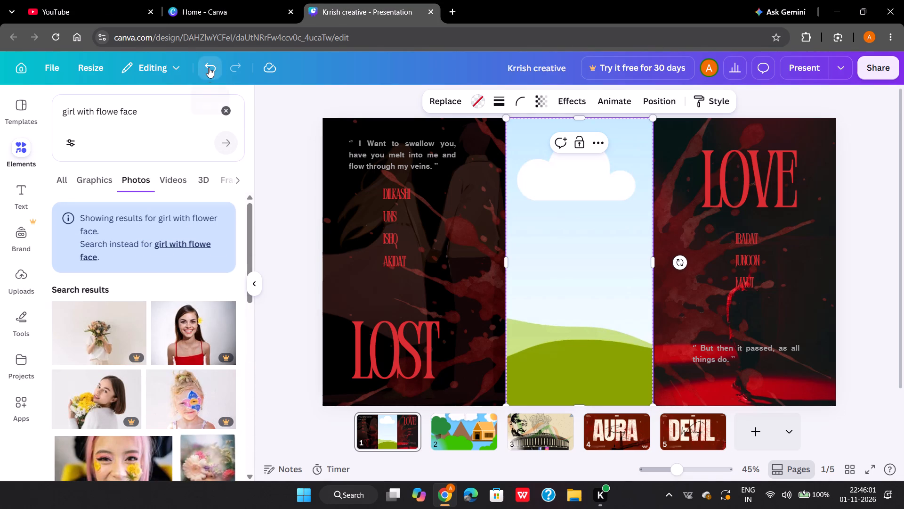
left_click(209, 67)
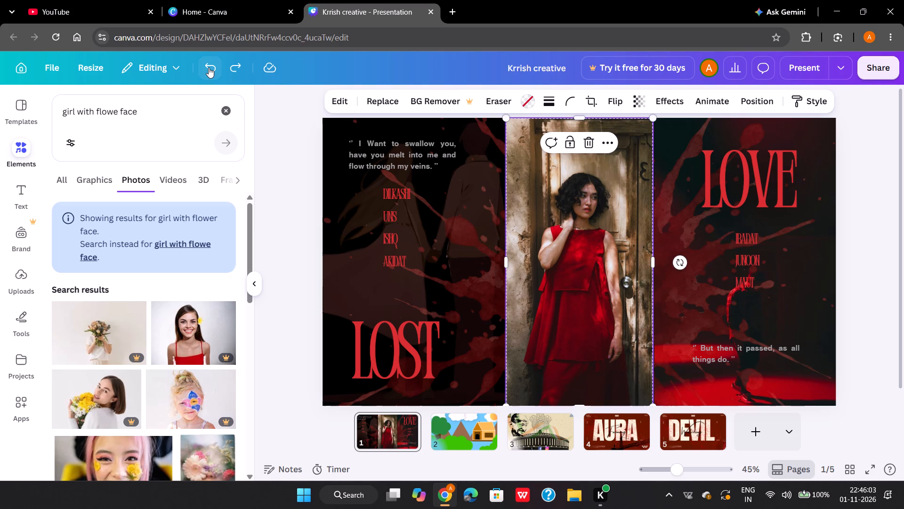
left_click(209, 67)
left_click(209, 67)
left_click(209, 67)
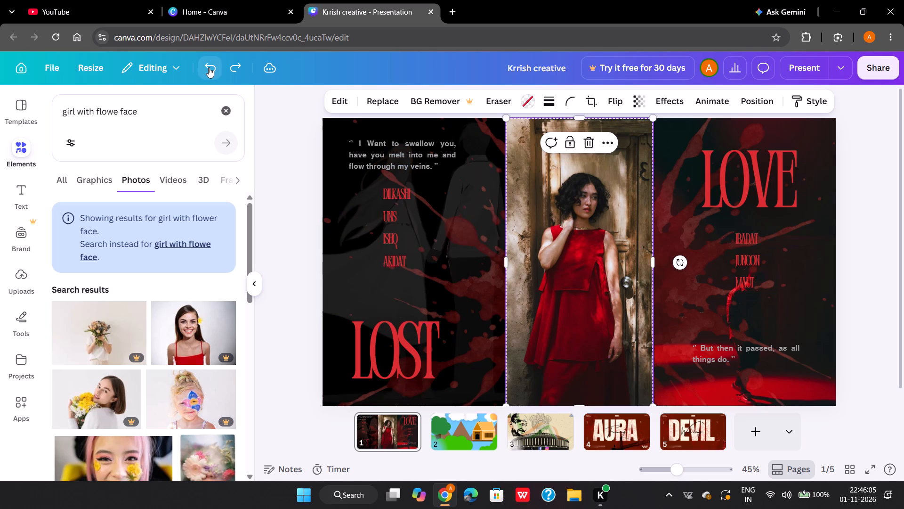
left_click(209, 67)
left_click(209, 67)
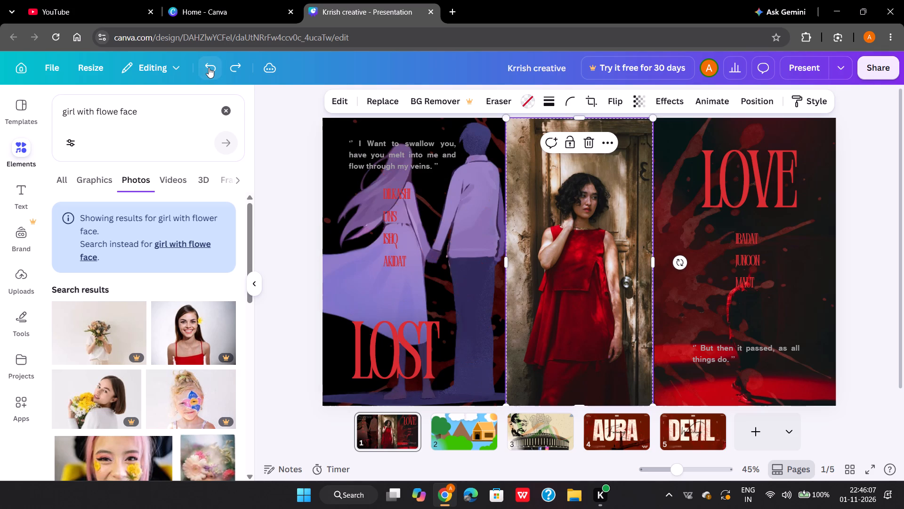
left_click(209, 67)
left_click(209, 67)
left_click(209, 67)
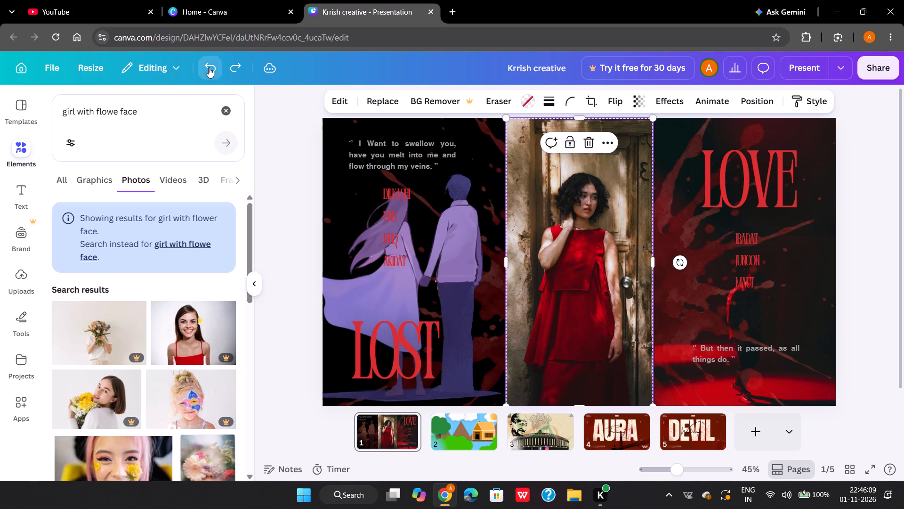
left_click(209, 67)
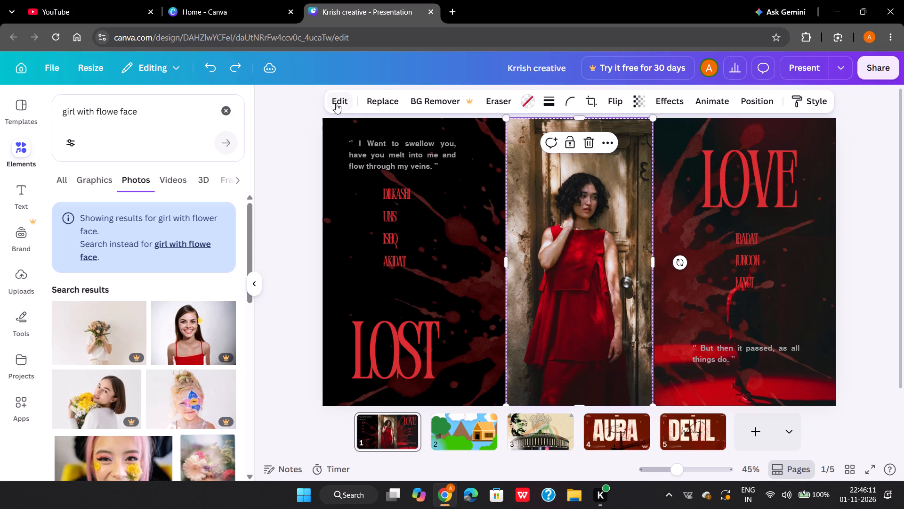
left_click(300, 181)
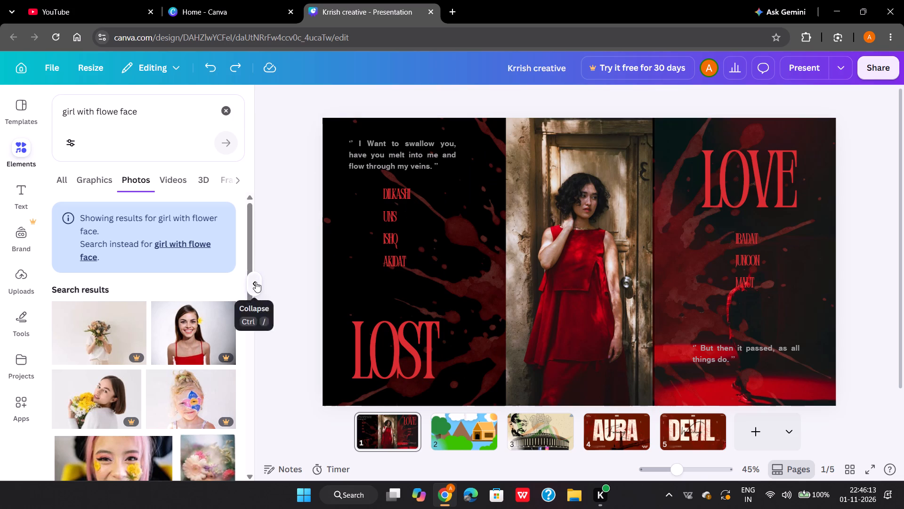
left_click(256, 282)
Switch to YouTube, start the recommended Tere Hawaale song video, and return to the Krrish creative presentation.
left_click(91, 11)
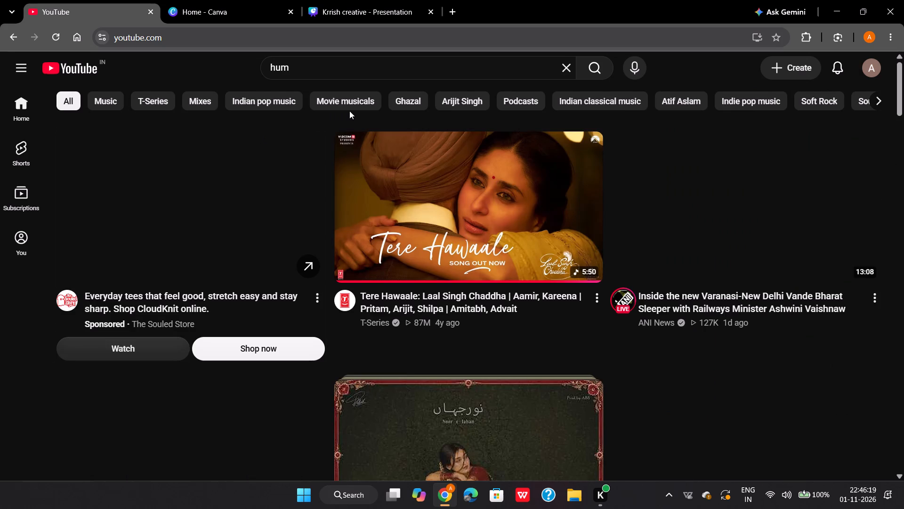
left_click(421, 156)
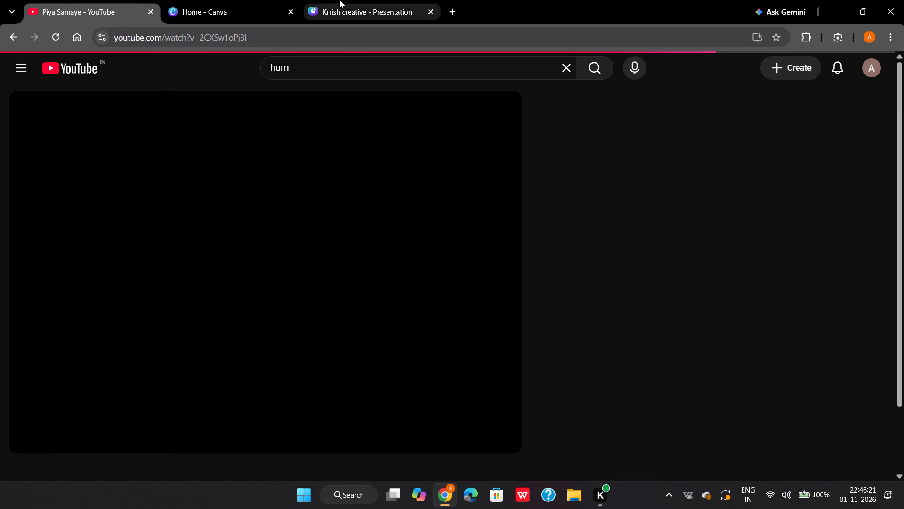
left_click(345, 8)
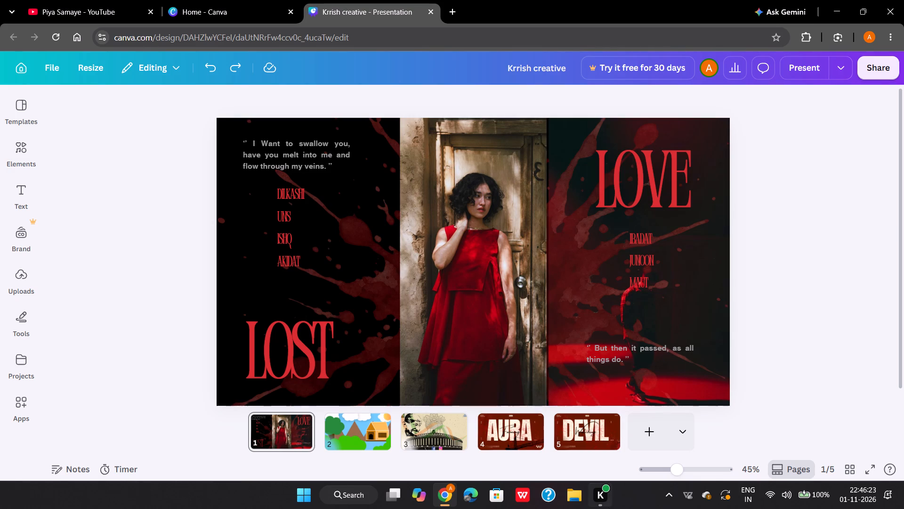
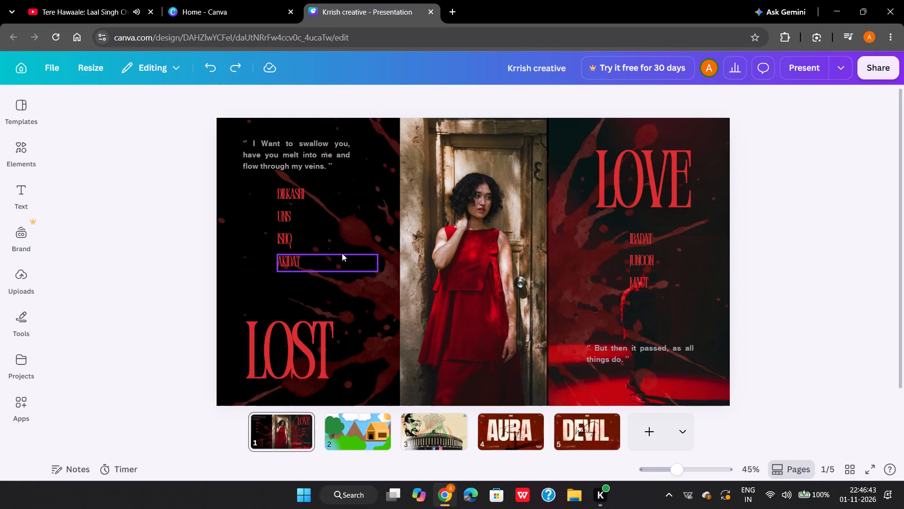
Open the elements library, check the Tere Hawaale video on YouTube, and return to the Krrish creative presentation.
left_click(26, 153)
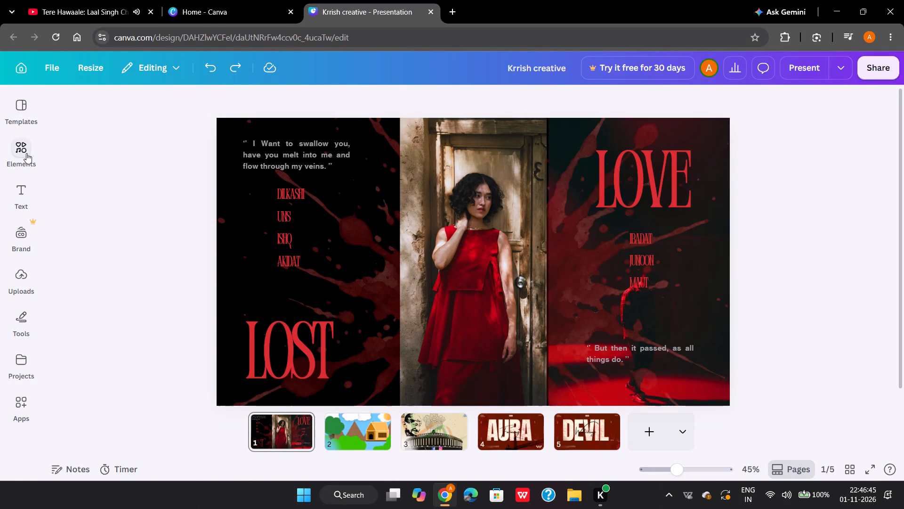
left_click(102, 14)
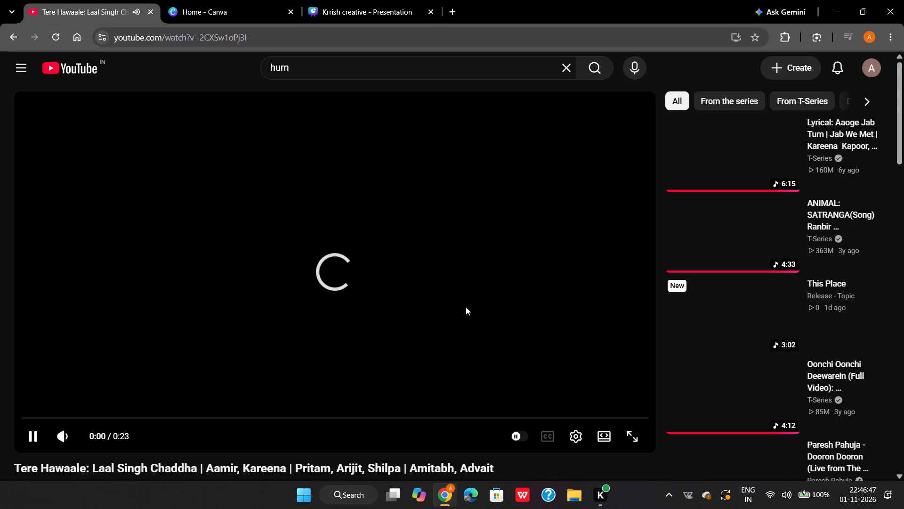
left_click(365, 11)
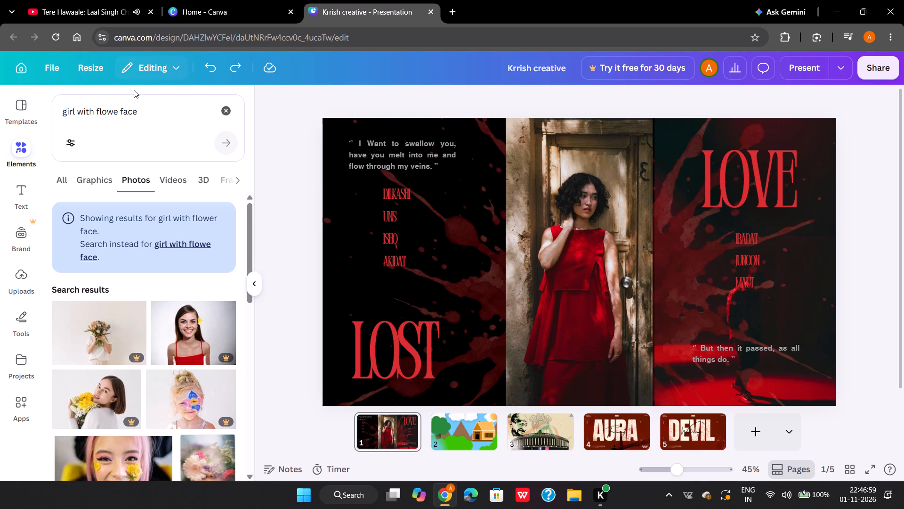
Clear the "girl with flowe face" element search and the list of recent searches.
left_click(225, 114)
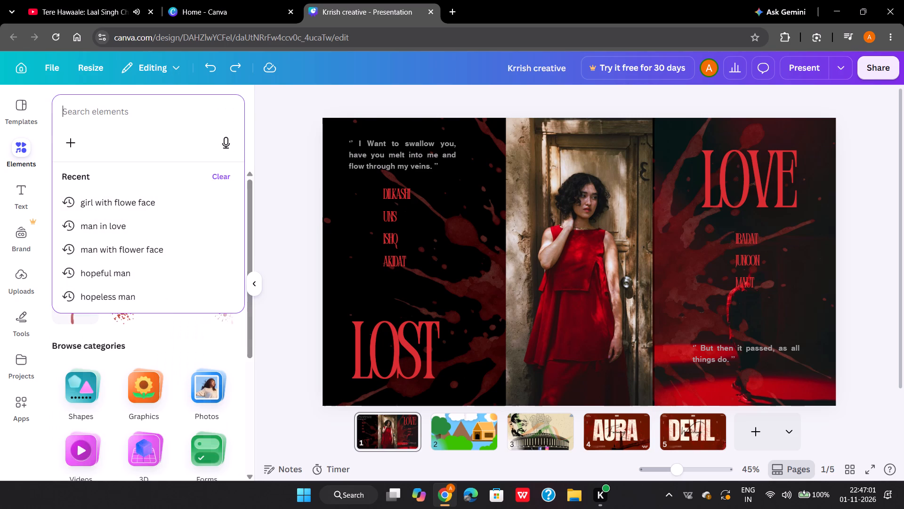
scroll(159, 190, "down", 1)
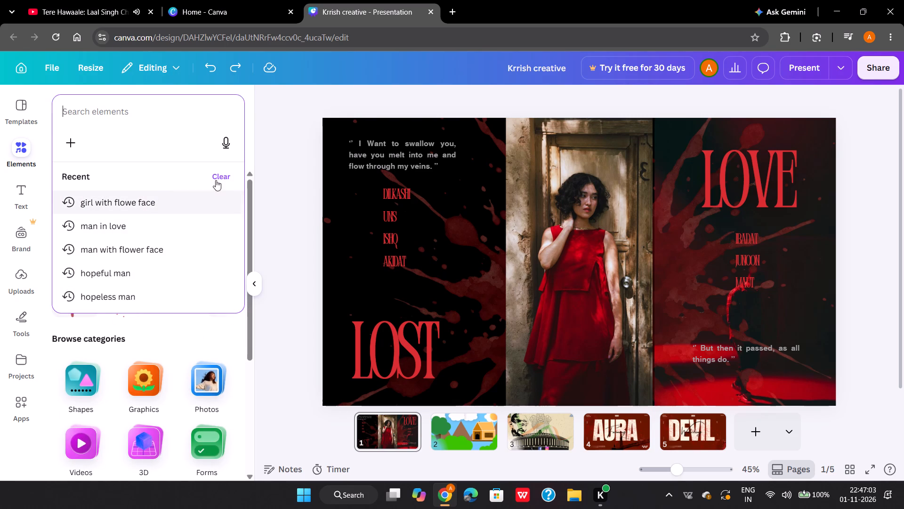
left_click(221, 173)
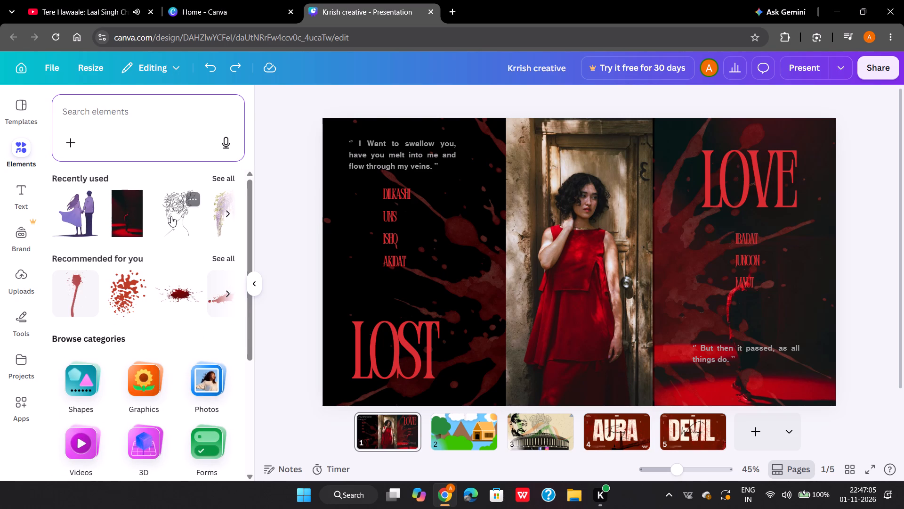
Look through the full set of recommended elements for a graphic that suits page 1.
scroll(169, 231, "right", 1)
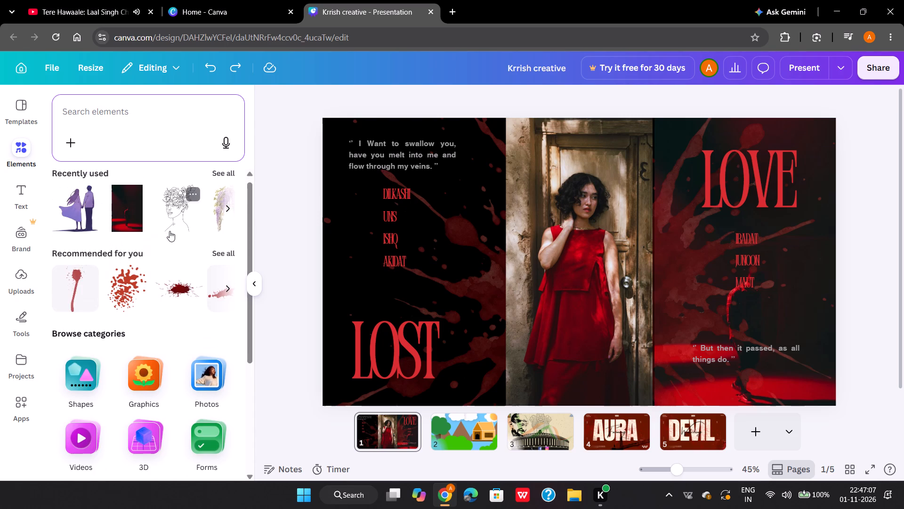
left_click(227, 256)
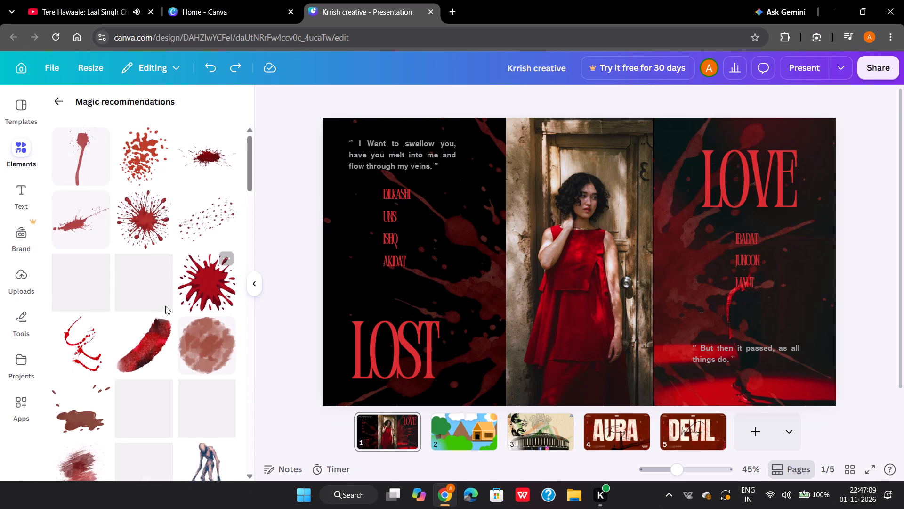
scroll(165, 306, "down", 3)
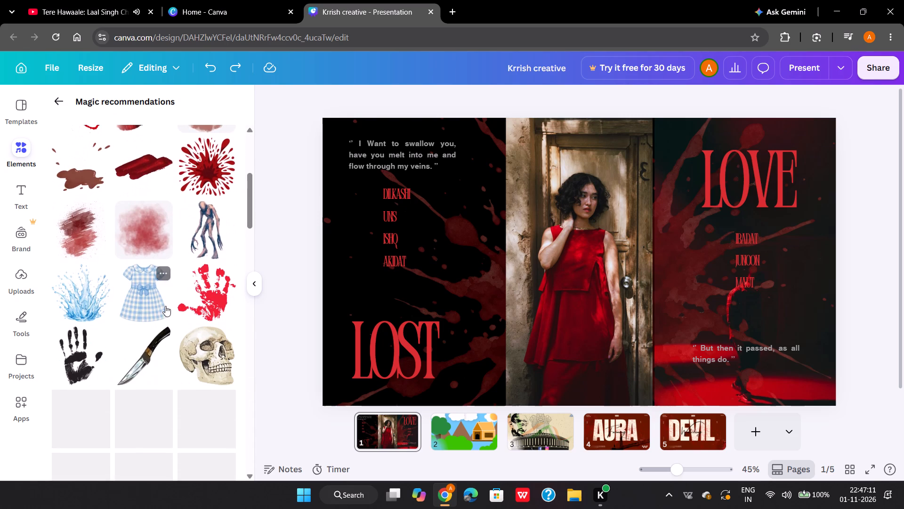
scroll(165, 306, "down", 2)
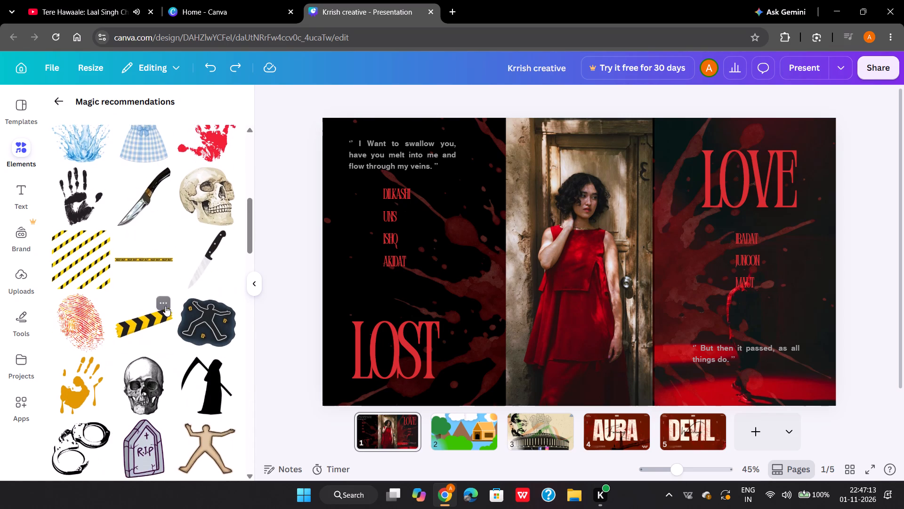
scroll(165, 306, "down", 3)
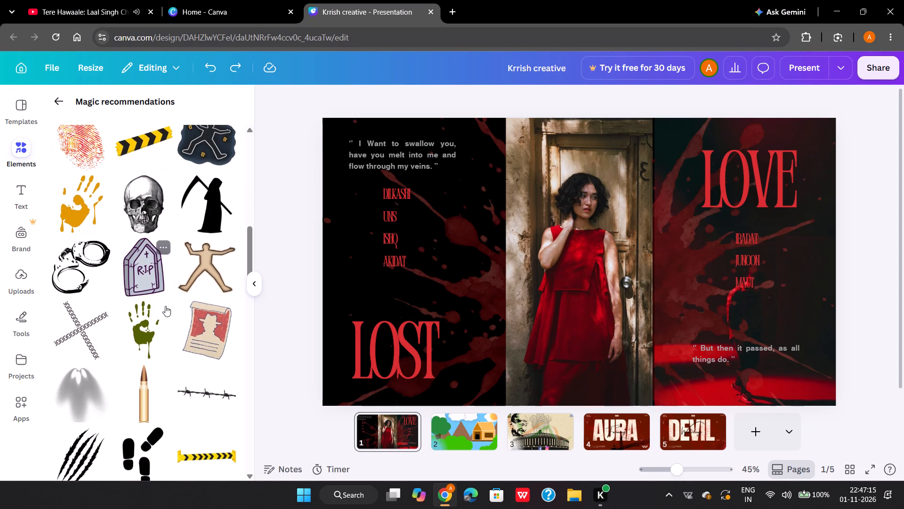
scroll(165, 306, "down", 2)
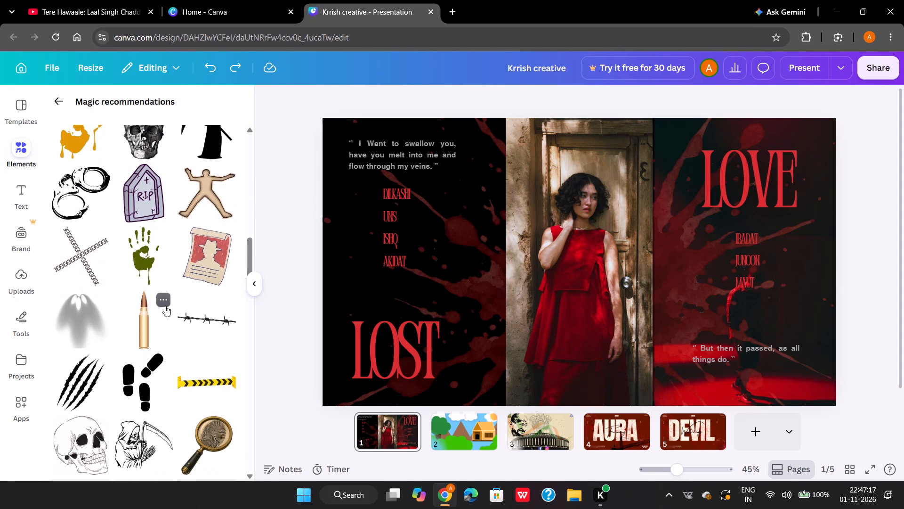
scroll(165, 306, "down", 3)
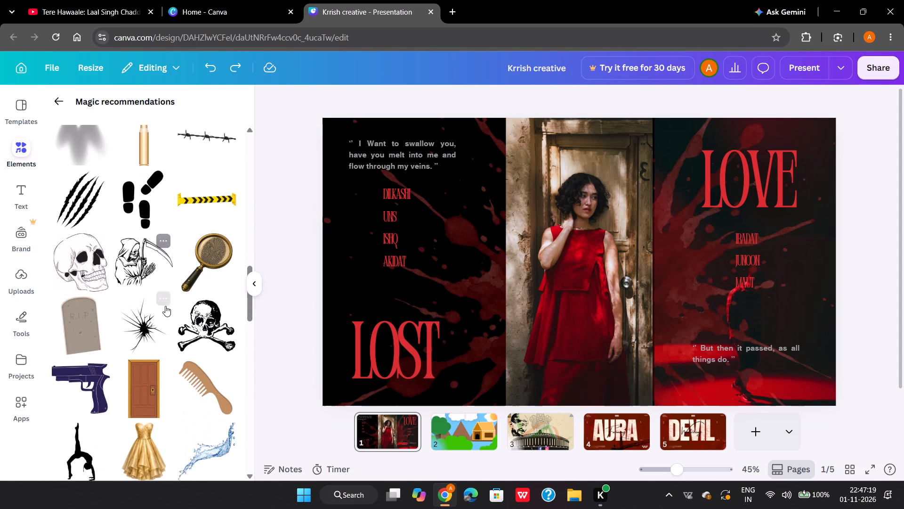
scroll(165, 306, "down", 2)
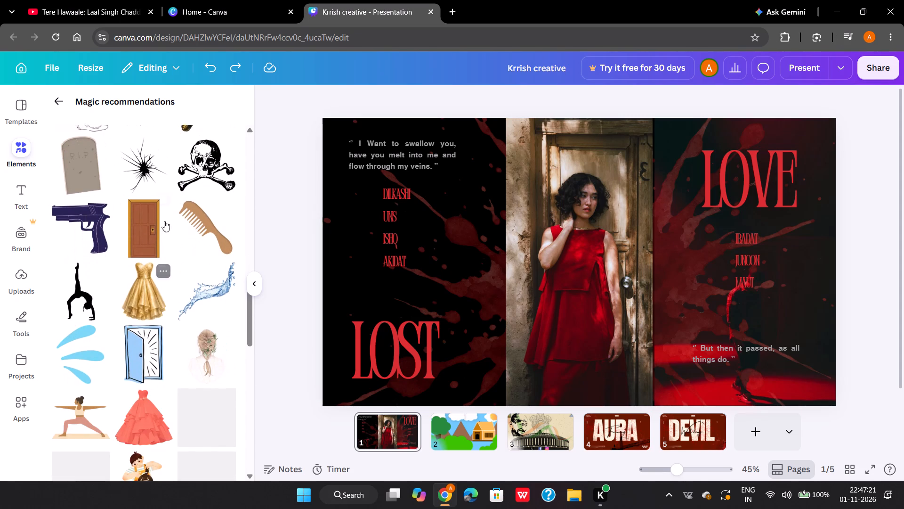
Switch to YouTube to check the song video and return to the Krrish creative presentation.
left_click(113, 15)
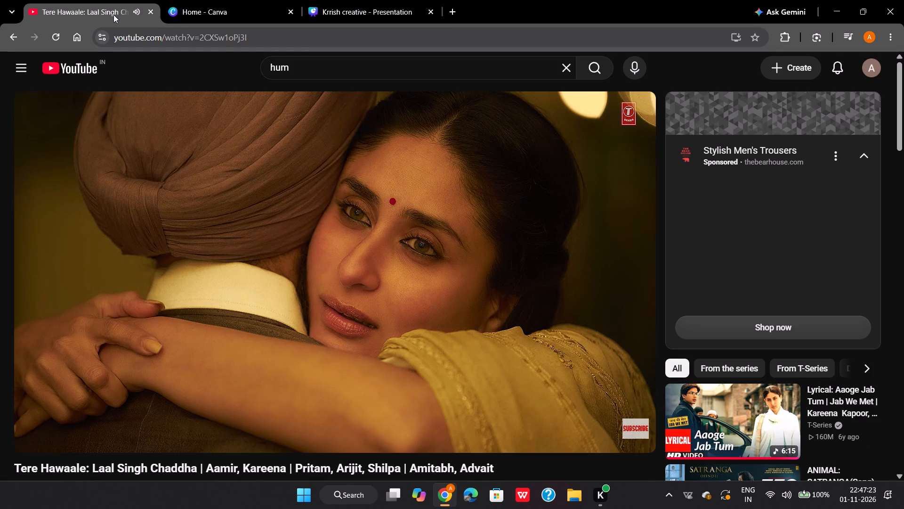
left_click(333, 12)
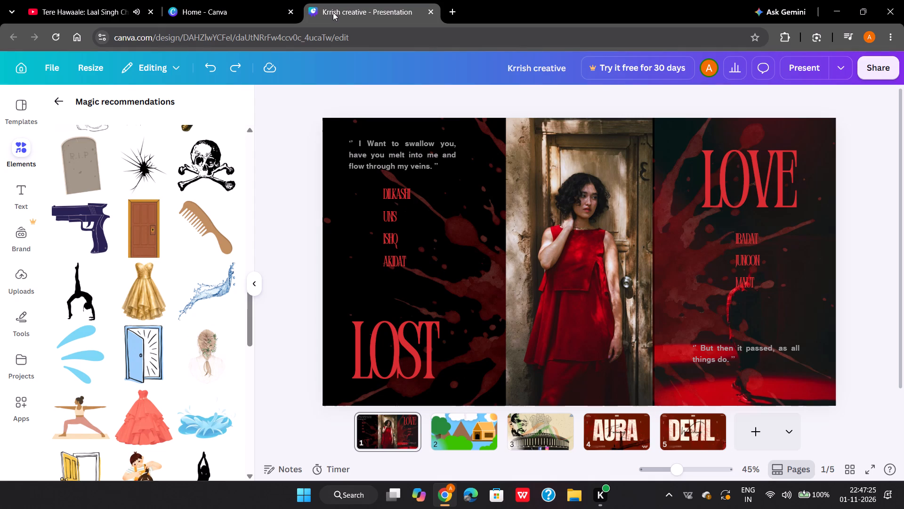
Find the illustration of a standing couple holding hands in the magic recommendations and add it to page 1.
scroll(146, 293, "down", 3)
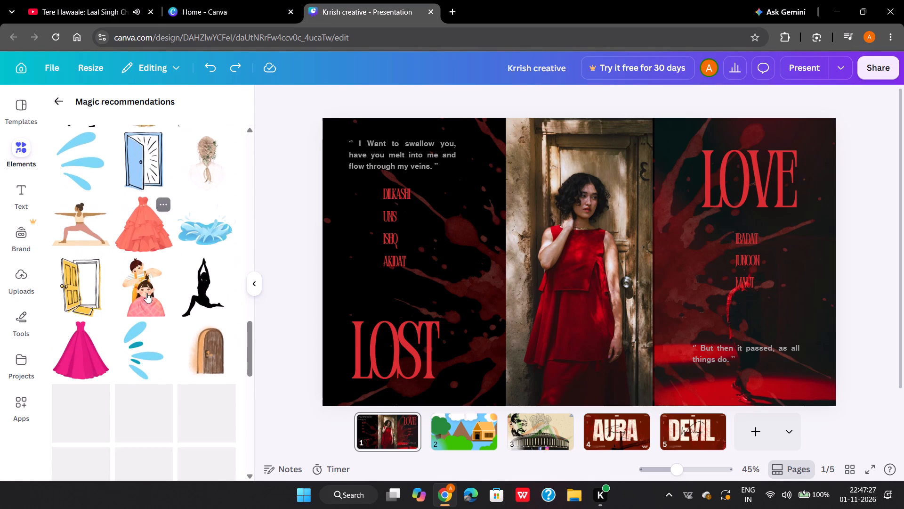
scroll(146, 293, "down", 3)
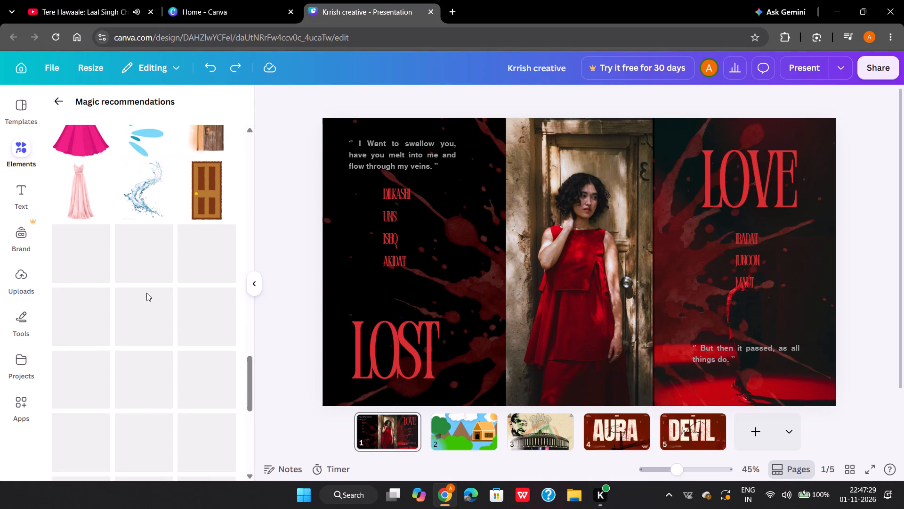
scroll(146, 293, "down", 1)
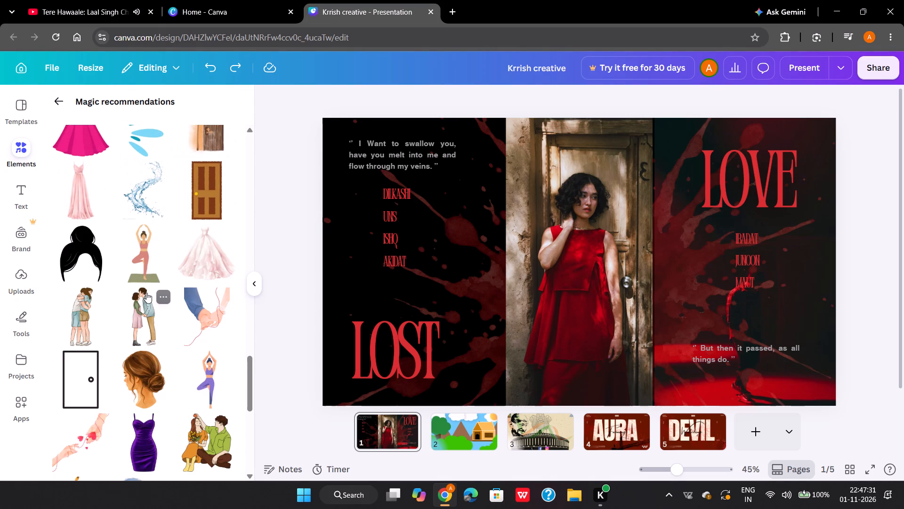
scroll(146, 293, "down", 1)
left_click(142, 309)
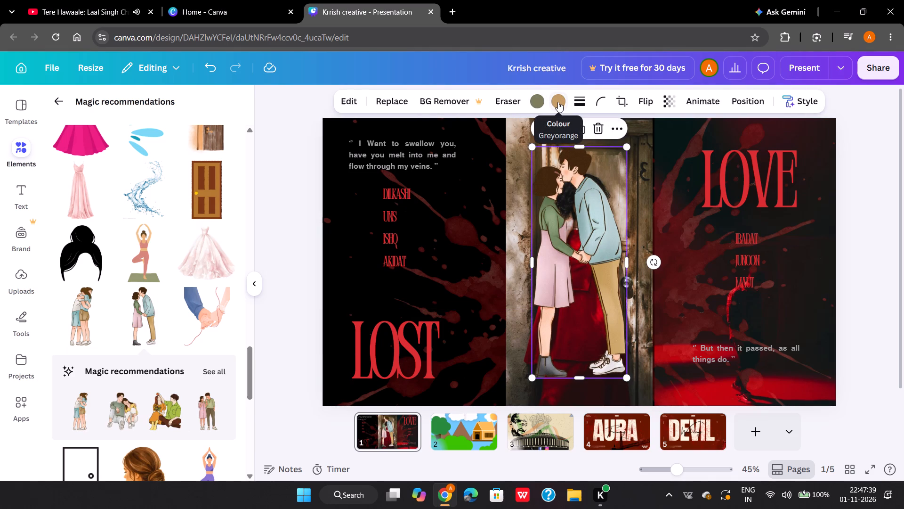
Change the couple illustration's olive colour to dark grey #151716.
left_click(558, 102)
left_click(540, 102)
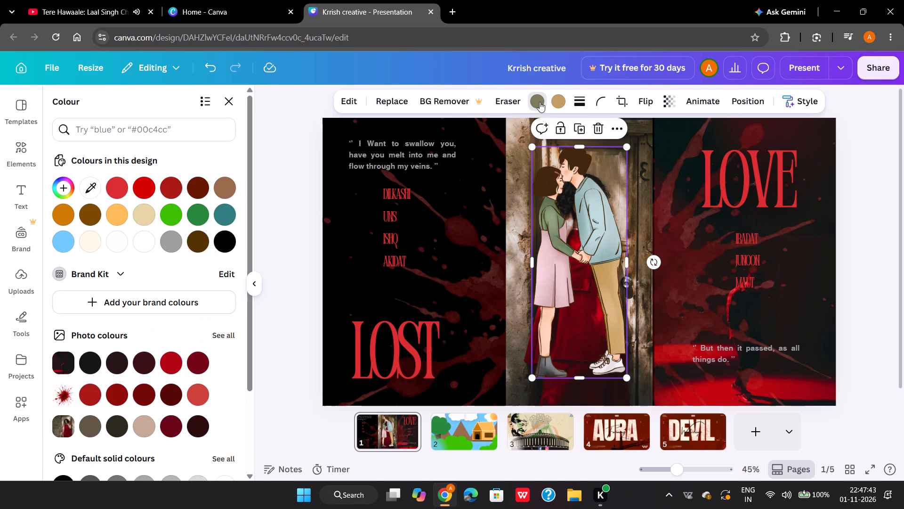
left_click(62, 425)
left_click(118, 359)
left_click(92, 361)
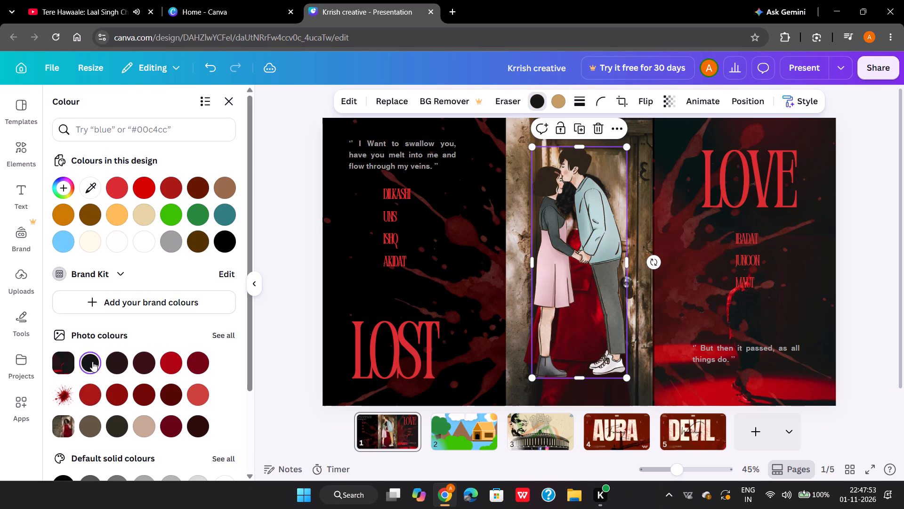
Recolour the couple illustration, changing its grey-orange colour to white and its dark grey colour to the deep red photo colour.
left_click(558, 101)
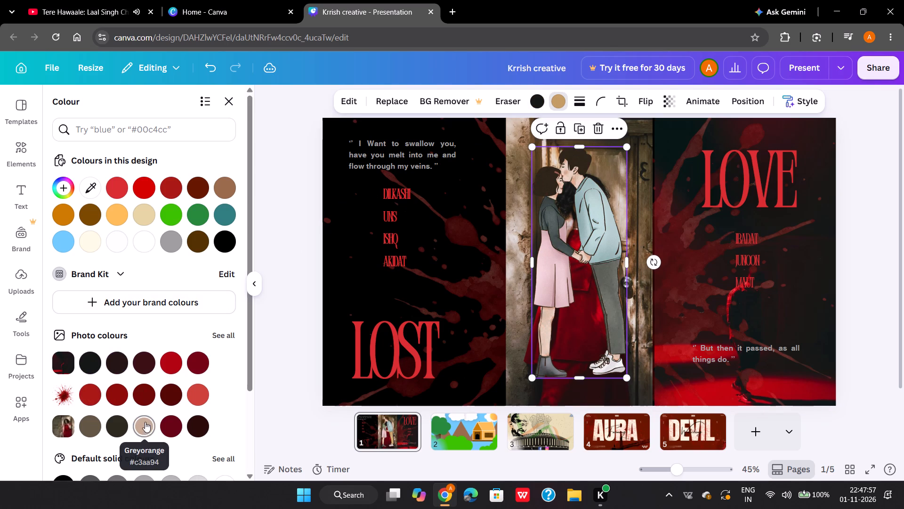
scroll(145, 422, "down", 1)
left_click(225, 422)
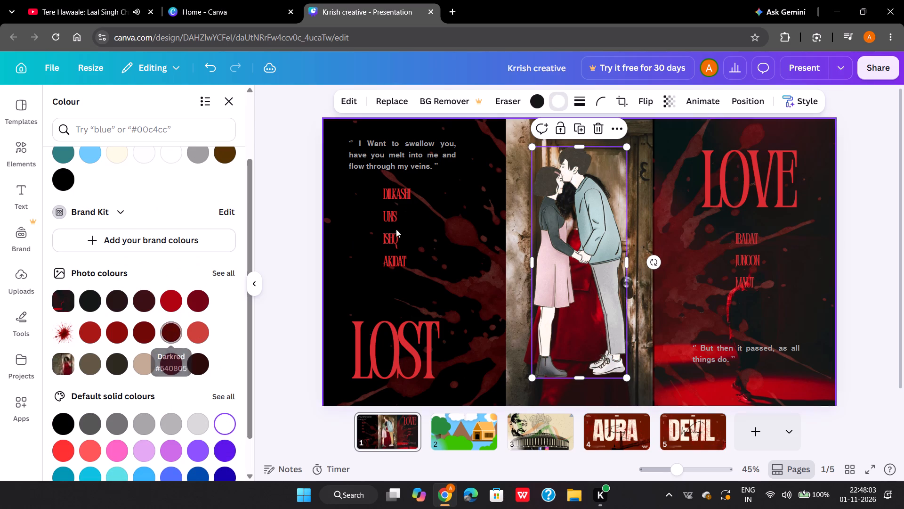
left_click(537, 102)
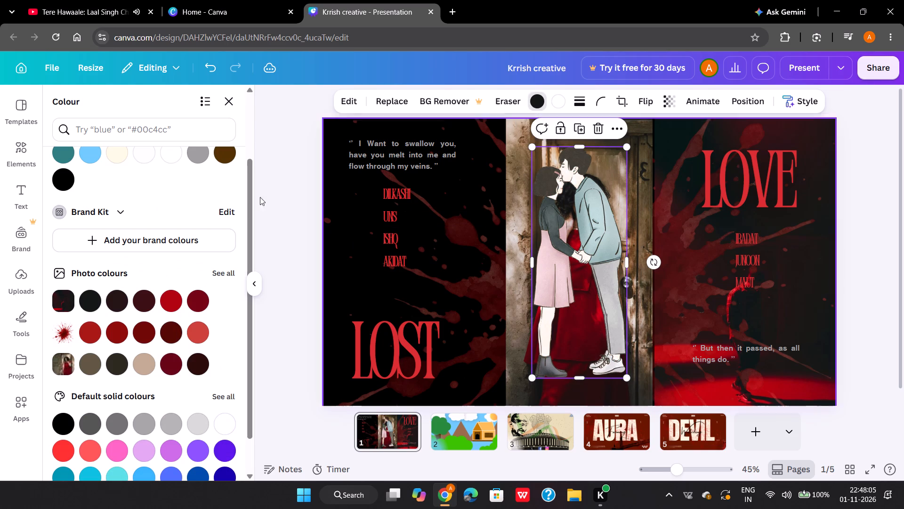
left_click(196, 300)
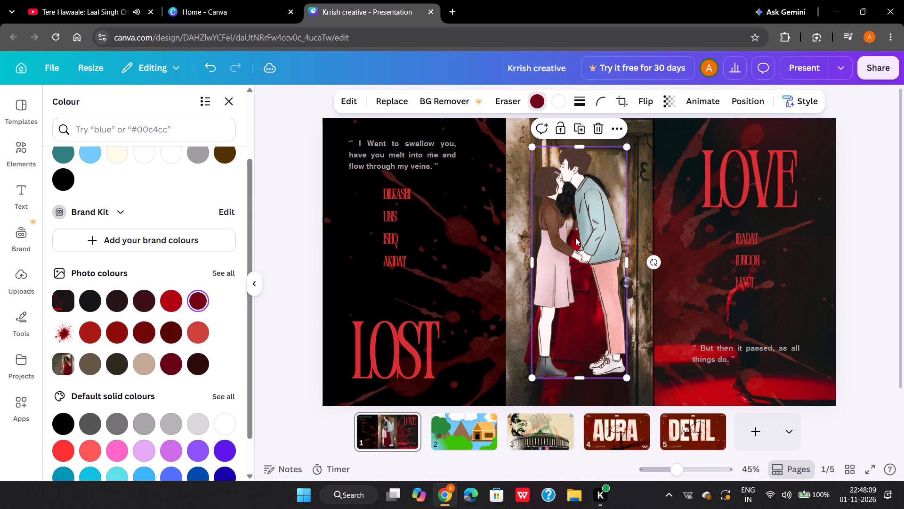
Move the couple illustration off the centre photo onto the black section with the LOST heading.
left_click_drag(575, 238, 432, 261)
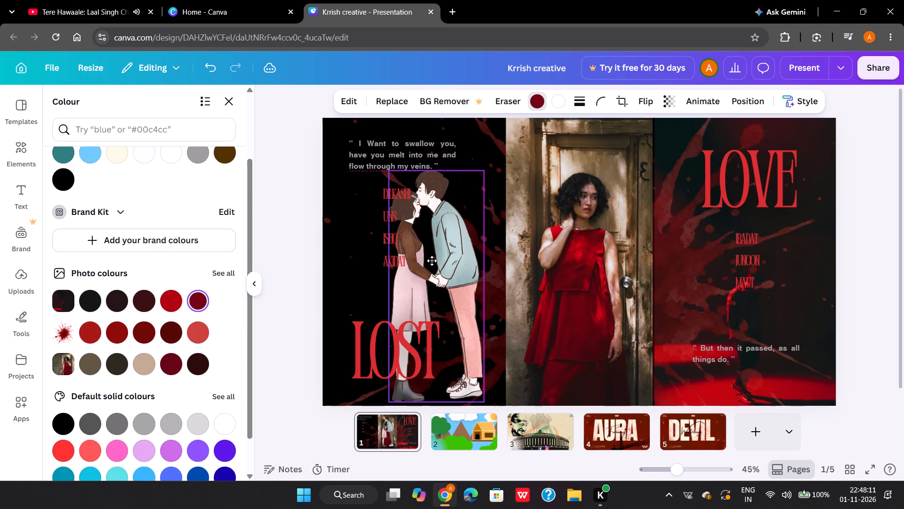
left_click_drag(432, 261, 419, 241)
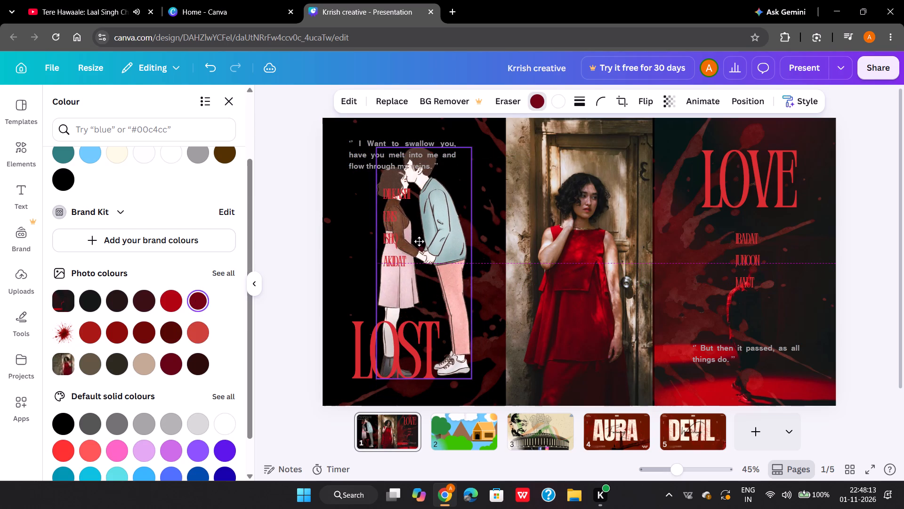
left_click_drag(419, 241, 417, 239)
Enlarge the couple illustration to the full page height of 1,080 and widen it to the centre photo's edge.
left_click_drag(468, 146, 503, 128)
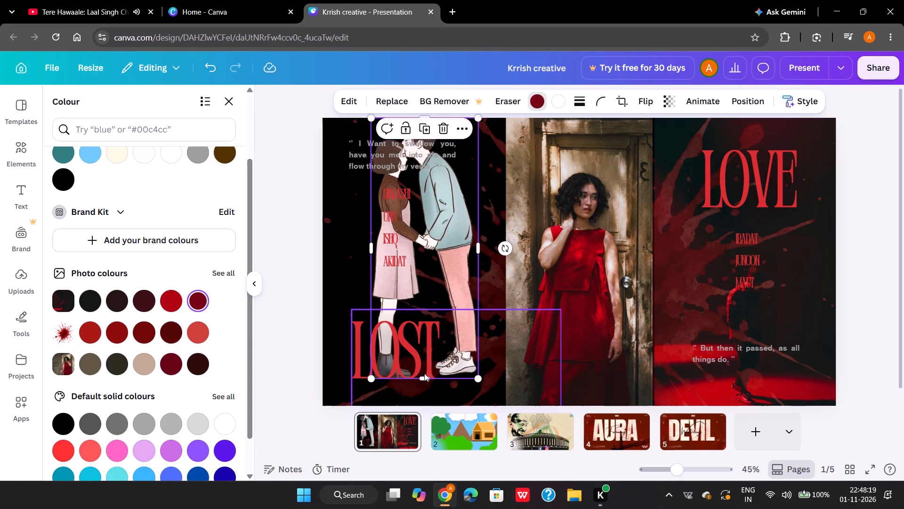
left_click_drag(423, 375, 423, 398)
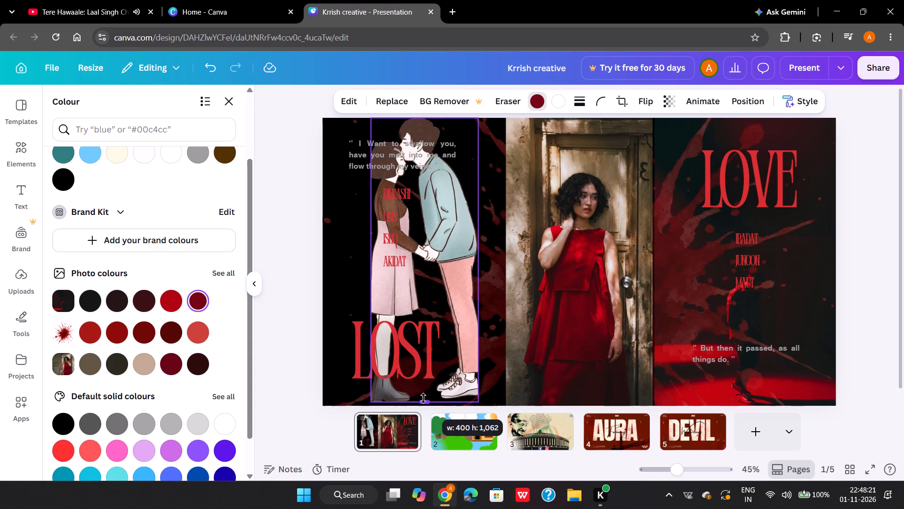
left_click_drag(423, 398, 423, 402)
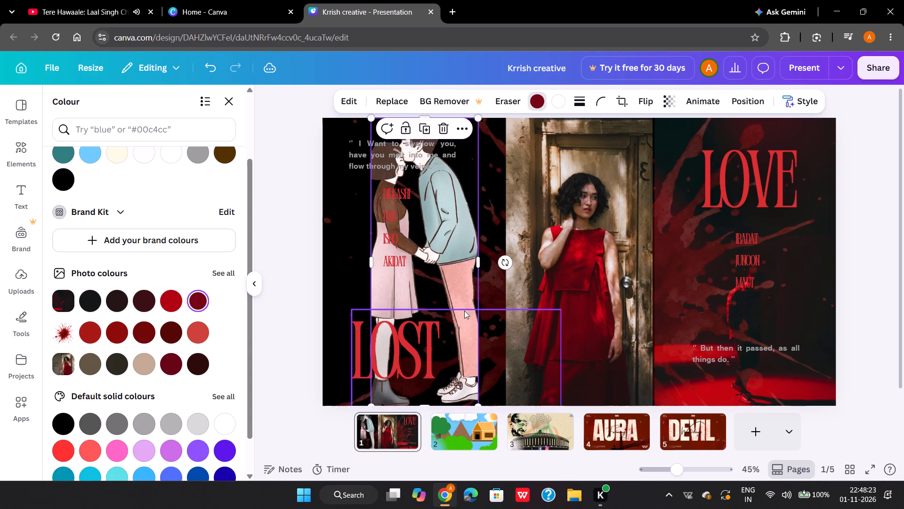
left_click_drag(479, 266, 501, 269)
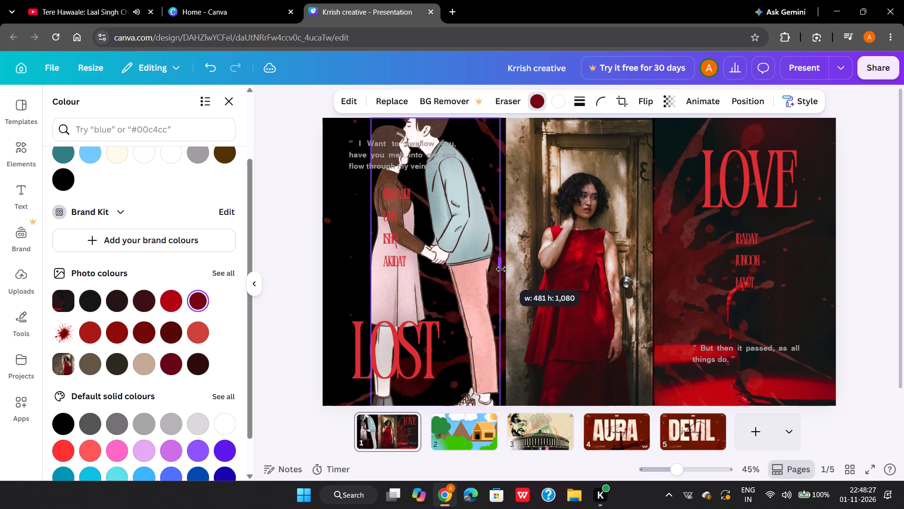
left_click_drag(501, 269, 506, 271)
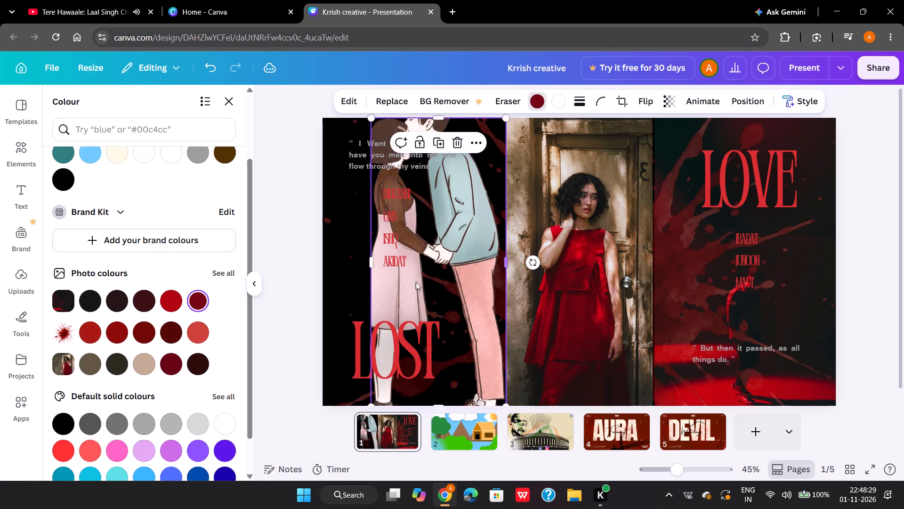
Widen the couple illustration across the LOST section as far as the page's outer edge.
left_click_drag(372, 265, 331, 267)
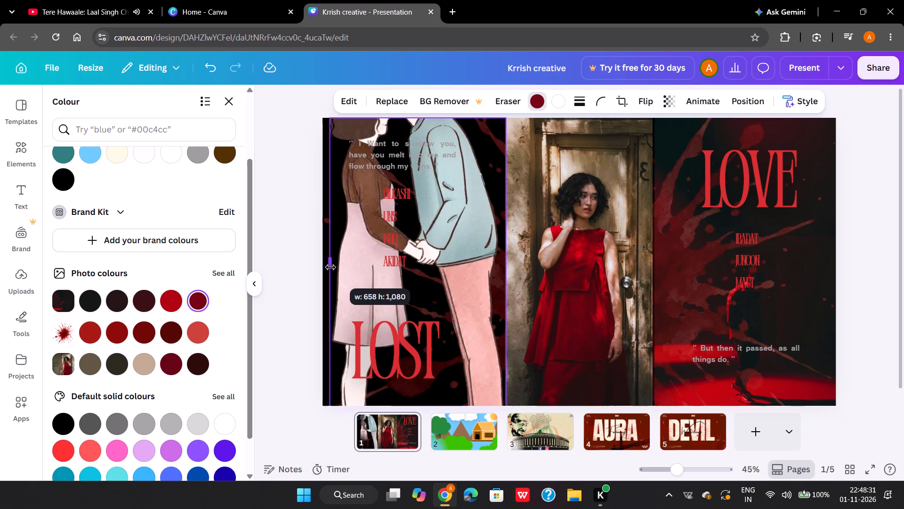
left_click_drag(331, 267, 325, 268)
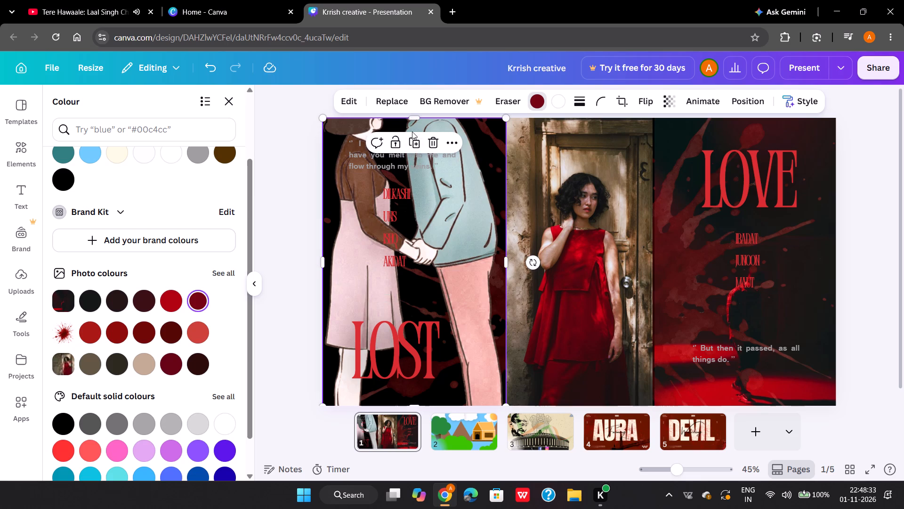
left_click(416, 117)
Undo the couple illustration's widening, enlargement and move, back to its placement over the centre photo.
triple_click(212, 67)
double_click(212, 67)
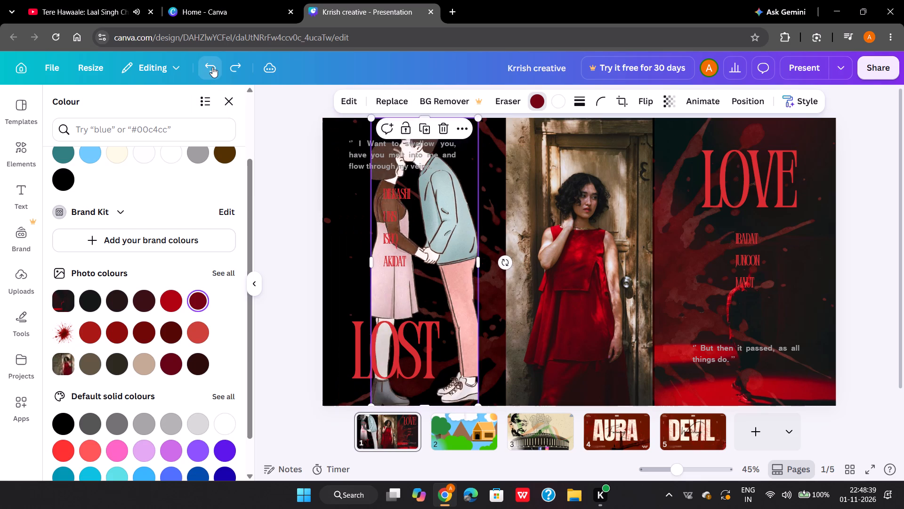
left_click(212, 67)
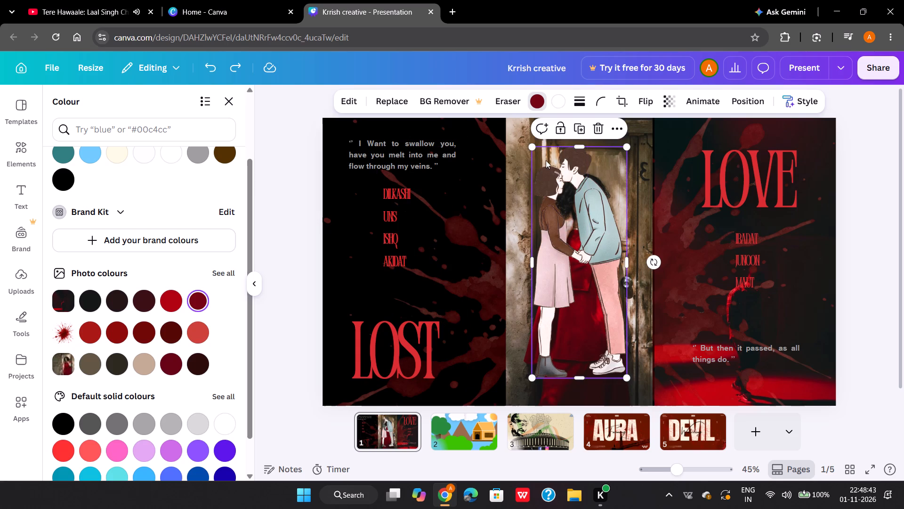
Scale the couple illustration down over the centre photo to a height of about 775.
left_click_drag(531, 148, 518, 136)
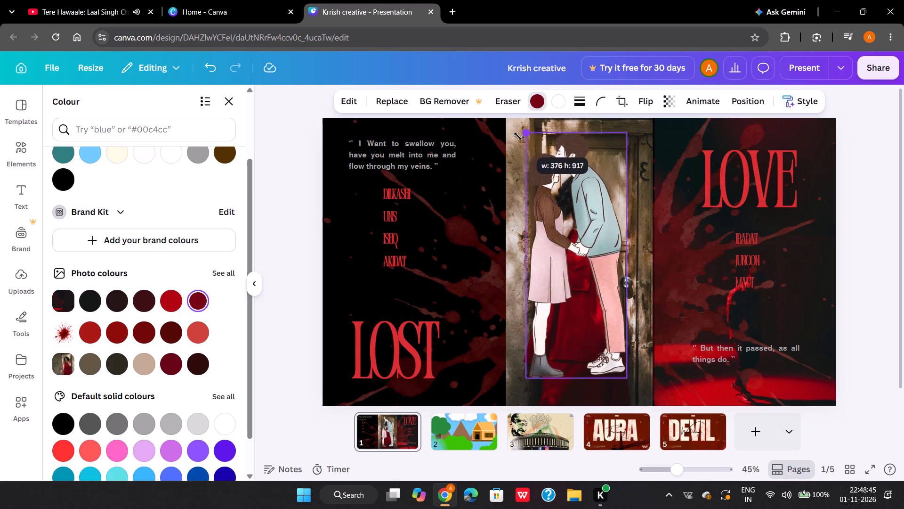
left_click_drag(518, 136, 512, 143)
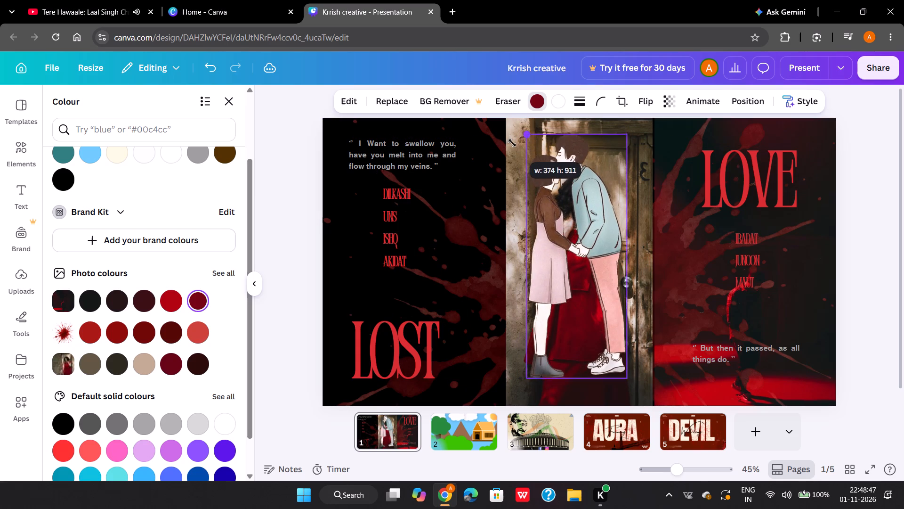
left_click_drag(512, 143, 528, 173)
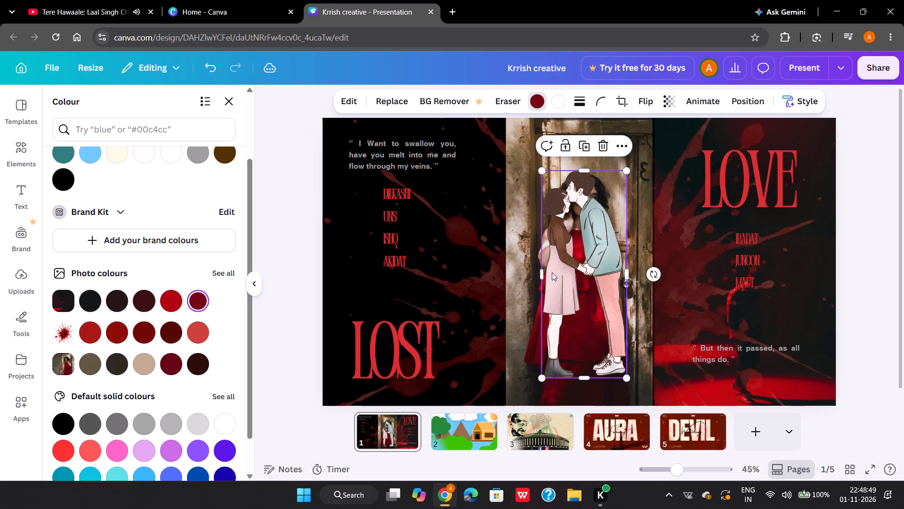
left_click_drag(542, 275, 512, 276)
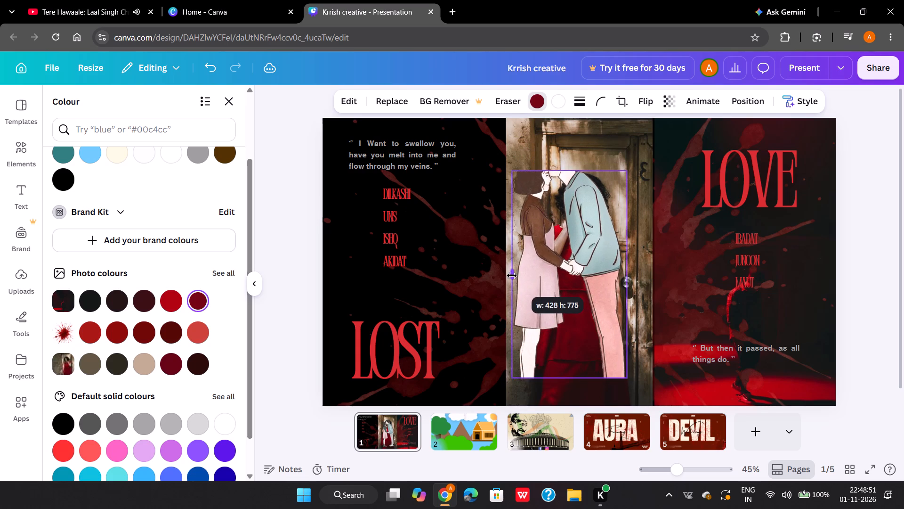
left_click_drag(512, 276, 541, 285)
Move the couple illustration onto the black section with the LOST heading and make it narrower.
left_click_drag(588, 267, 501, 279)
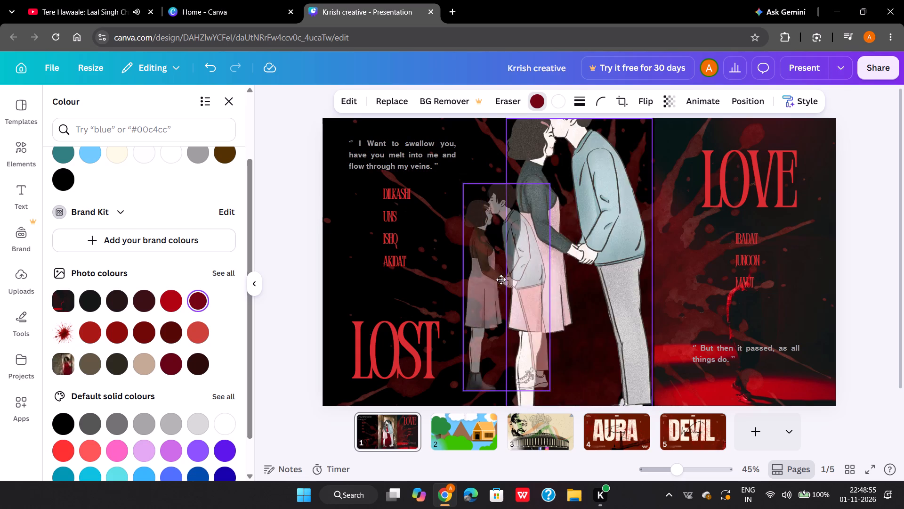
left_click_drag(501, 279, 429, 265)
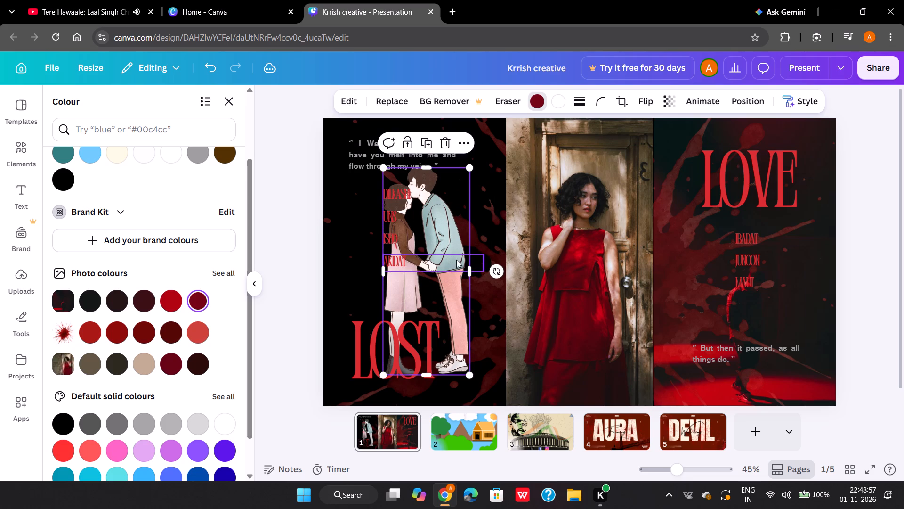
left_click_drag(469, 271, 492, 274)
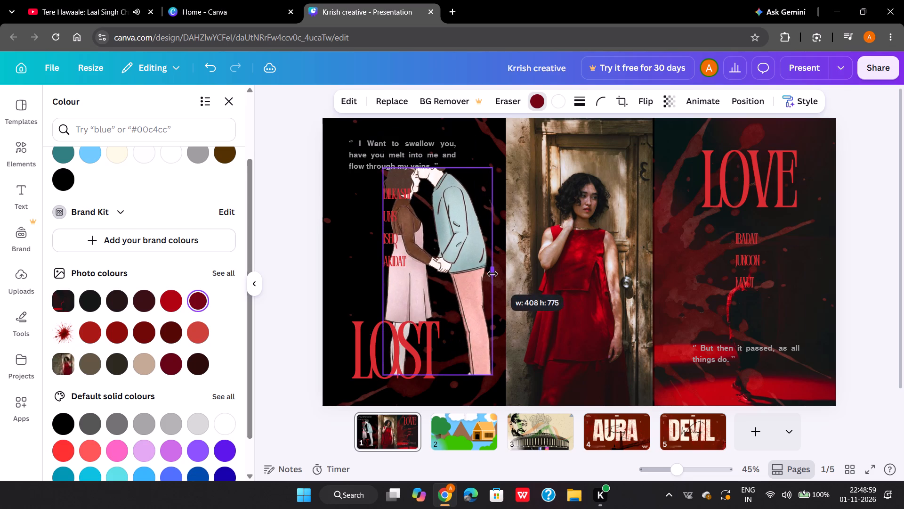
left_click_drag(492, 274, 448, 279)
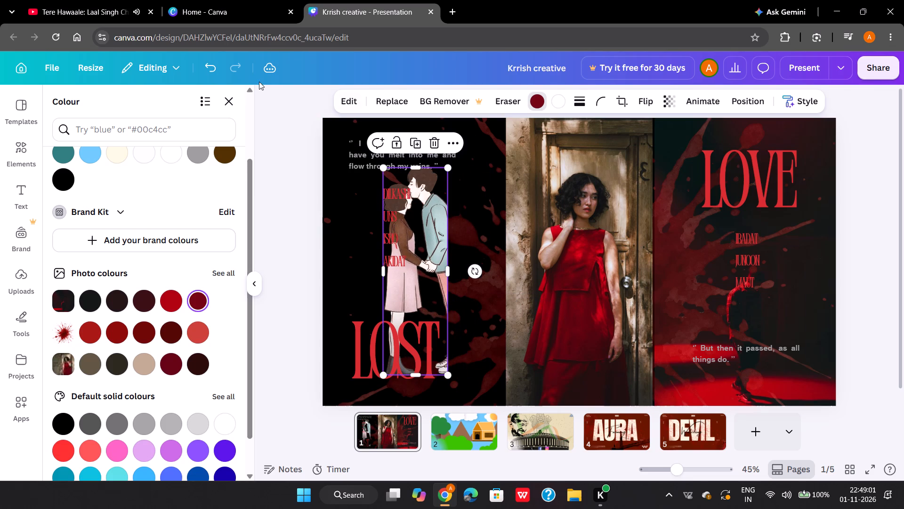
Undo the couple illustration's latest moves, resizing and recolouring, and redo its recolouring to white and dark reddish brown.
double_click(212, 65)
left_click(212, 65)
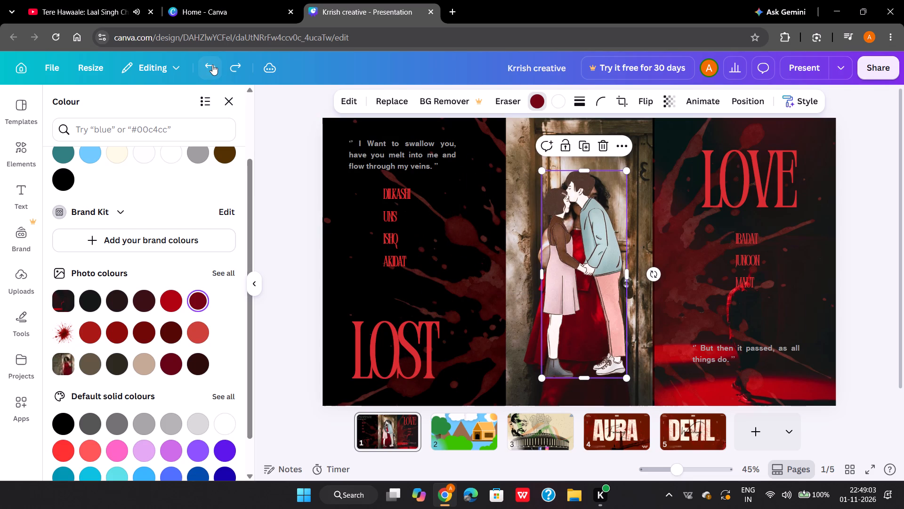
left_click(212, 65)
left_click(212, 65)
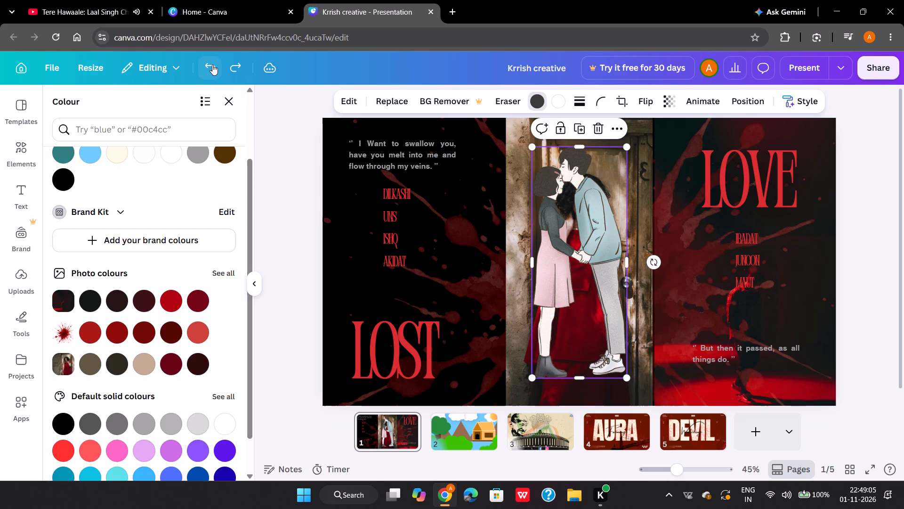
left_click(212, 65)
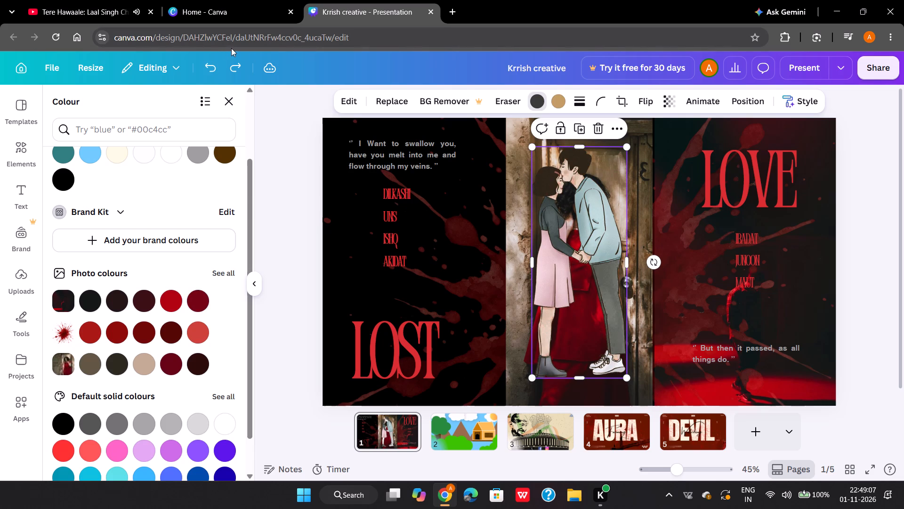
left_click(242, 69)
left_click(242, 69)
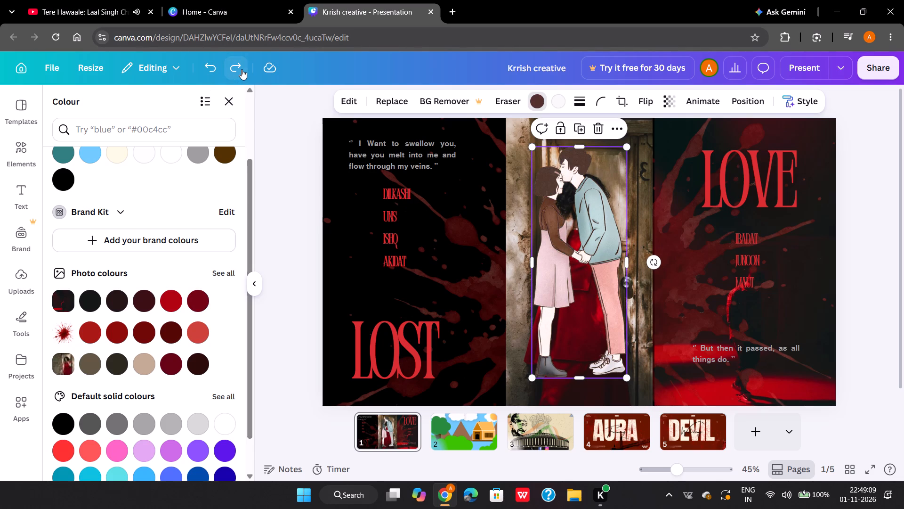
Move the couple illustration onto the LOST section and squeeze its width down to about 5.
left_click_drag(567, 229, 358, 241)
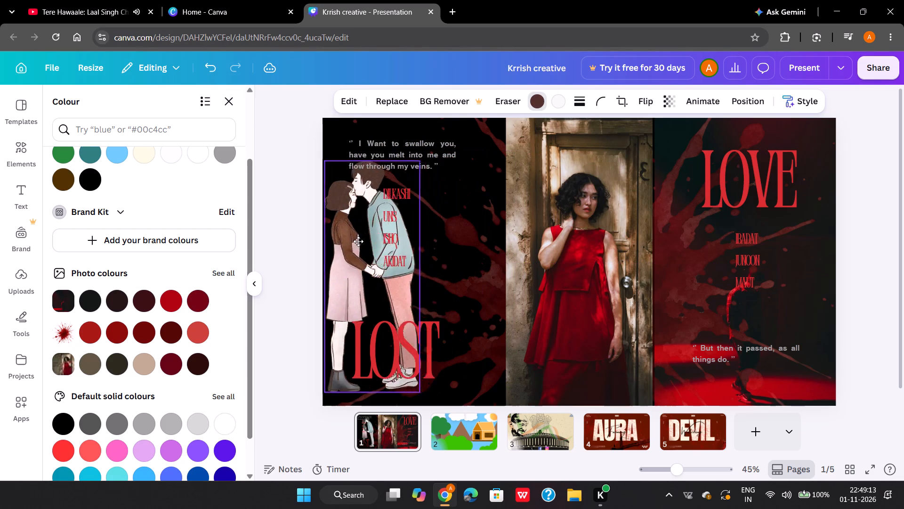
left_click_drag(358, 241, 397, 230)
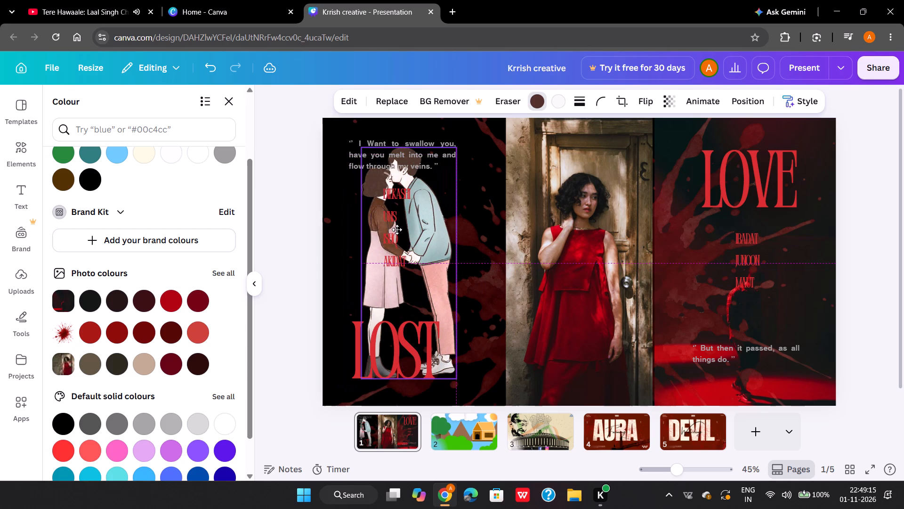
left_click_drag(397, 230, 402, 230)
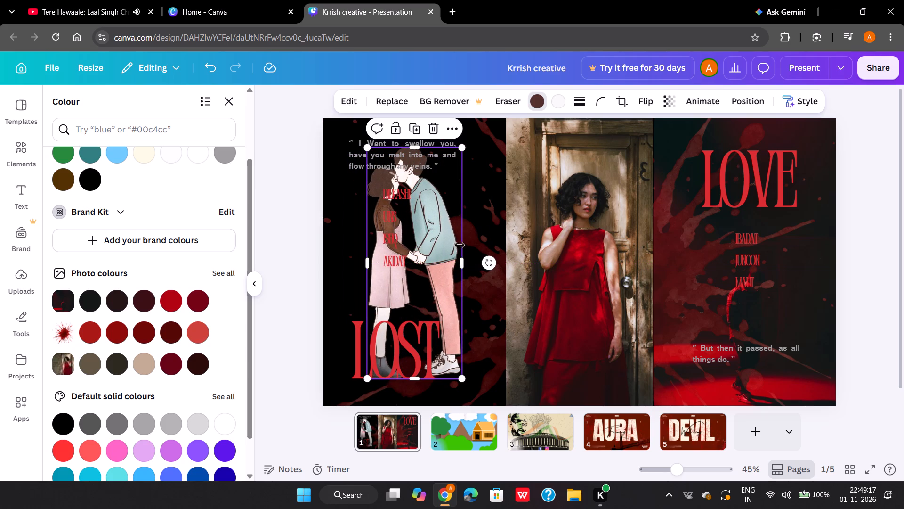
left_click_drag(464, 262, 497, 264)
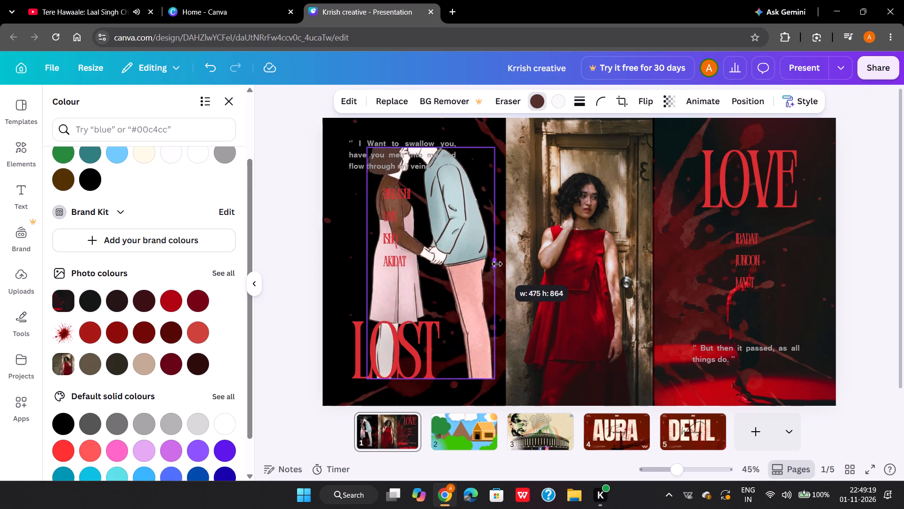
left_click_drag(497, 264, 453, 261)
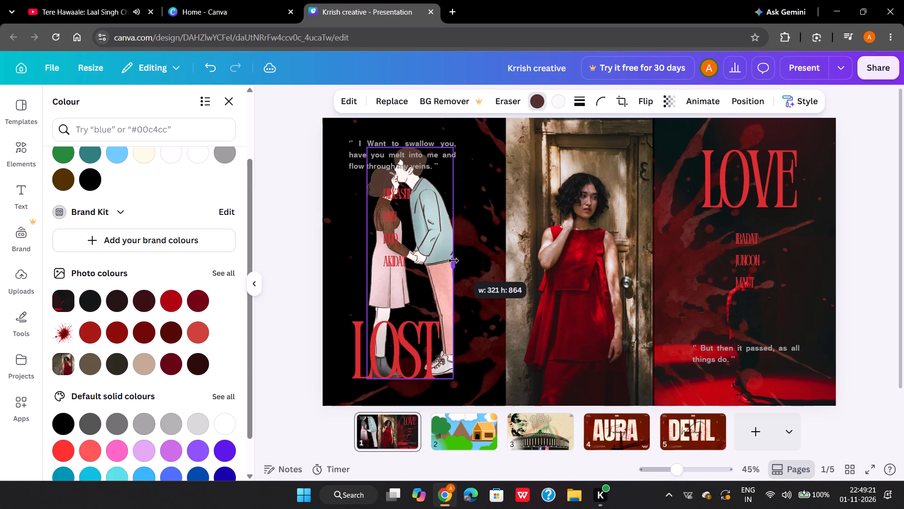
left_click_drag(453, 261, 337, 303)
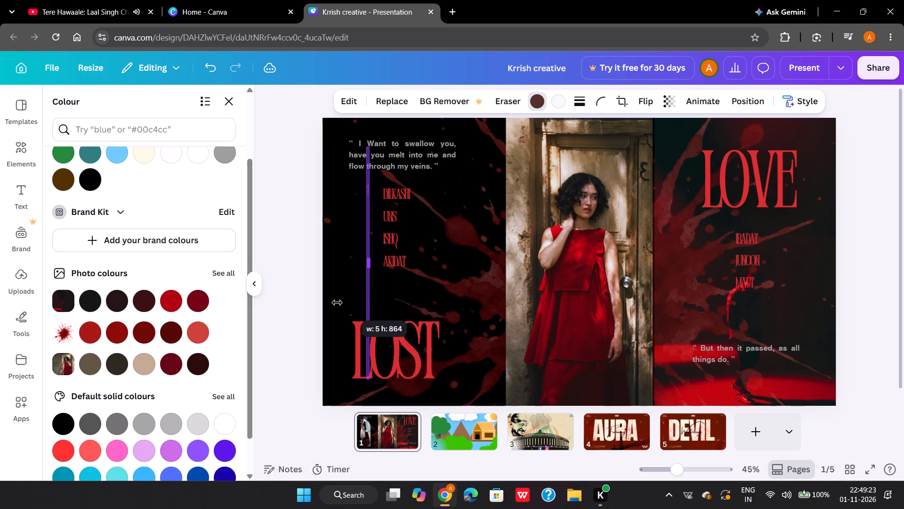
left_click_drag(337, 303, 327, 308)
Delete the couple illustration from page 1.
left_click(390, 131)
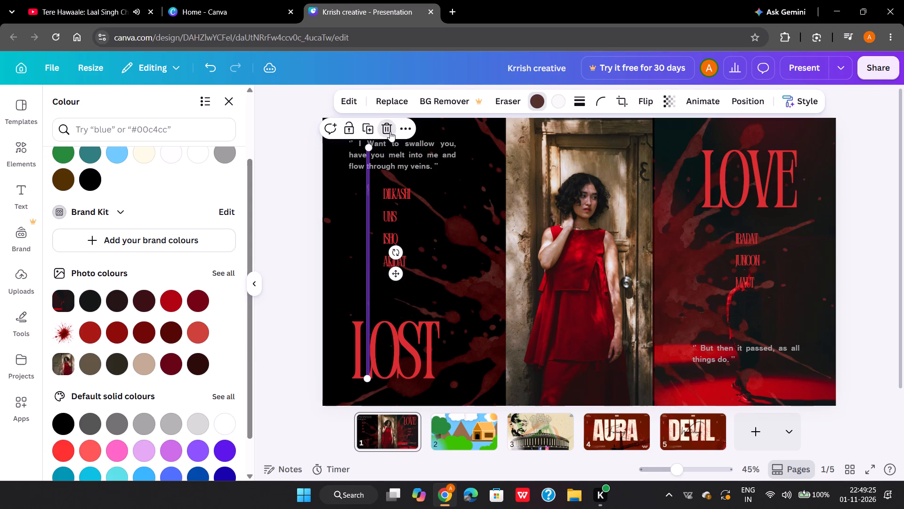
Add the blue and pink watercolour graphic of two facing head silhouettes from the recommended elements to page 1.
scroll(119, 316, "down", 1)
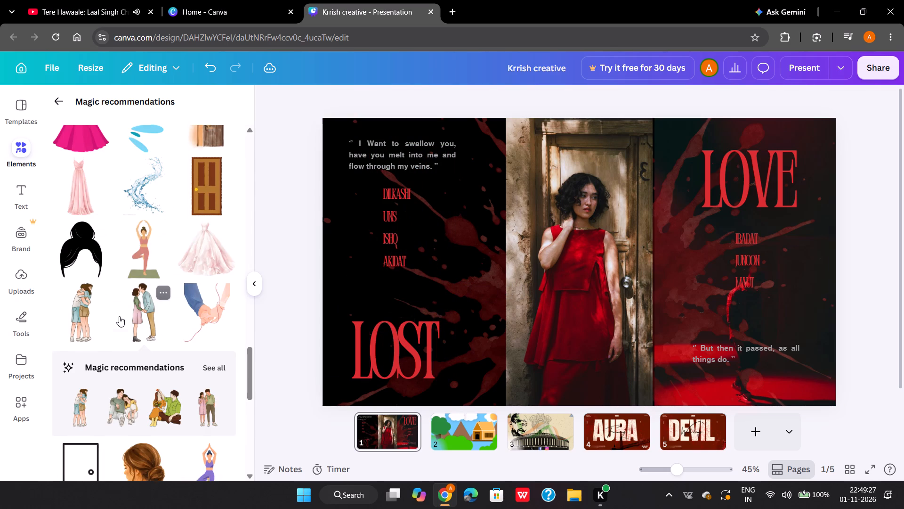
scroll(119, 316, "down", 2)
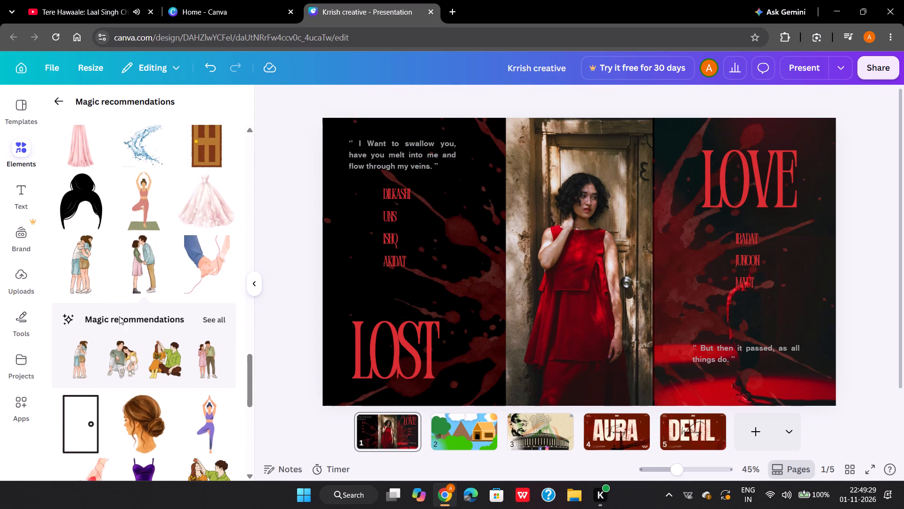
scroll(119, 316, "down", 2)
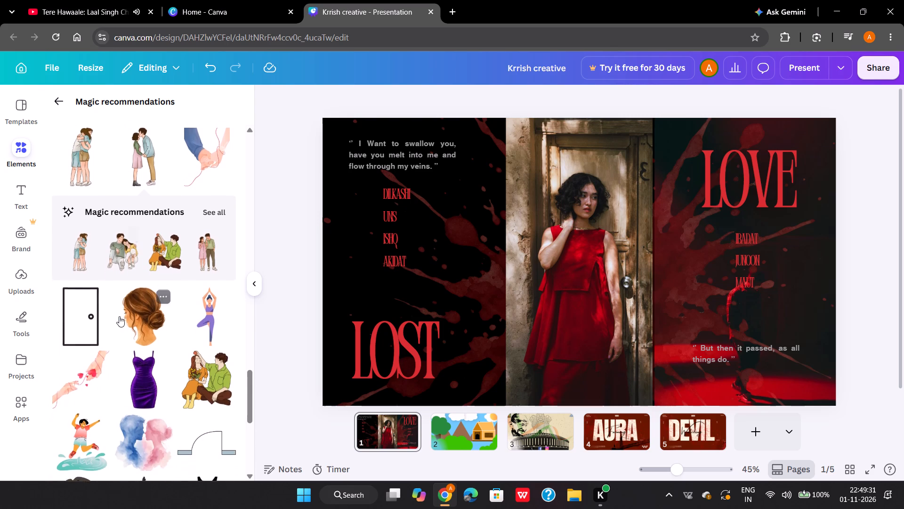
scroll(119, 316, "down", 1)
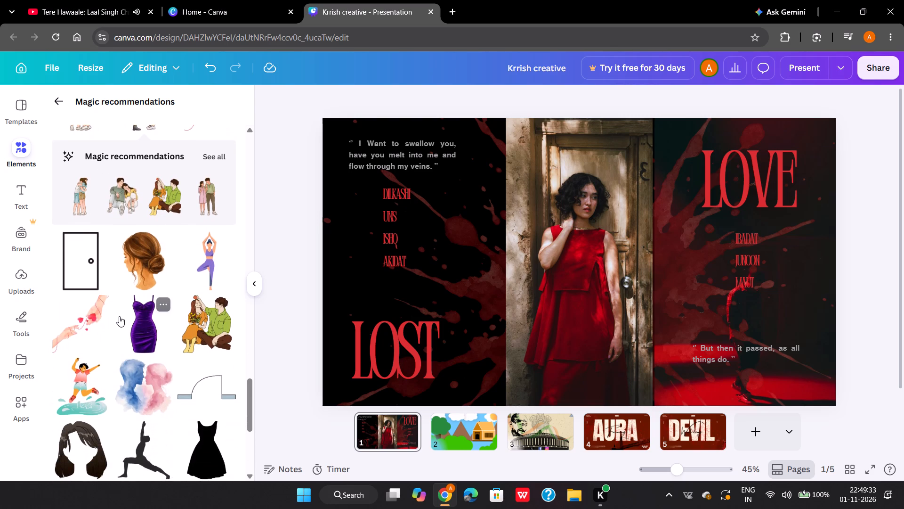
left_click(143, 388)
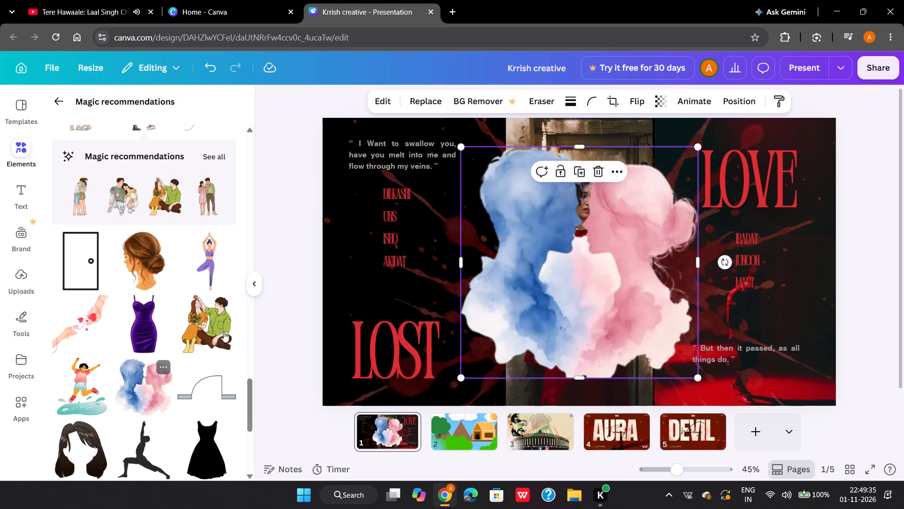
Move the watercolour silhouette graphic off the centre photo onto the black section with the LOST heading, then deselect it.
left_click_drag(592, 244, 557, 246)
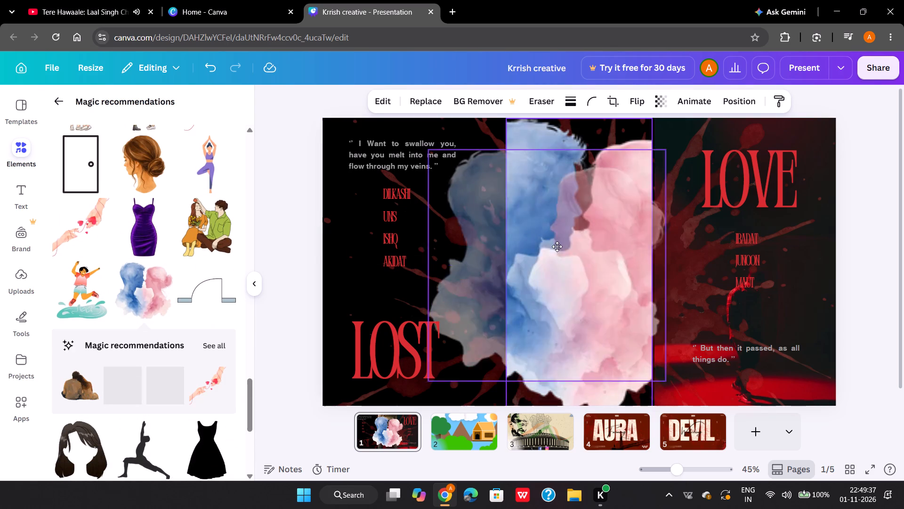
left_click_drag(557, 246, 415, 249)
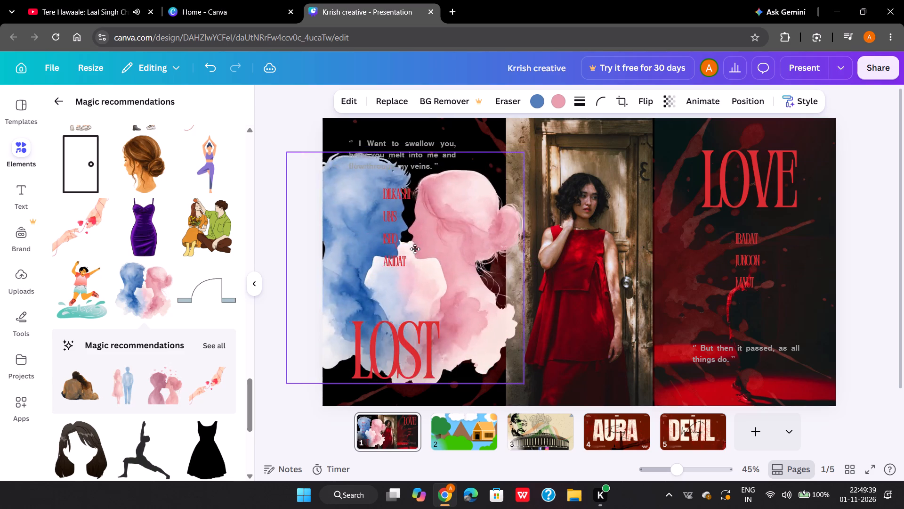
left_click_drag(415, 249, 422, 255)
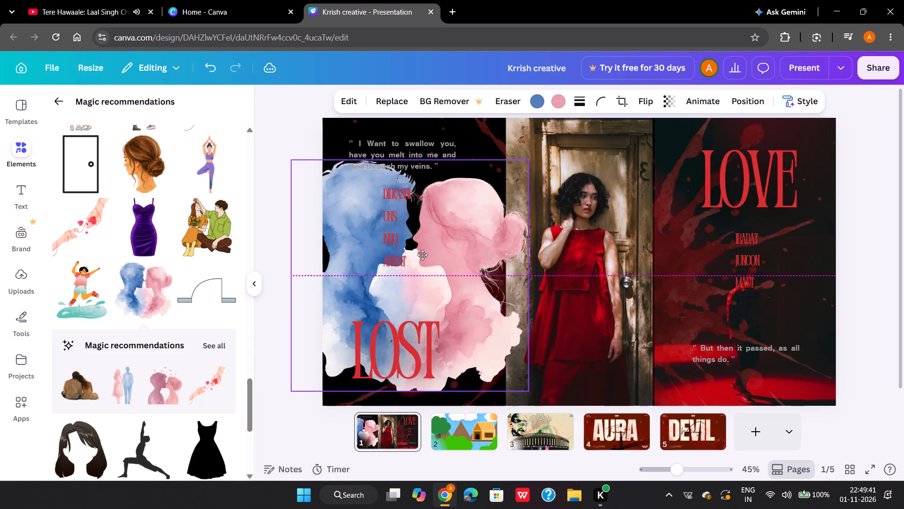
left_click_drag(422, 255, 428, 257)
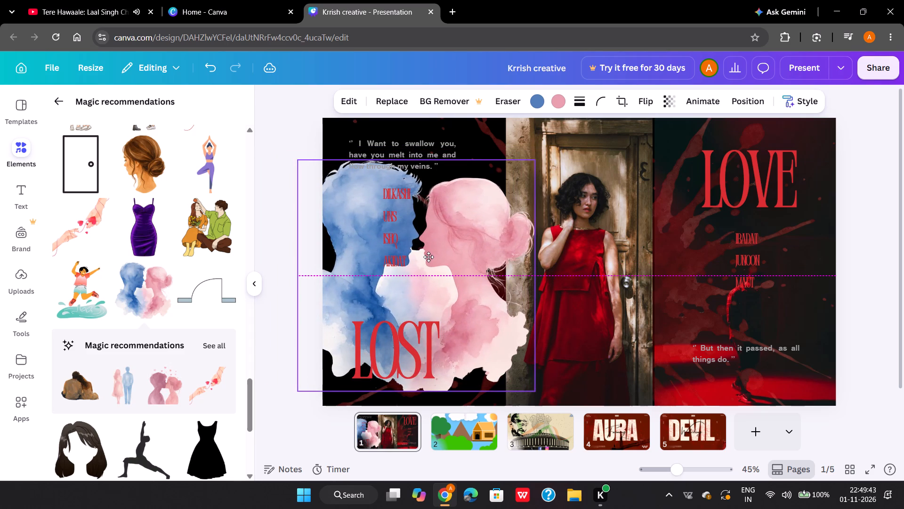
left_click_drag(428, 257, 431, 258)
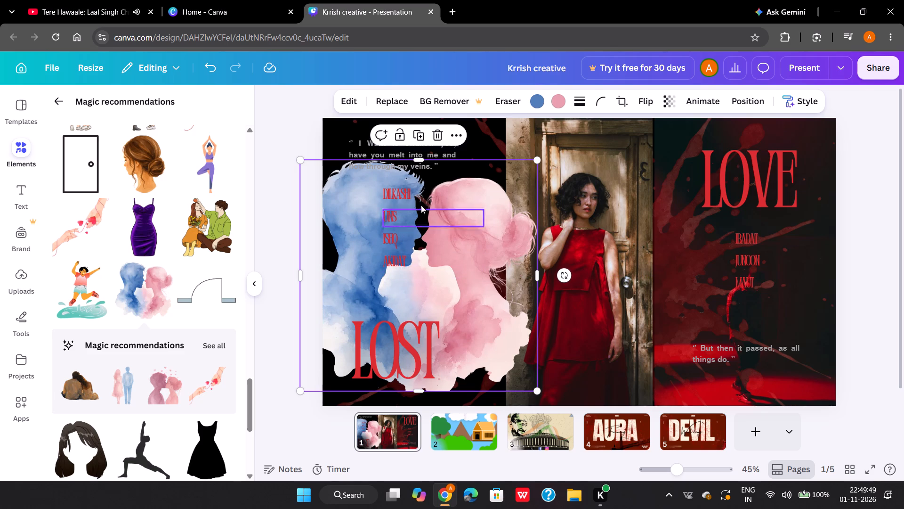
left_click(484, 144)
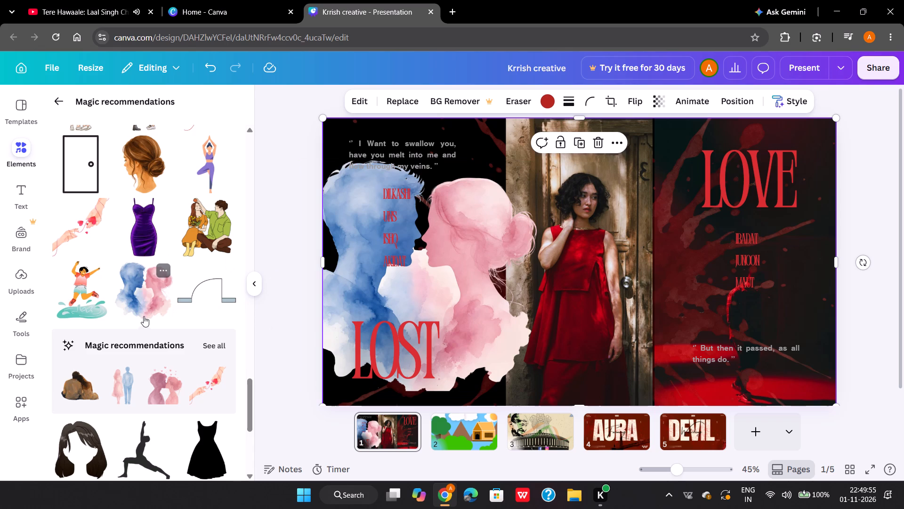
Browse the recommended graphics for further couple and figure elements, then close the browser and clear the selection.
scroll(144, 316, "down", 2)
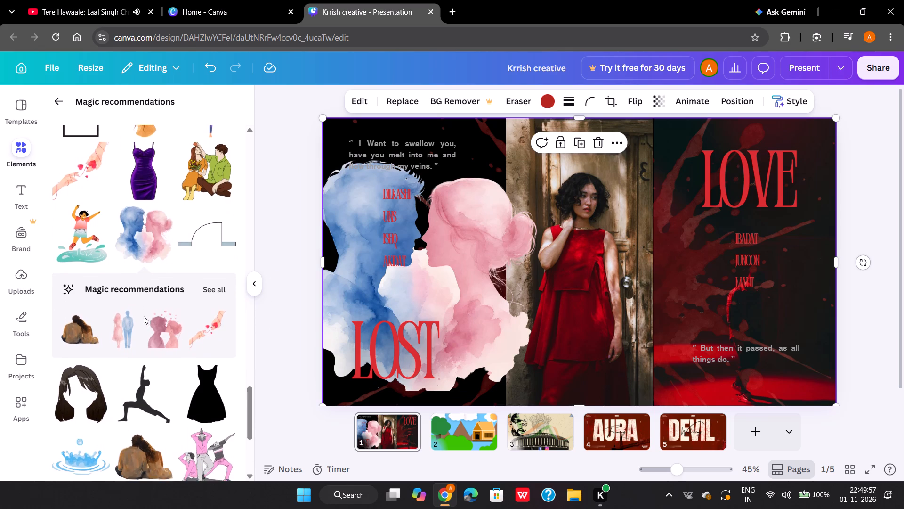
scroll(144, 316, "down", 2)
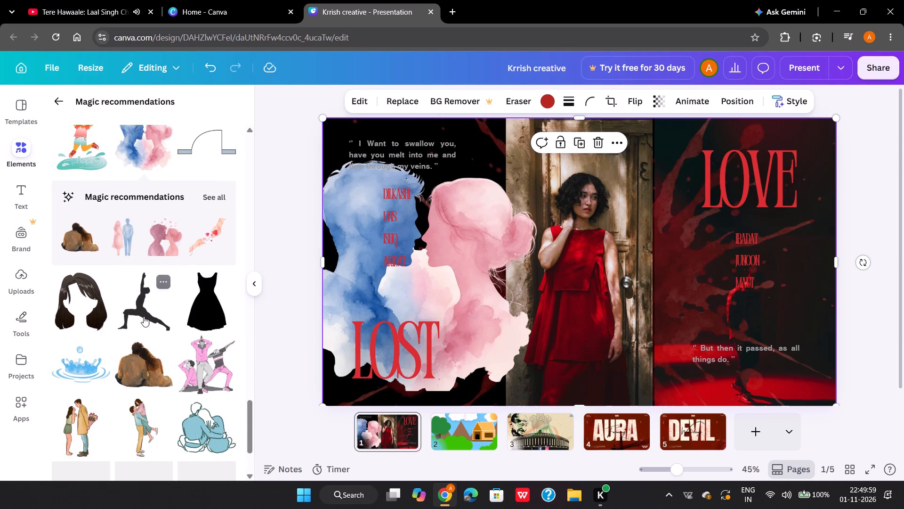
scroll(144, 316, "down", 1)
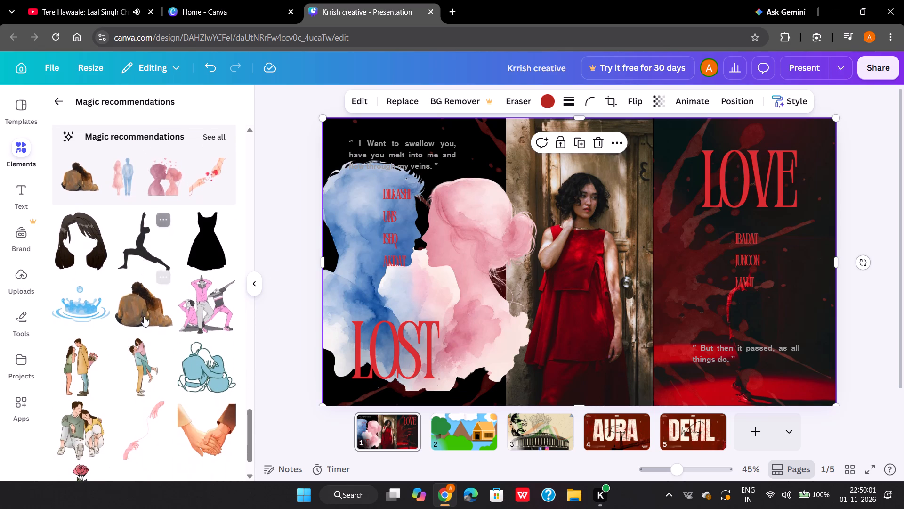
scroll(144, 316, "up", 1)
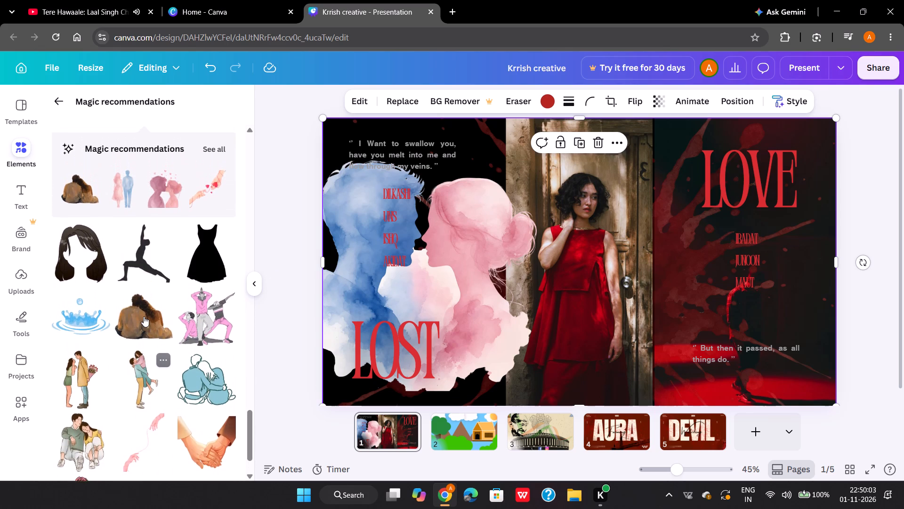
scroll(144, 316, "up", 1)
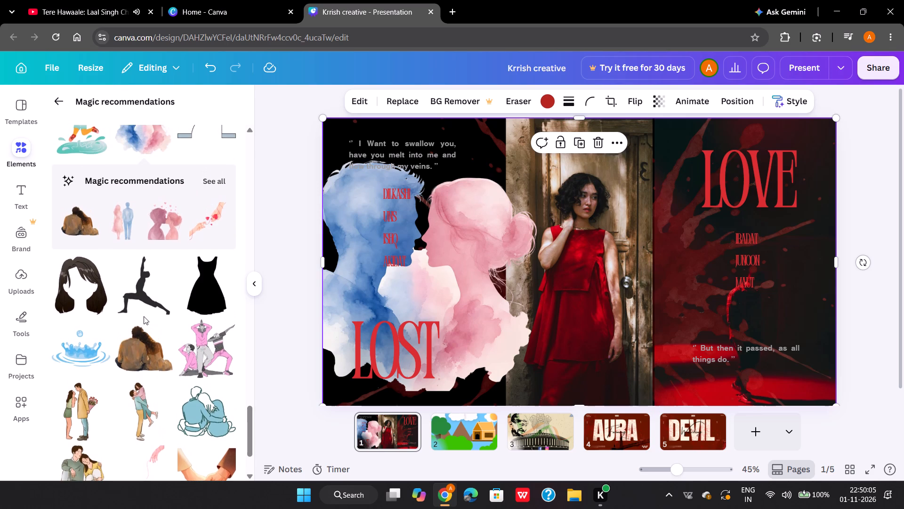
scroll(144, 316, "up", 1)
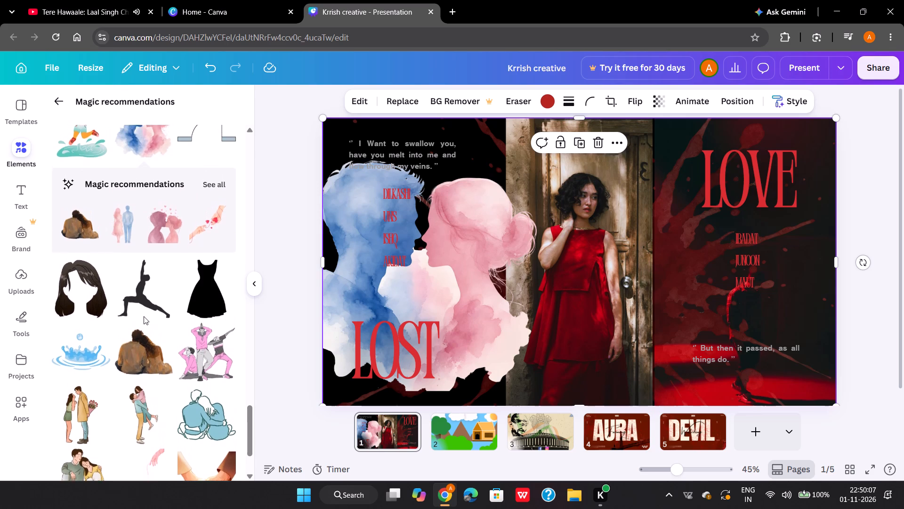
scroll(144, 316, "up", 1)
left_click(254, 280)
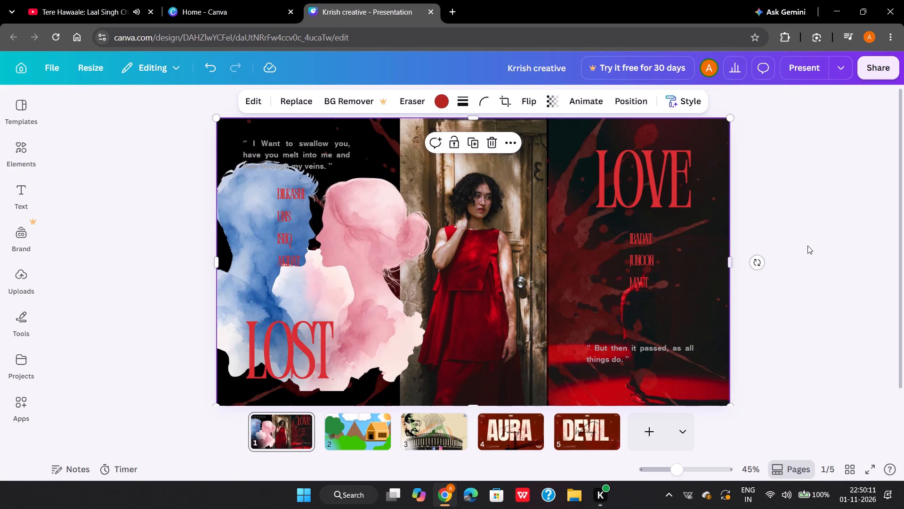
left_click(807, 246)
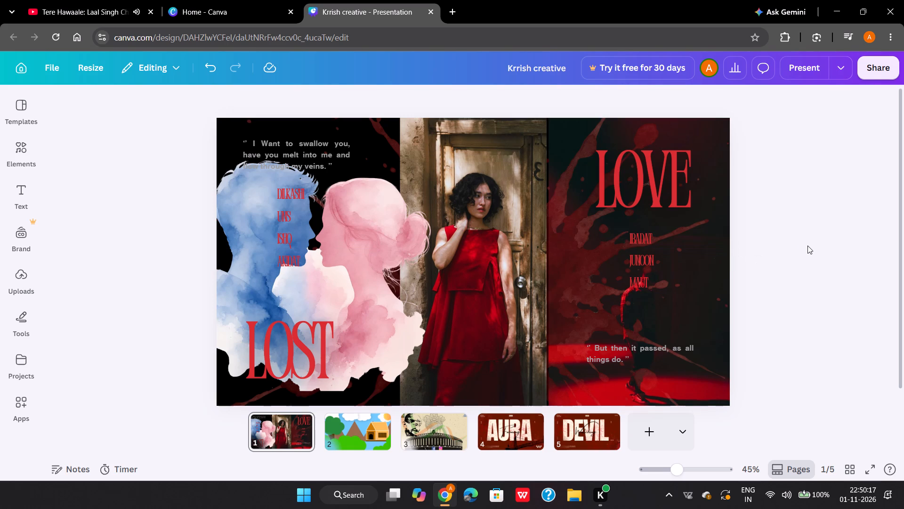
Set the transparency of the watercolour silhouette graphic to 75 and deselect it.
left_click(367, 292)
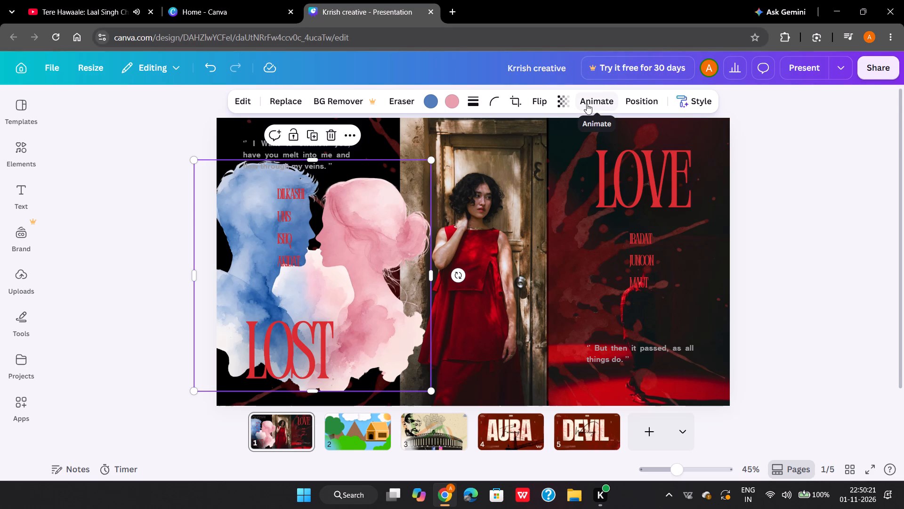
left_click(565, 105)
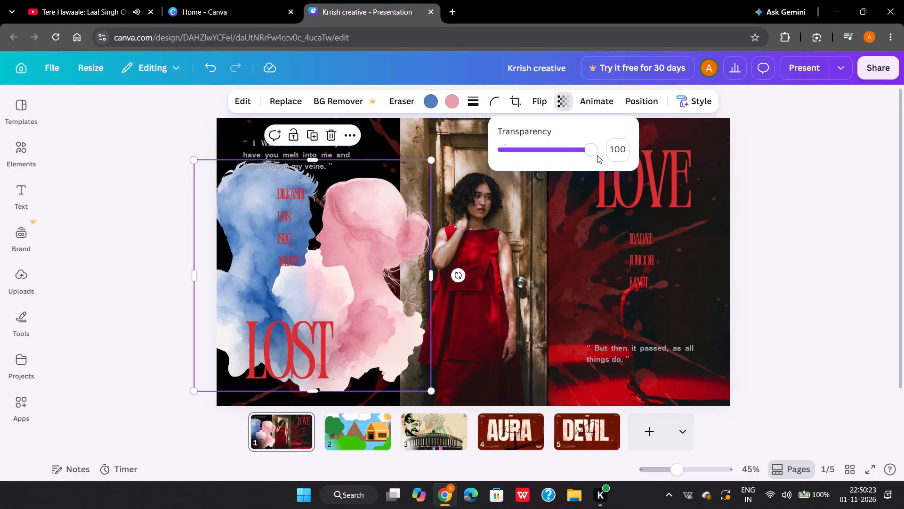
left_click_drag(592, 150, 580, 150)
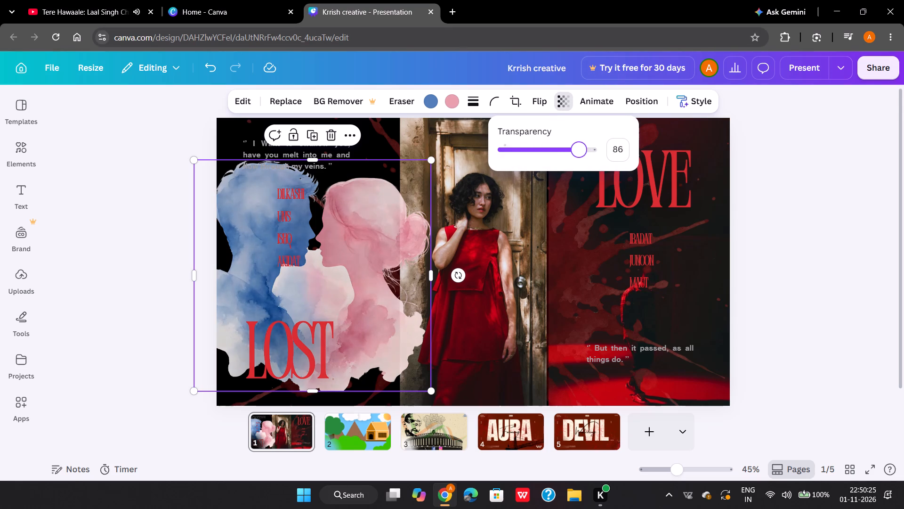
left_click_drag(580, 150, 566, 151)
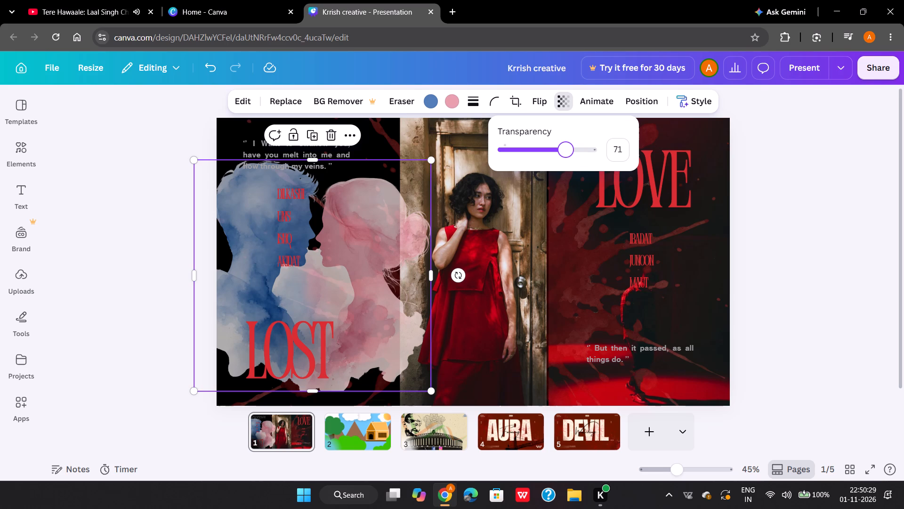
left_click(566, 151)
left_click(800, 203)
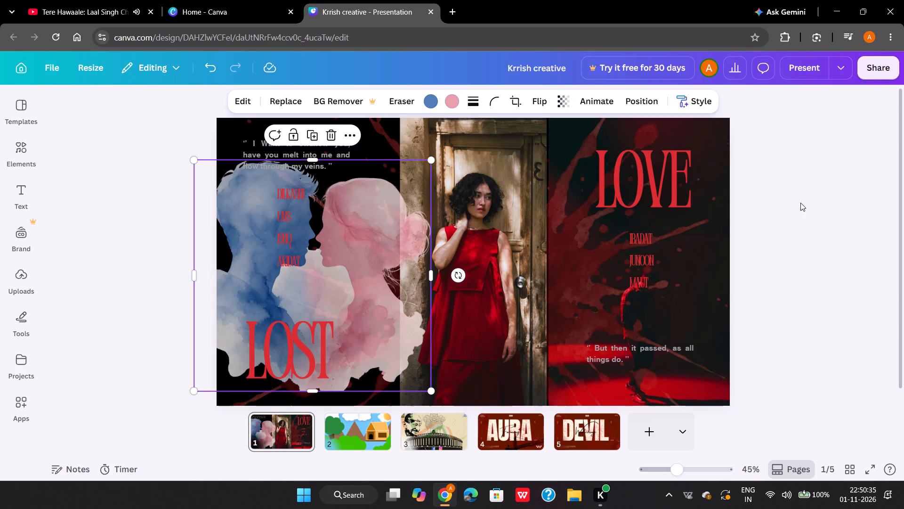
left_click(785, 244)
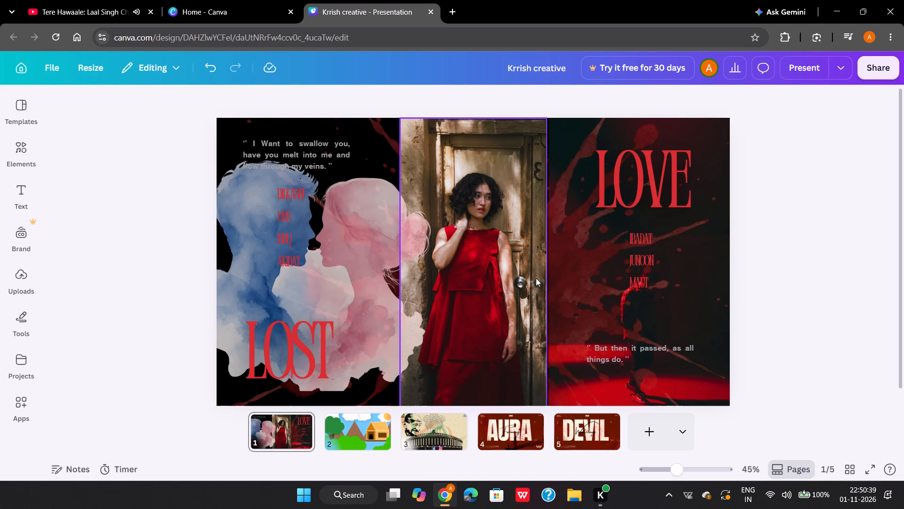
Set the transparency of the centre photo of the woman in red to 70 and deselect it.
left_click(508, 263)
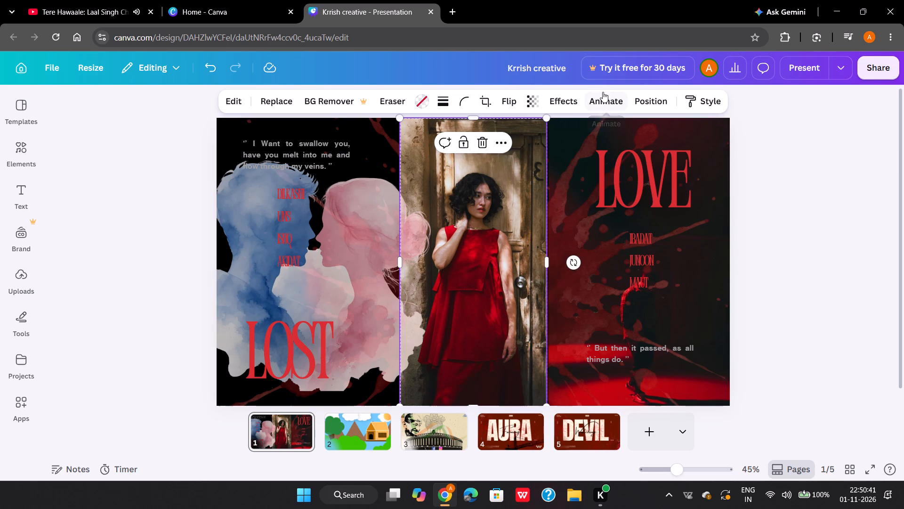
left_click(533, 105)
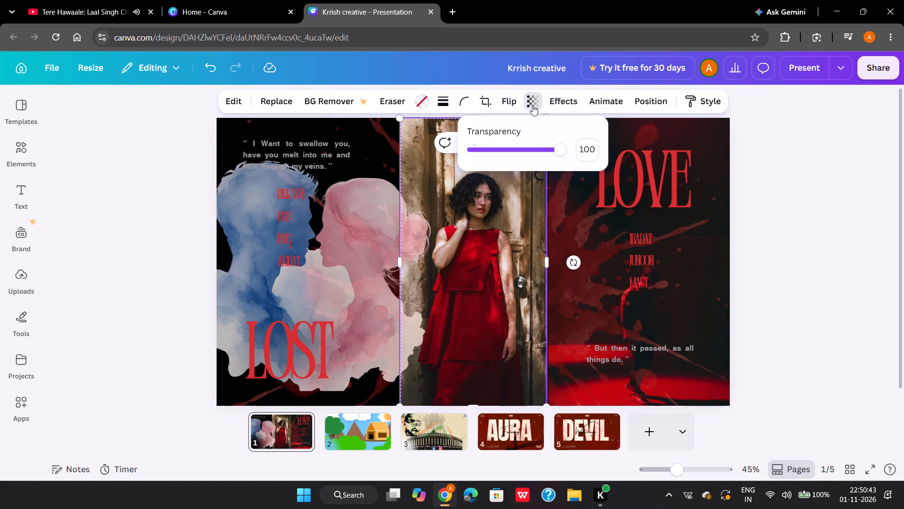
left_click_drag(560, 153, 541, 153)
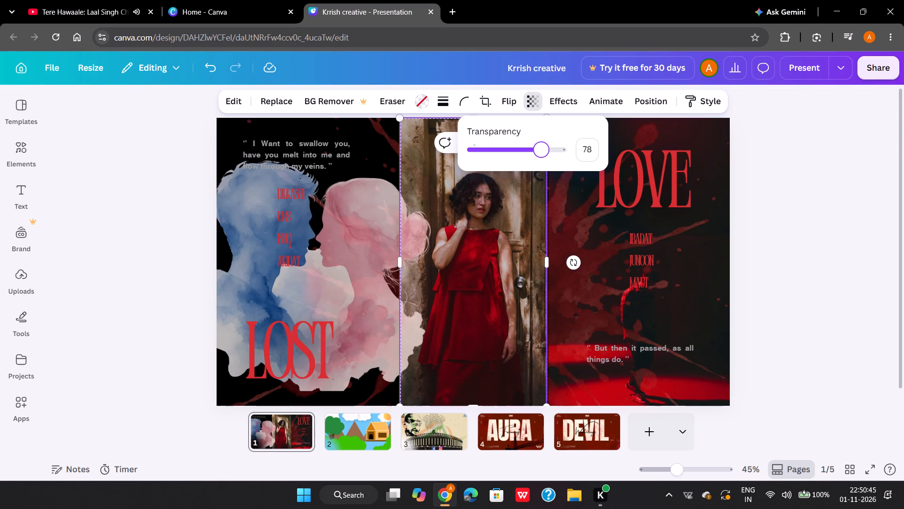
left_click_drag(541, 153, 532, 153)
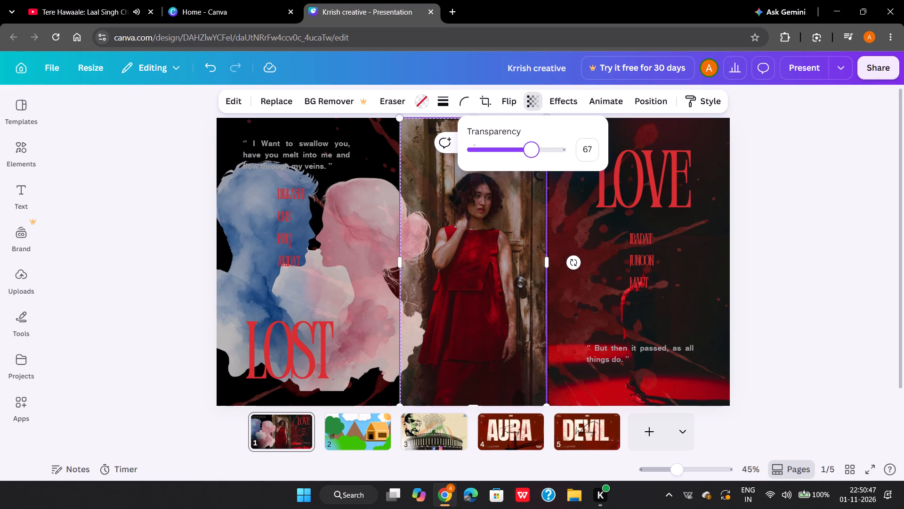
left_click_drag(532, 153, 534, 153)
left_click_drag(534, 153, 534, 154)
left_click(770, 196)
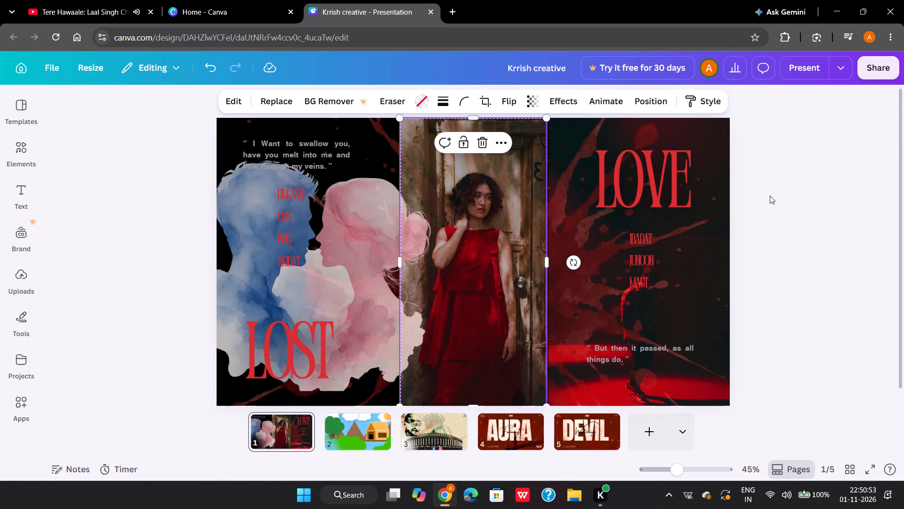
left_click(770, 196)
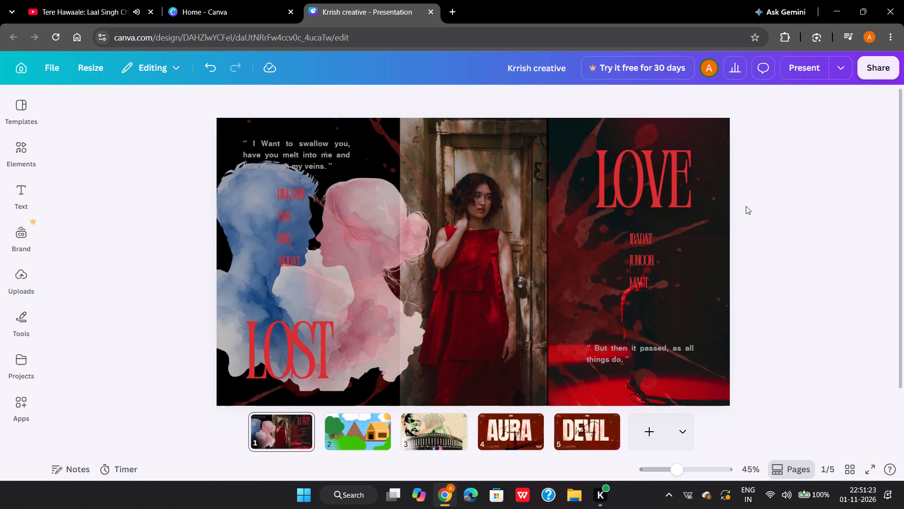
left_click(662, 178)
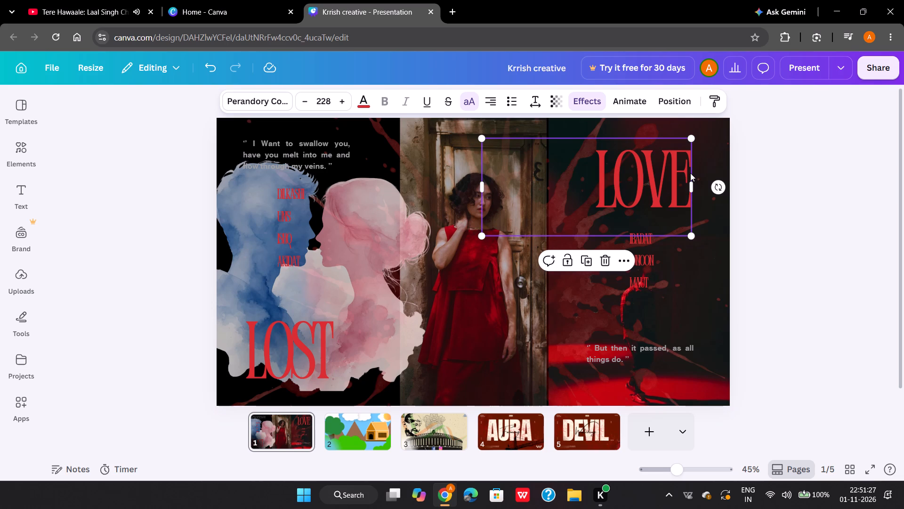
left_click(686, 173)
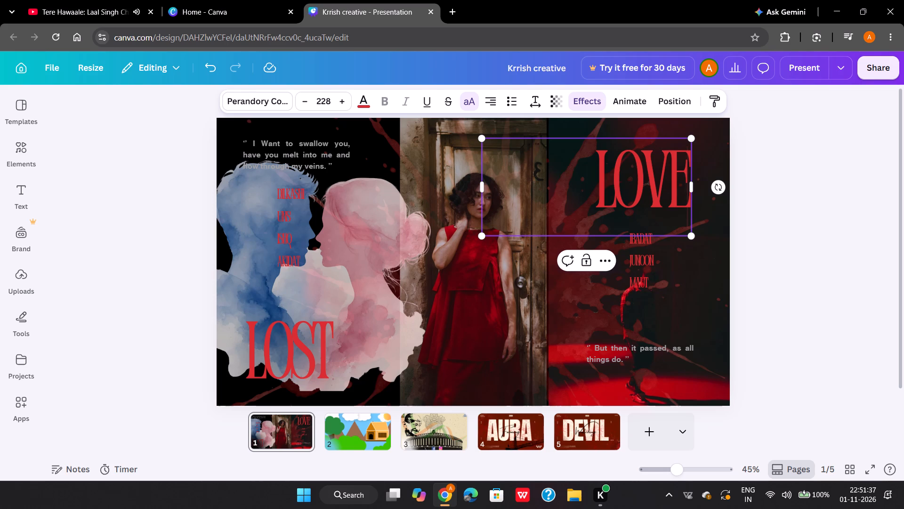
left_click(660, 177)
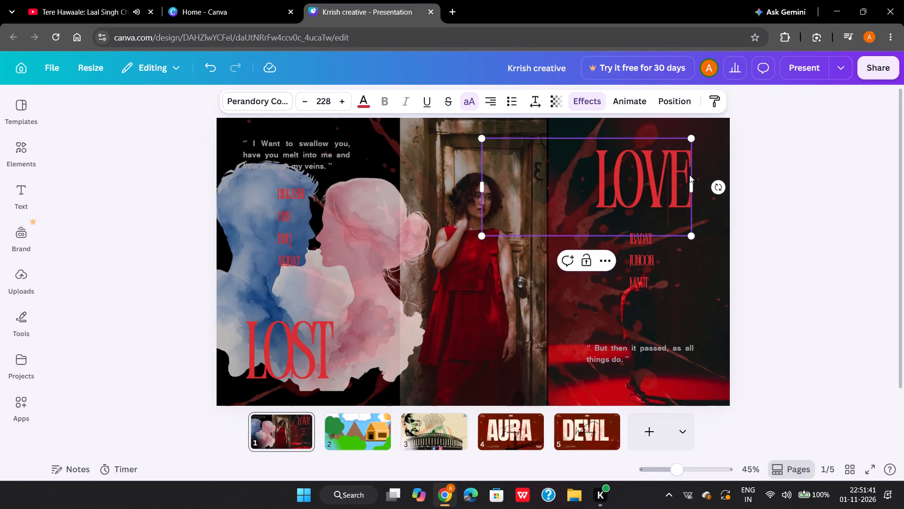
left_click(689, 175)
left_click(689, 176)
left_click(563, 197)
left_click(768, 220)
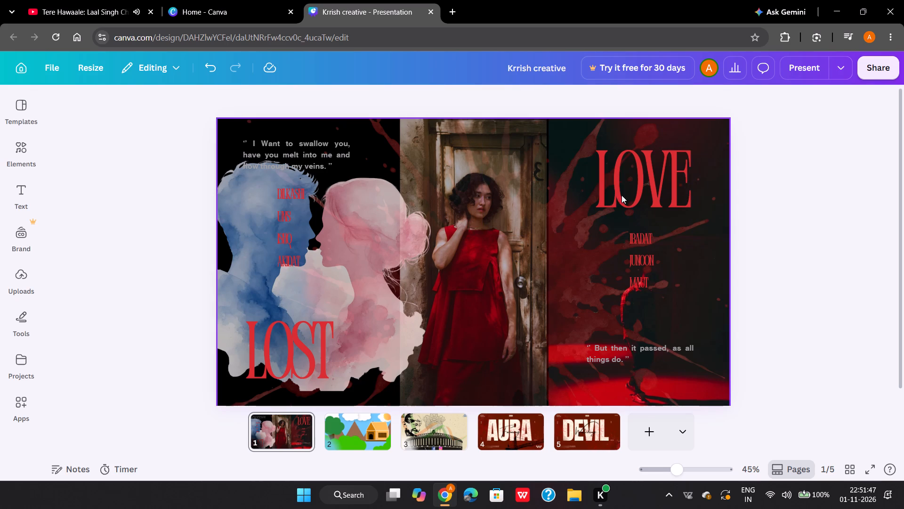
Delete the LOVE heading from the red section of page 1.
left_click(613, 189)
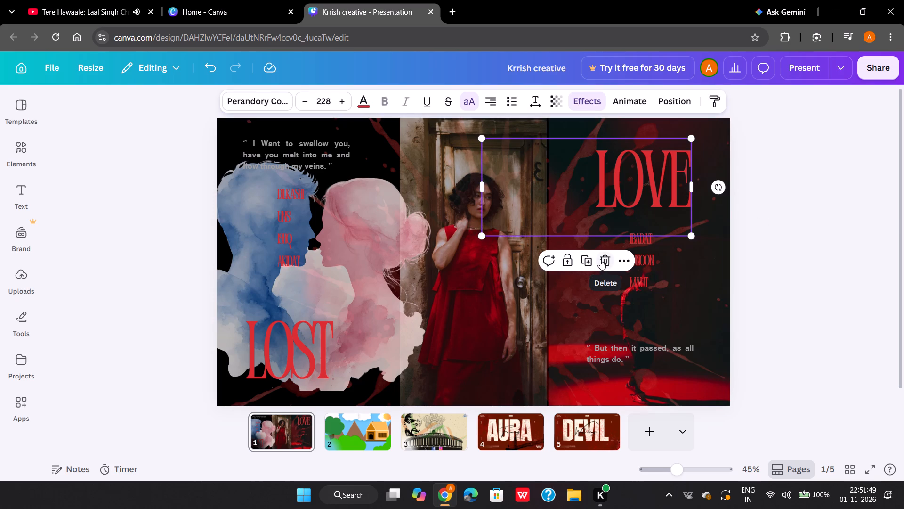
left_click(600, 259)
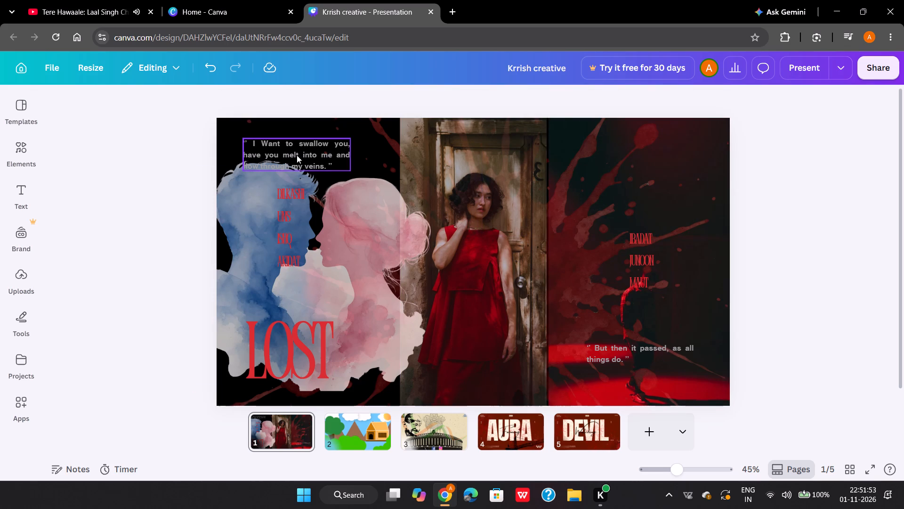
Move the LOST heading off the silhouettes to the top of the red section, above the IBADAT word list.
left_click(290, 334)
left_click_drag(290, 334, 620, 157)
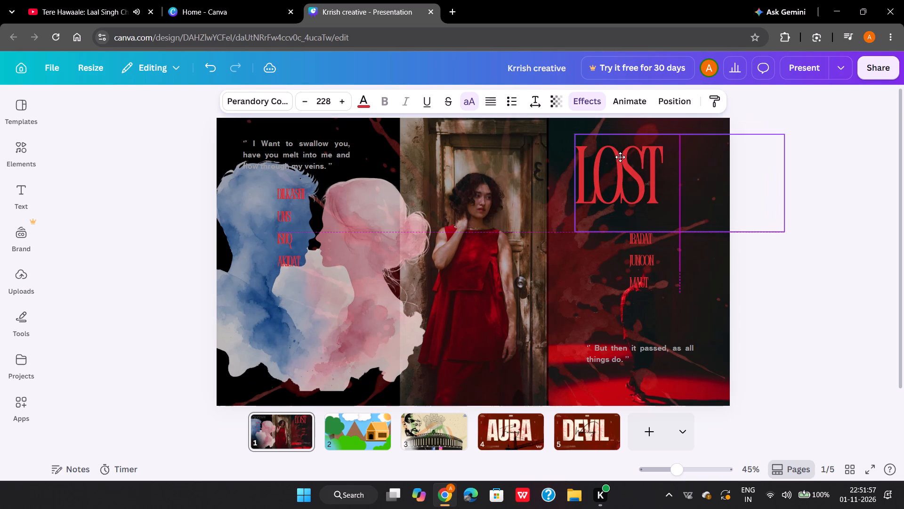
left_click_drag(620, 157, 638, 157)
Reposition the "I Want to swallow you" quote near the top edge of page 1, just above the blue silhouette's head, and deselect it.
left_click_drag(312, 153, 312, 361)
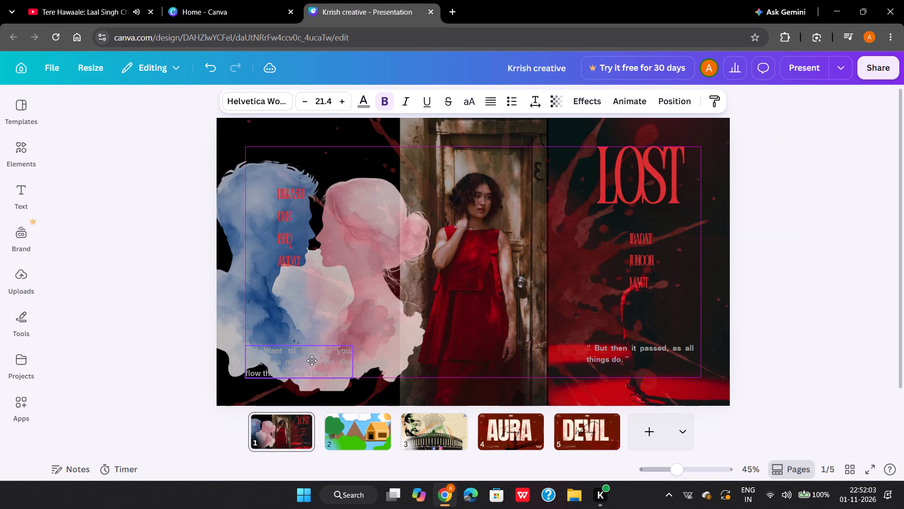
left_click_drag(312, 361, 311, 320)
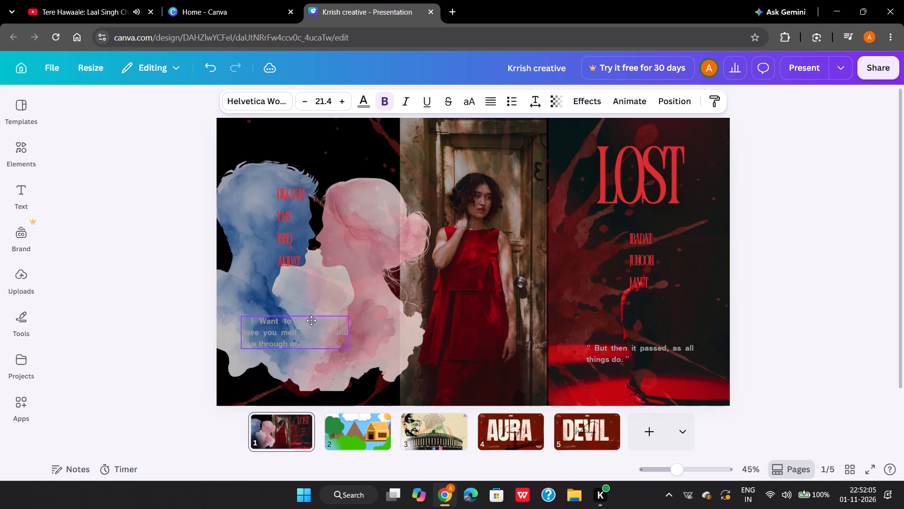
left_click_drag(311, 320, 314, 139)
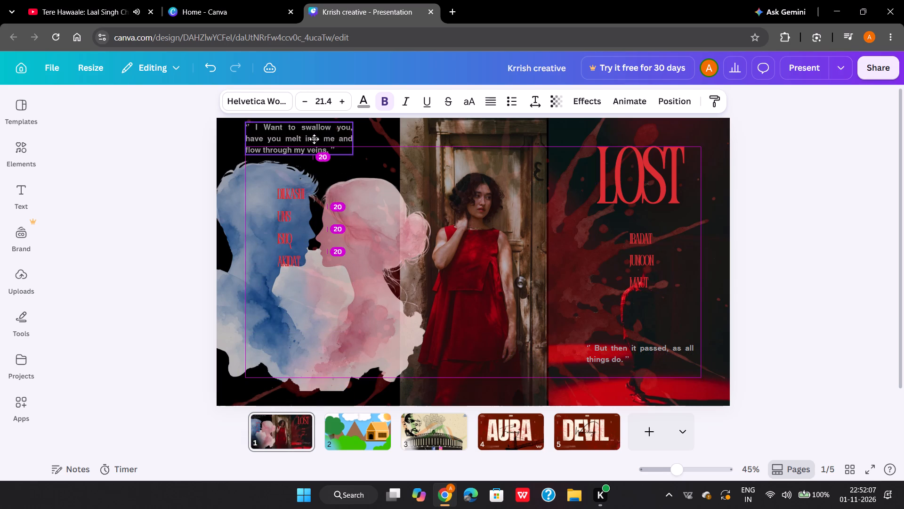
left_click_drag(314, 139, 312, 143)
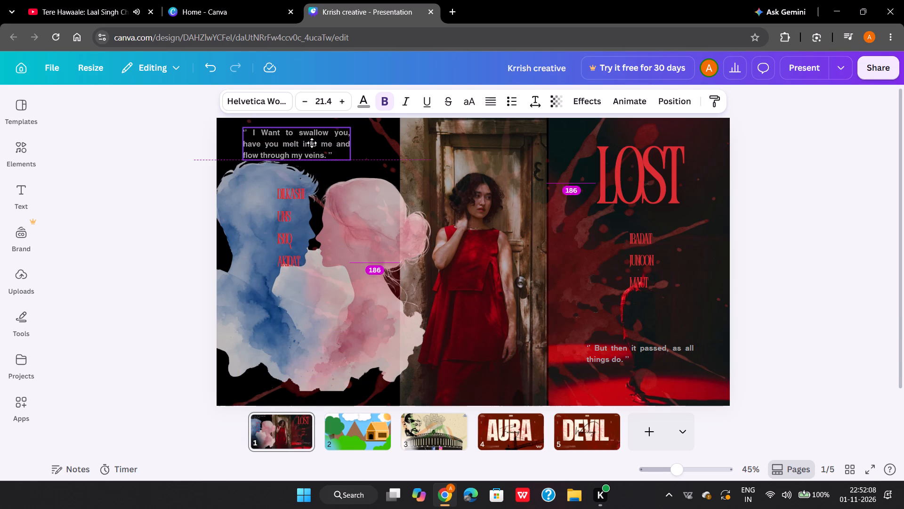
left_click_drag(312, 143, 321, 143)
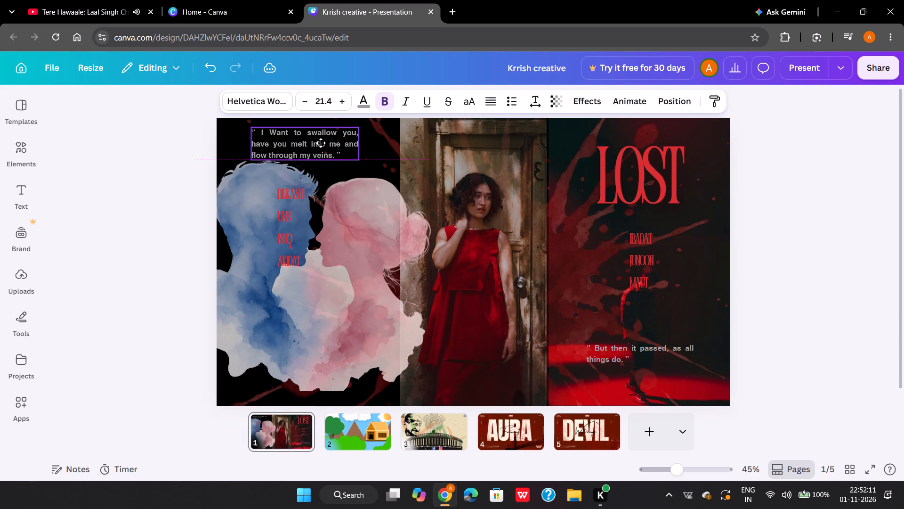
left_click_drag(321, 143, 304, 140)
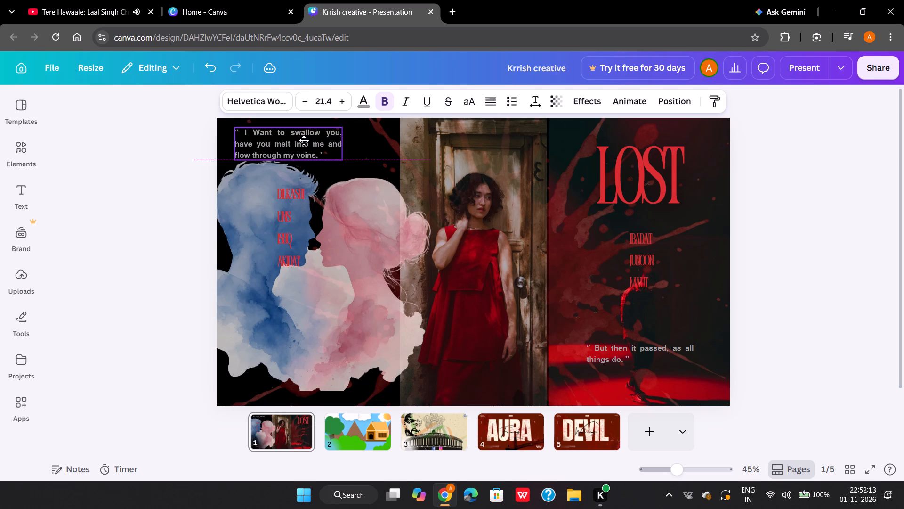
left_click_drag(304, 140, 301, 140)
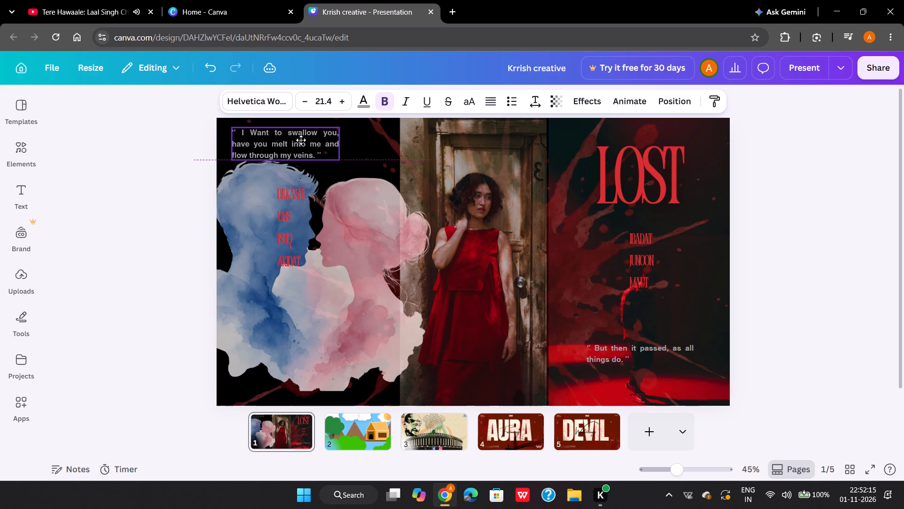
left_click_drag(301, 140, 301, 140)
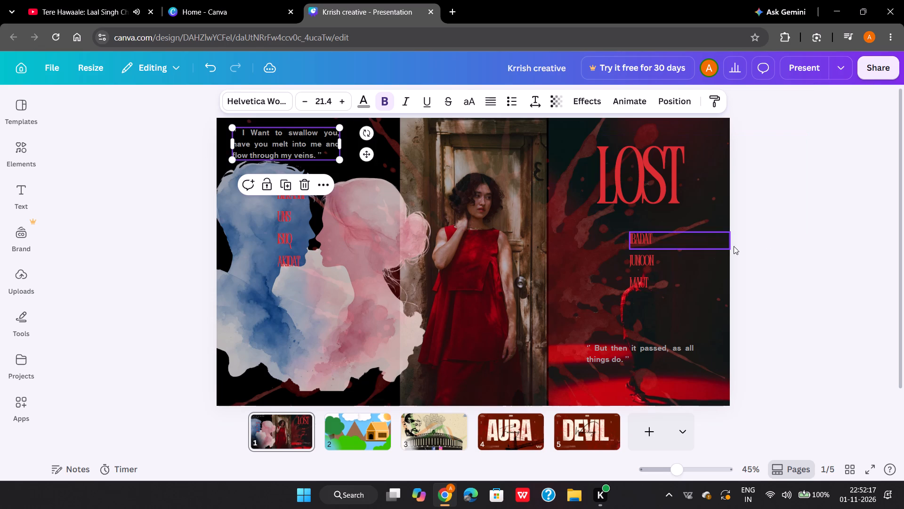
left_click(783, 250)
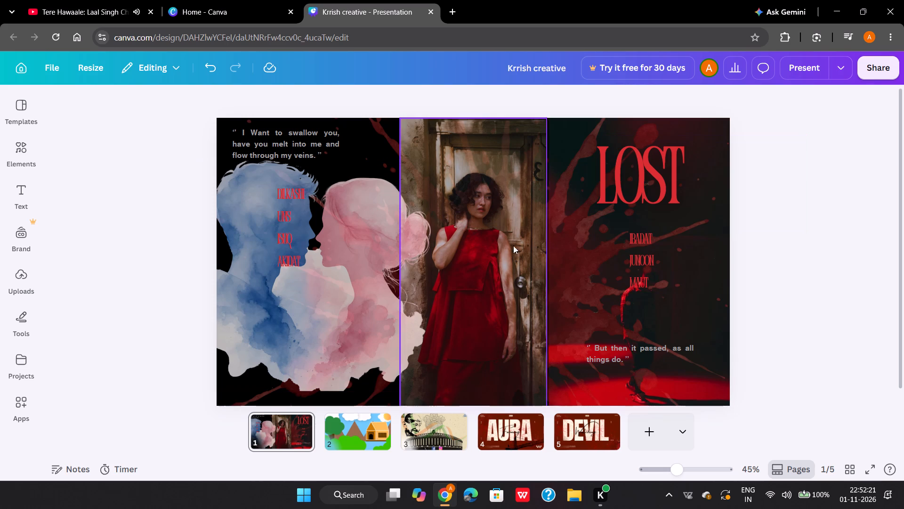
Duplicate the LOST heading and place the copy over the lower part of the watercolour silhouettes.
left_click(605, 211)
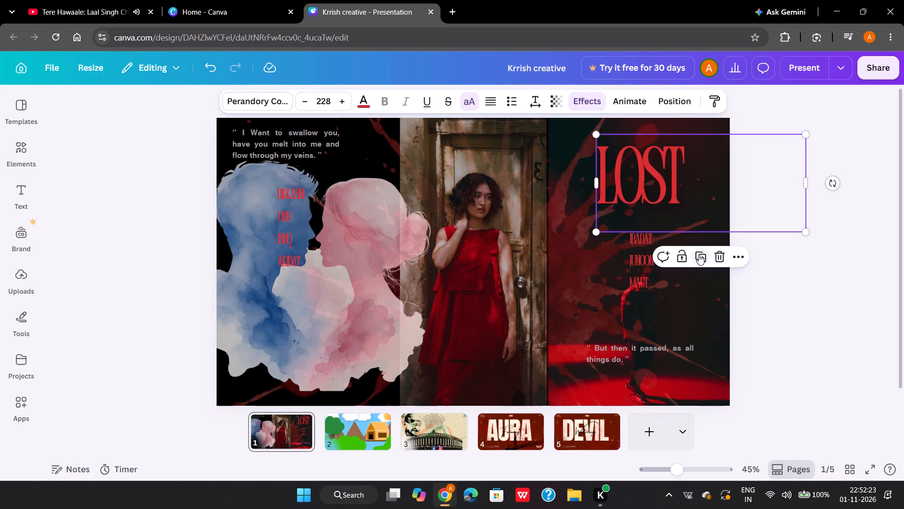
left_click(699, 254)
left_click_drag(691, 178, 447, 300)
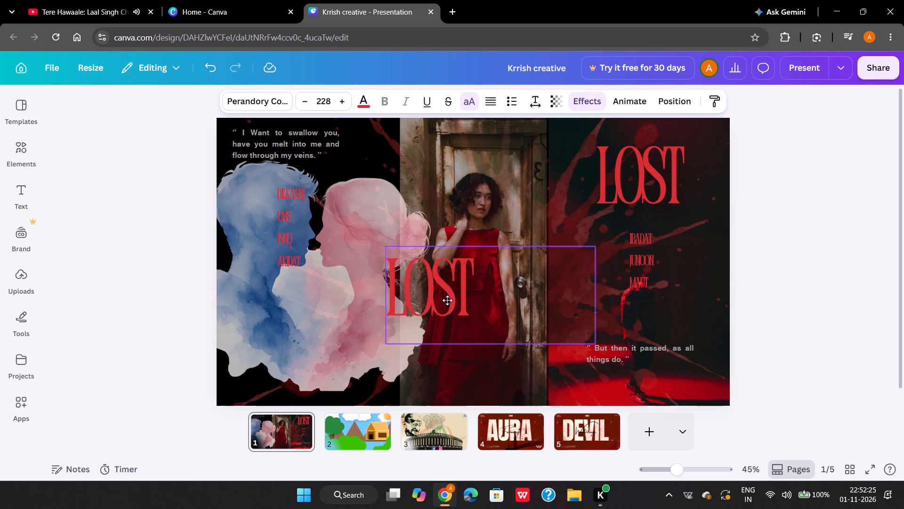
left_click_drag(447, 300, 311, 346)
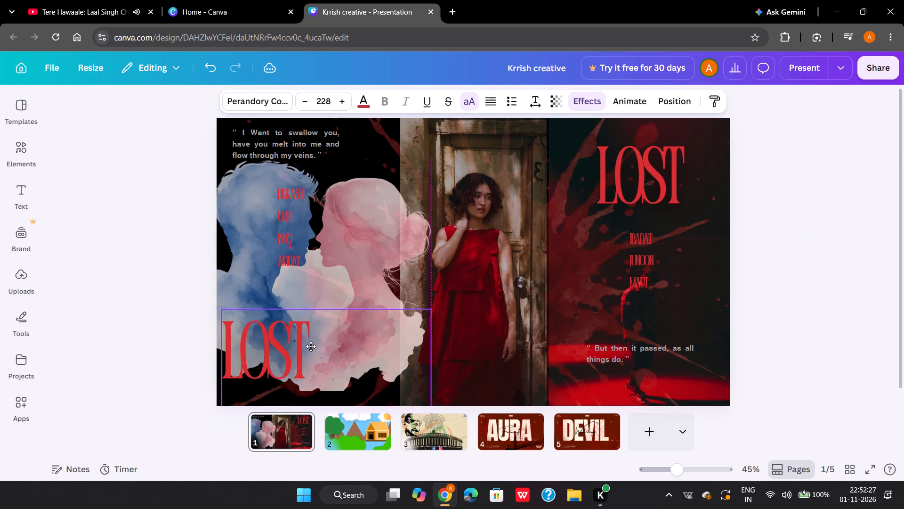
left_click_drag(311, 346, 322, 344)
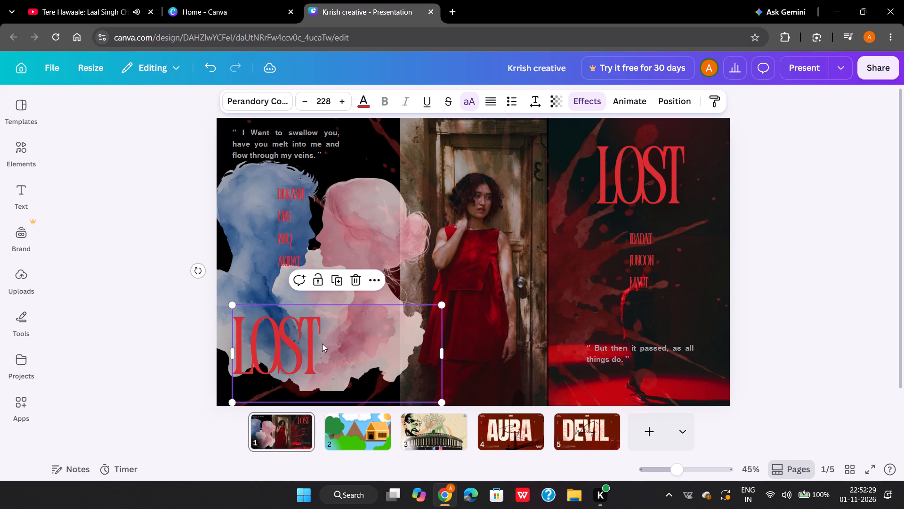
Replace the text of the copied heading on the silhouettes with "love".
left_click(318, 343)
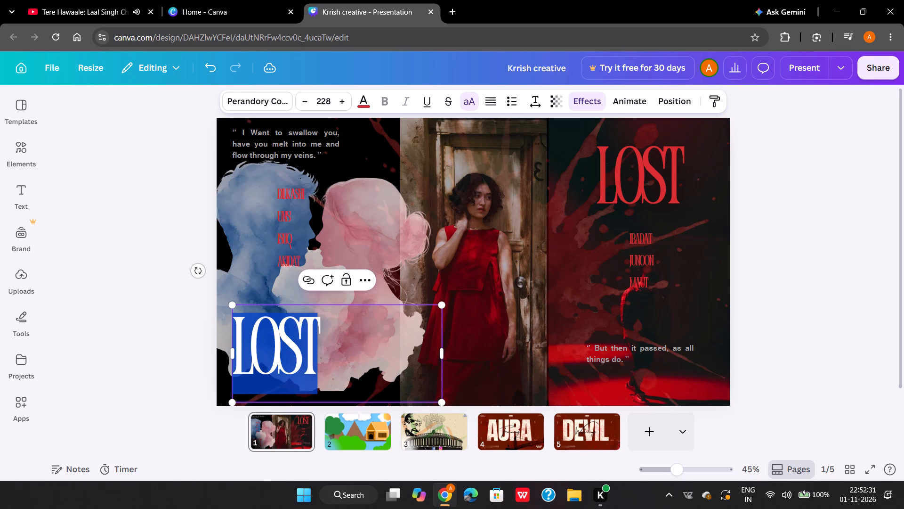
key("BackSpace")
type("lovw")
key("BackSpace")
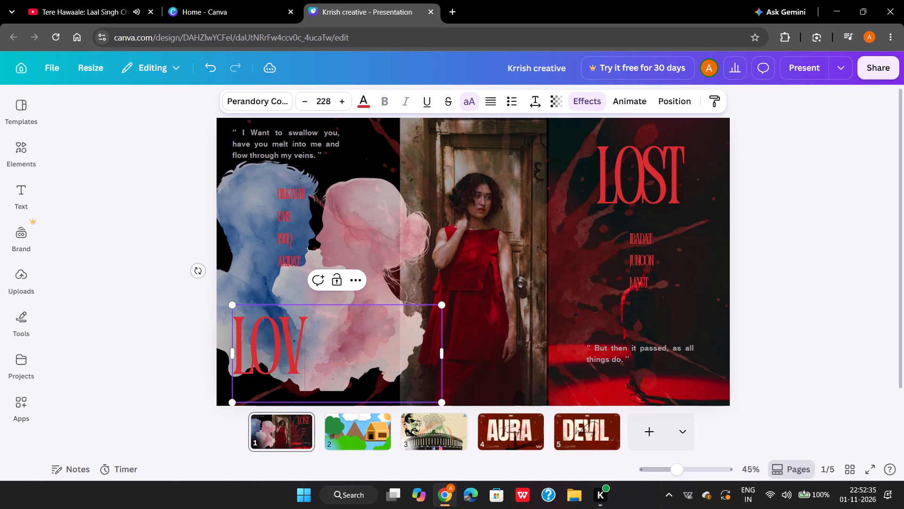
key("e")
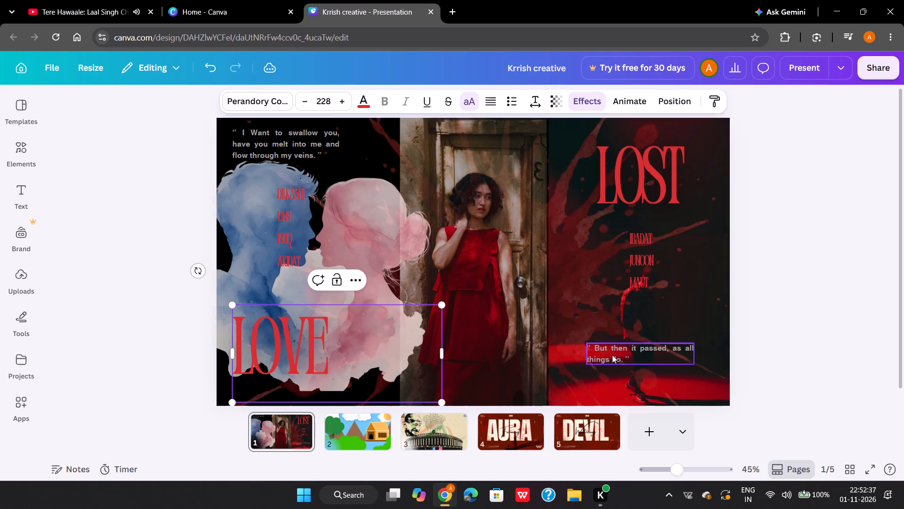
left_click(845, 267)
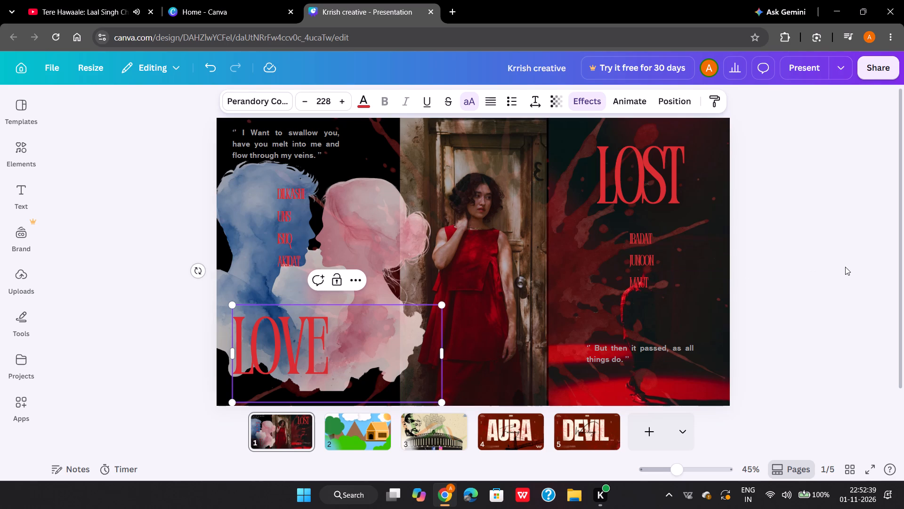
Set the LOVE heading's text colour to a custom muted red, about #C2312E, and close the colour settings.
left_click(310, 341)
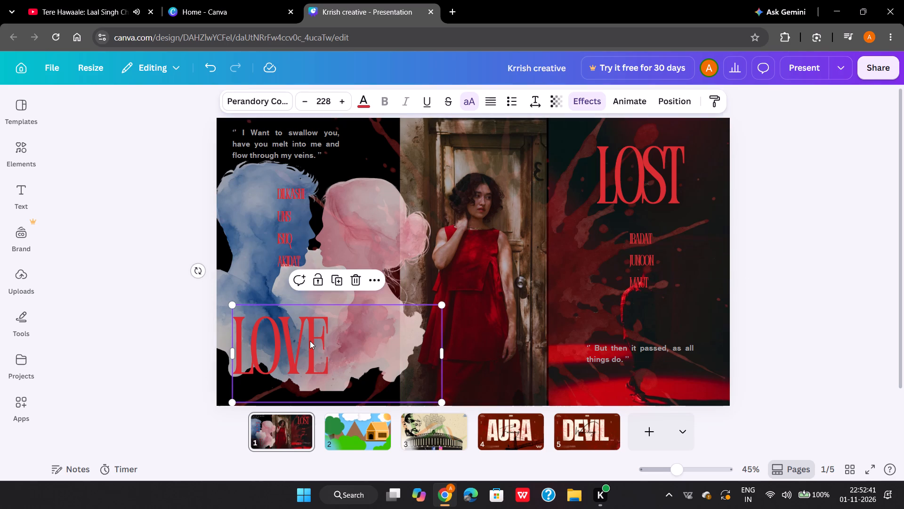
left_click(360, 100)
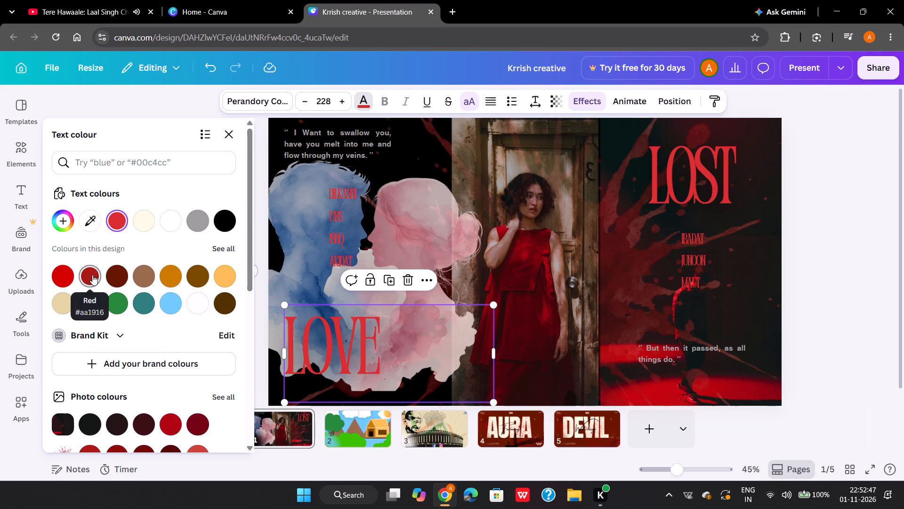
left_click(92, 275)
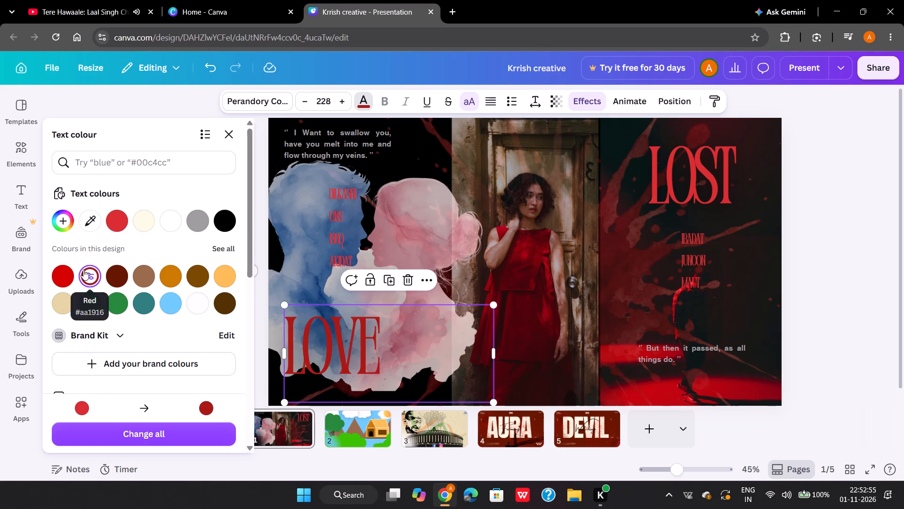
left_click(66, 216)
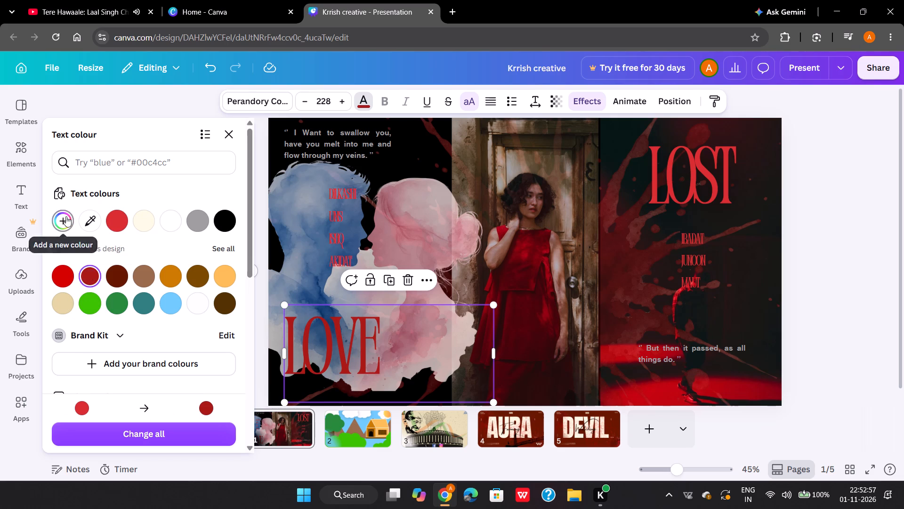
left_click_drag(209, 293, 137, 288)
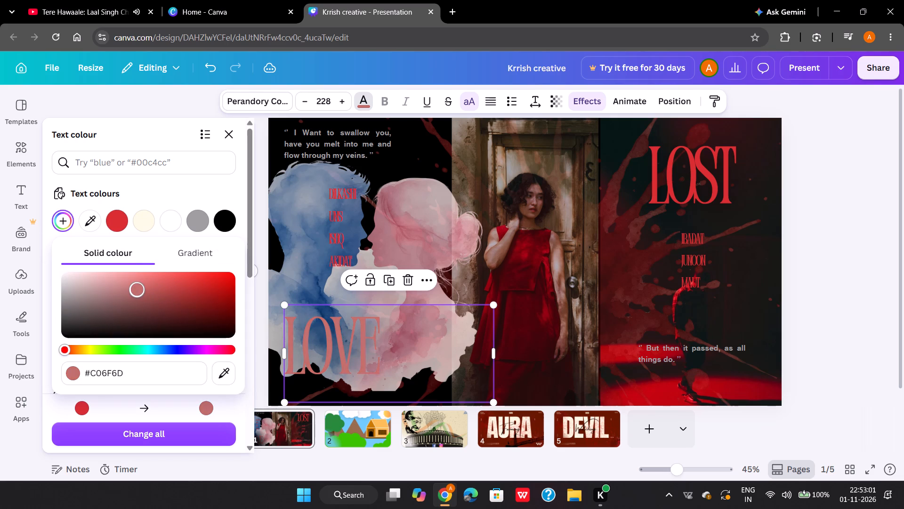
left_click_drag(137, 288, 187, 314)
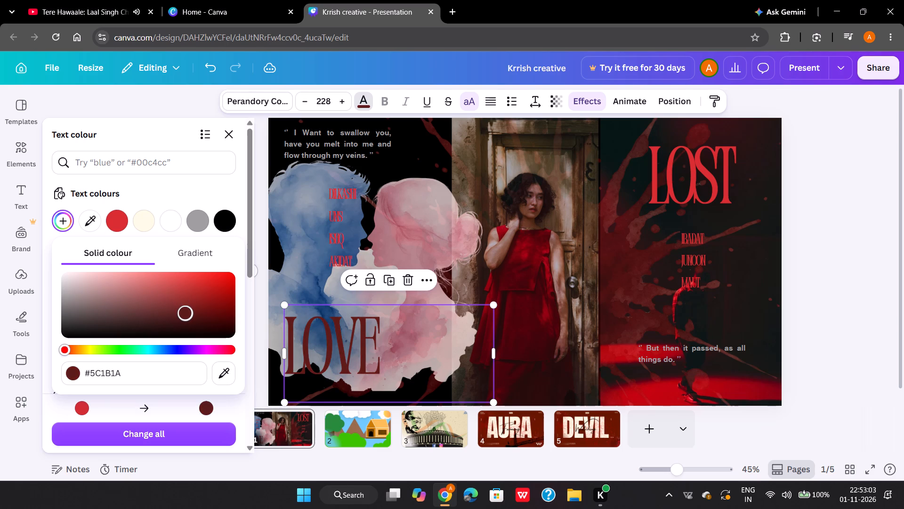
left_click_drag(187, 314, 189, 324)
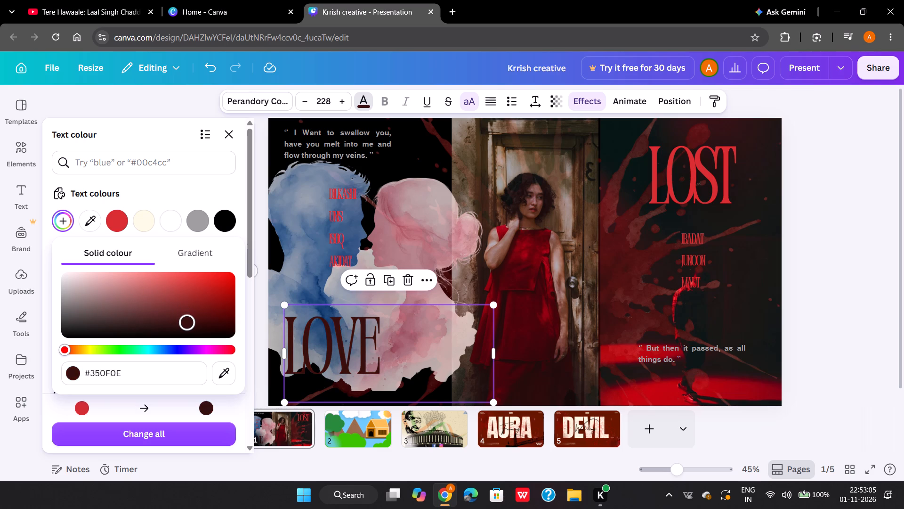
left_click_drag(189, 324, 201, 299)
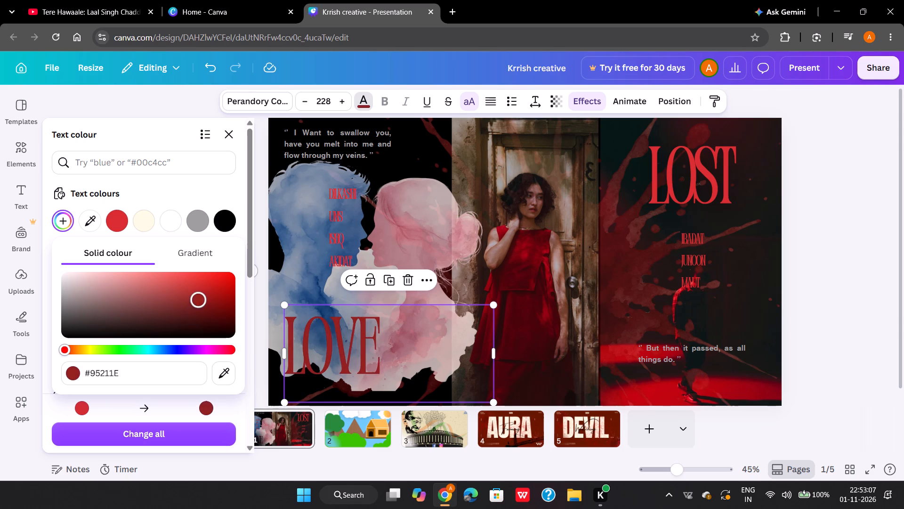
left_click_drag(201, 299, 187, 290)
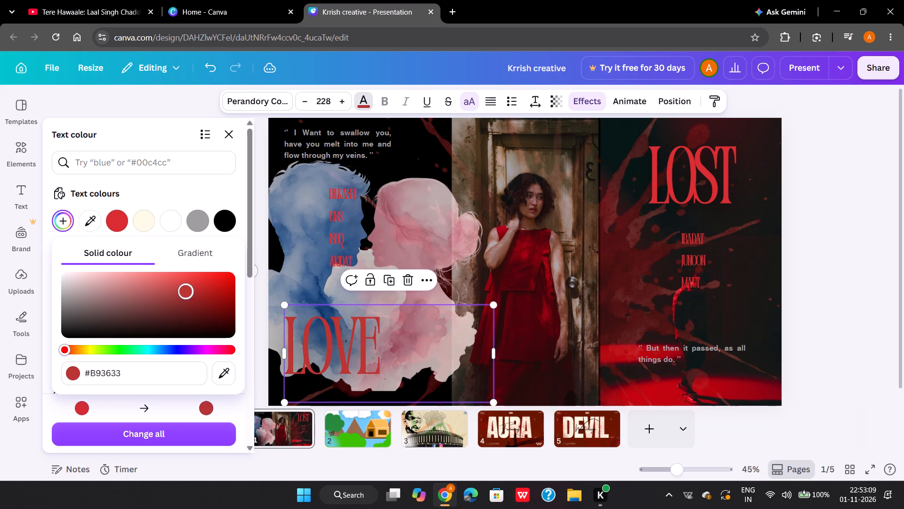
left_click_drag(187, 290, 194, 286)
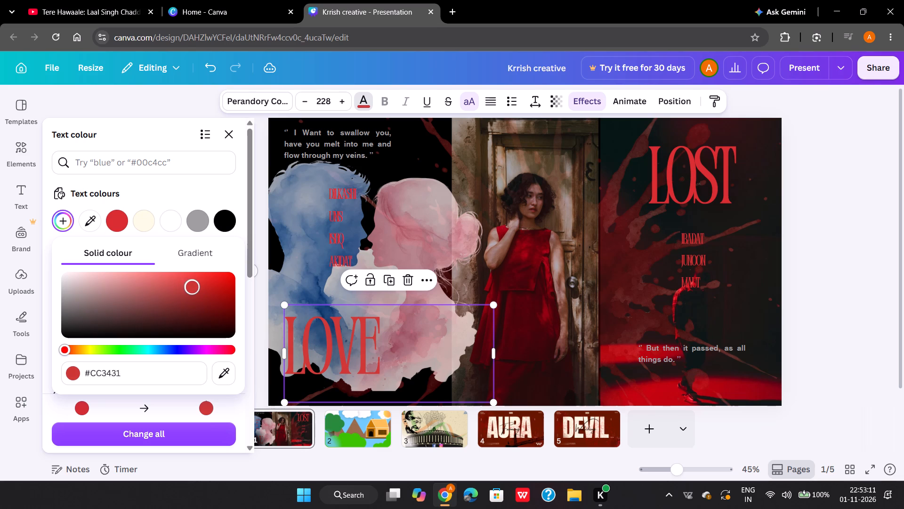
left_click_drag(194, 286, 199, 292)
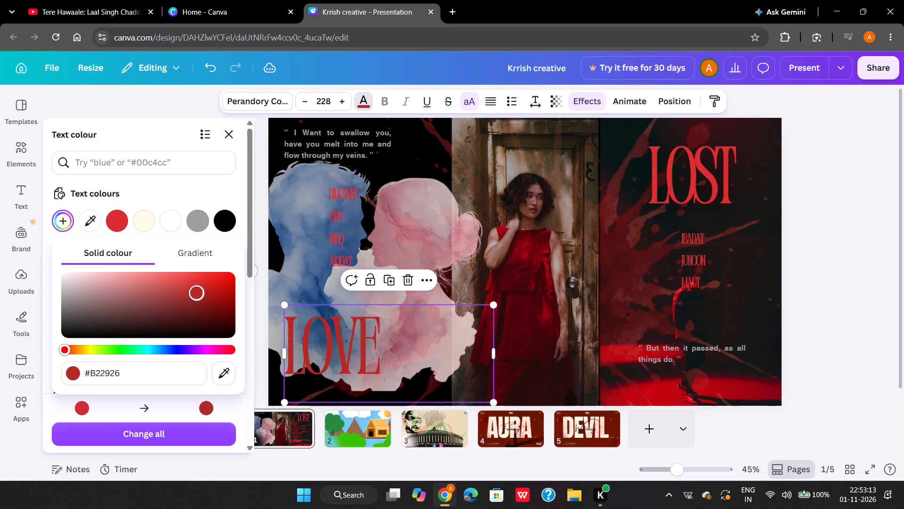
left_click_drag(199, 292, 194, 288)
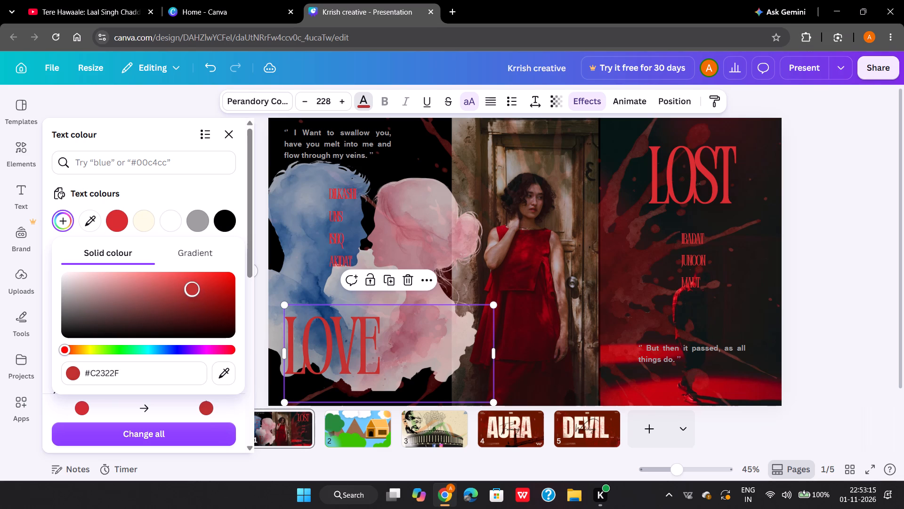
left_click_drag(194, 288, 194, 288)
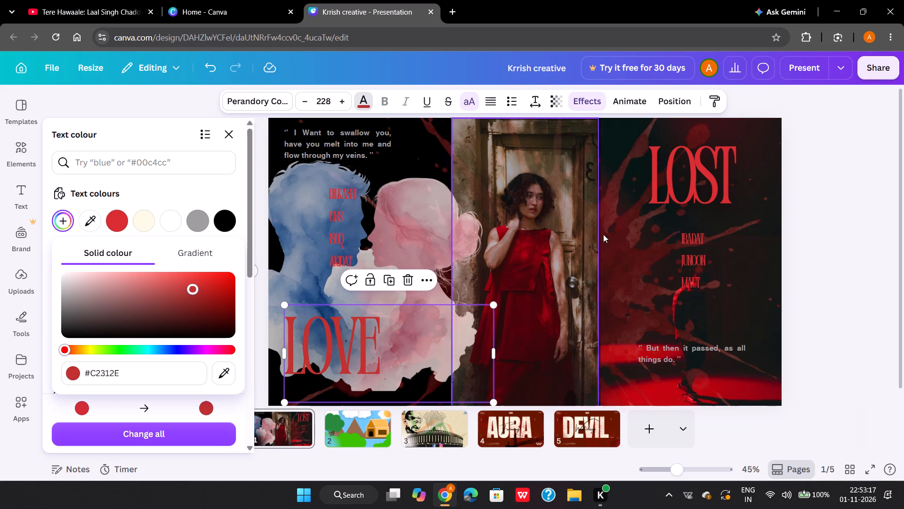
left_click(814, 250)
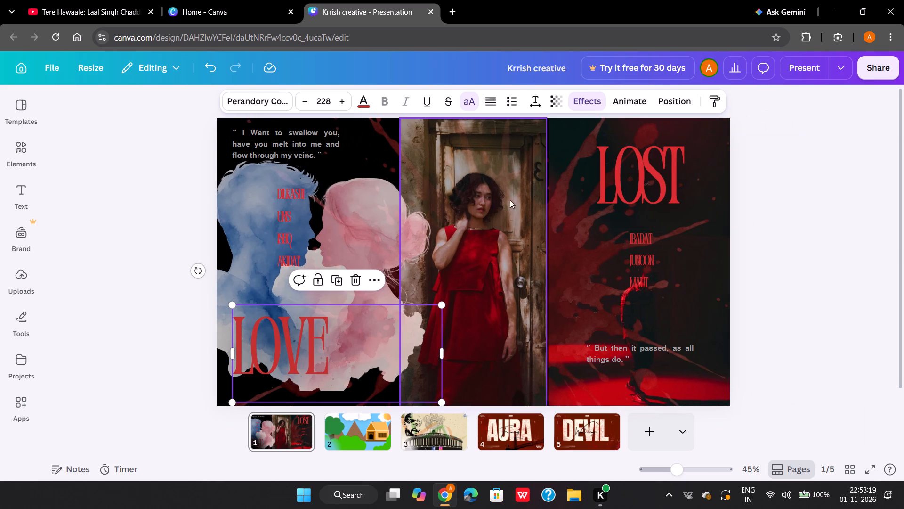
Set the LOST heading's text colour to a custom dark red, about #901C19, and close the colour settings.
left_click(641, 164)
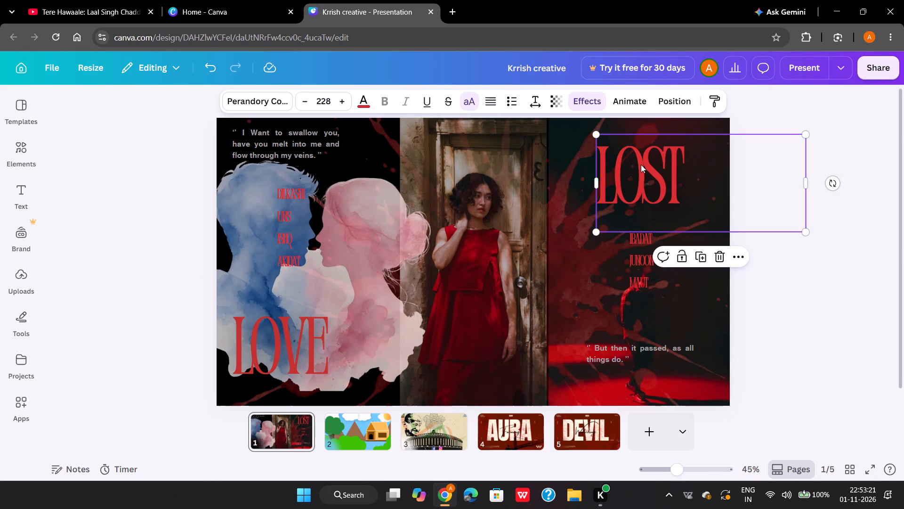
left_click(365, 103)
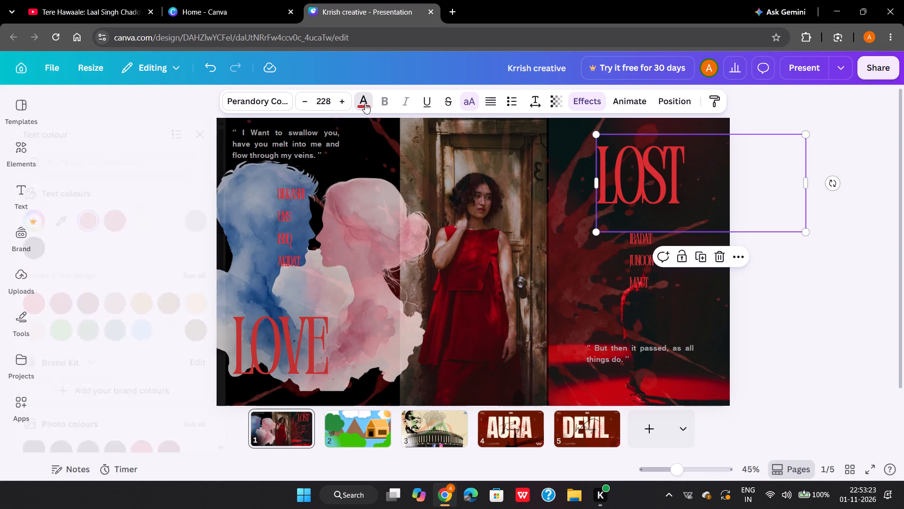
left_click(144, 228)
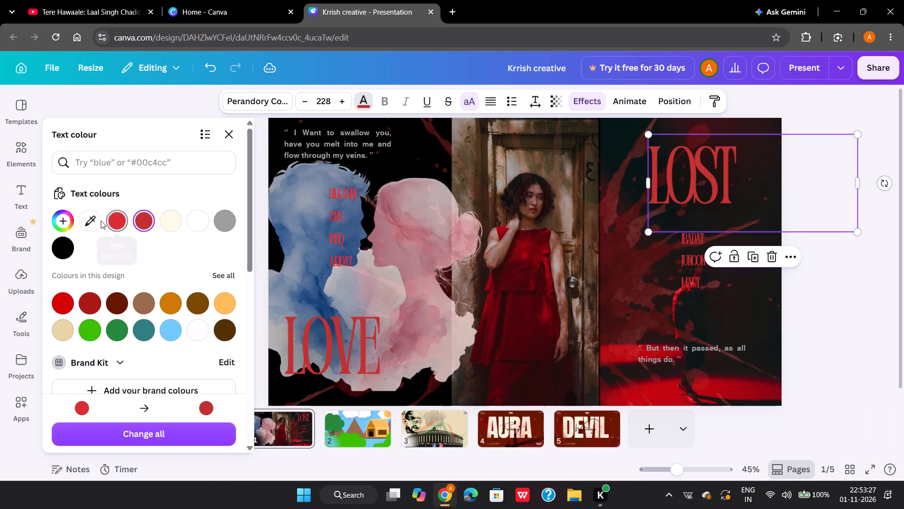
left_click(62, 221)
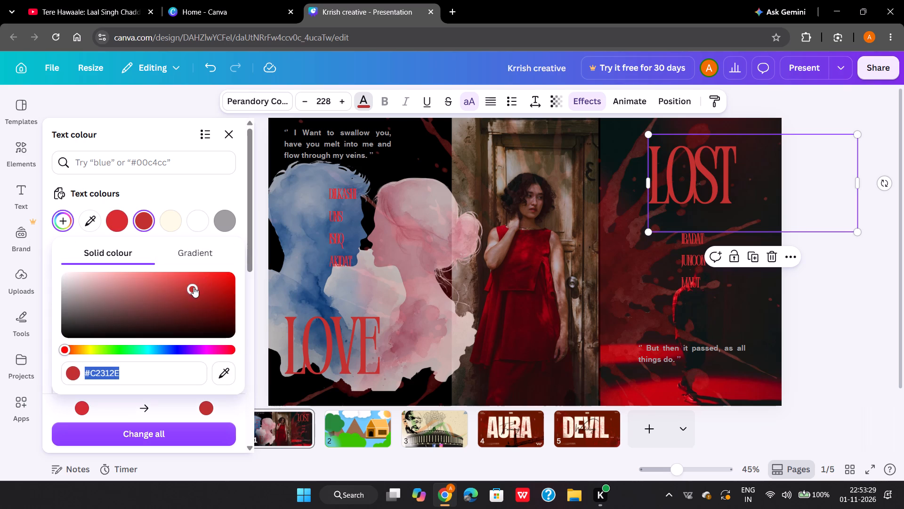
left_click_drag(194, 287, 205, 301)
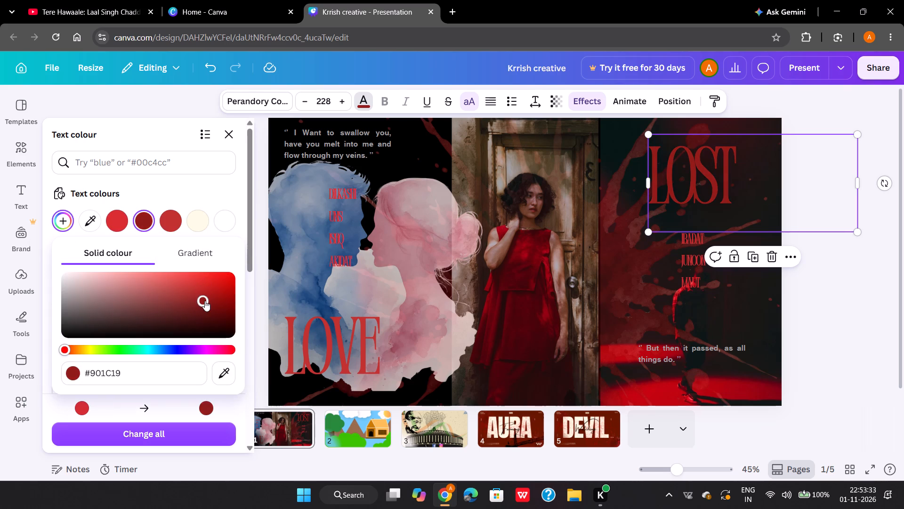
left_click(867, 270)
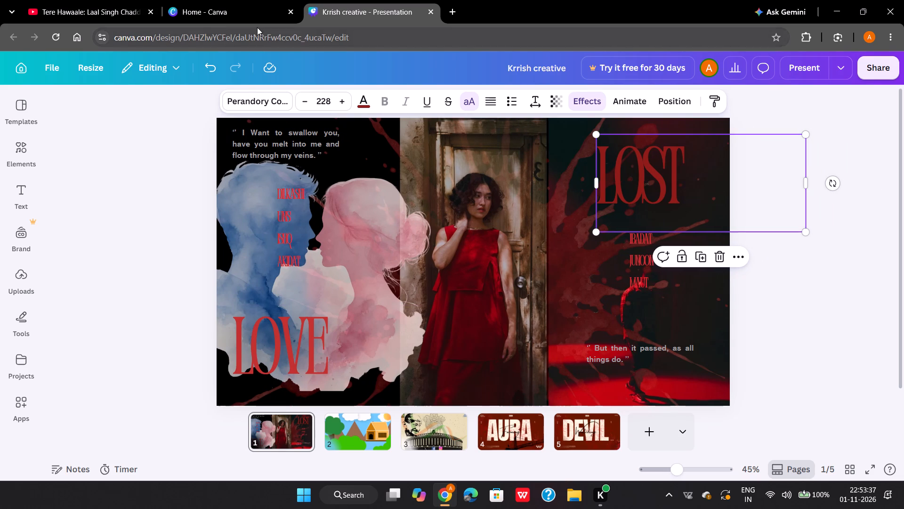
Switch to YouTube, browse the recommended videos, start the "Lyrical | Bulleya" song from Sultan and return to the Canva presentation.
left_click(120, 13)
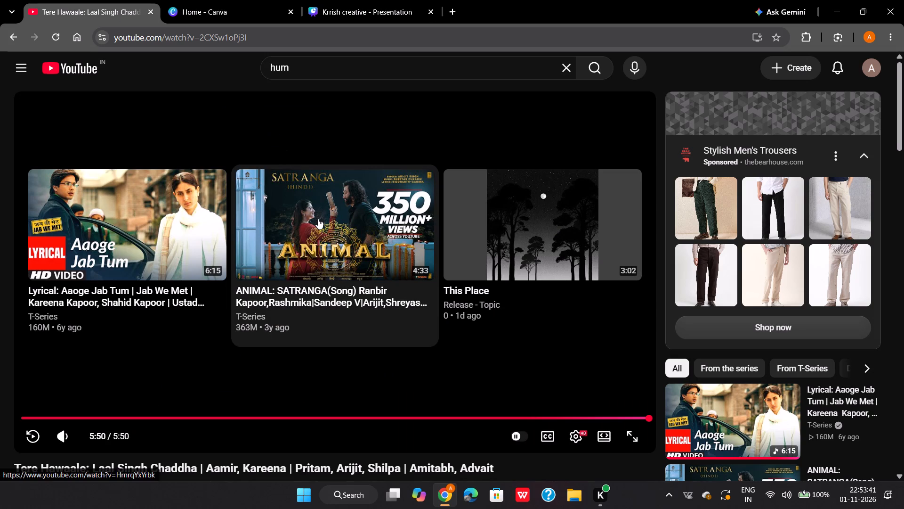
scroll(789, 314, "down", 2)
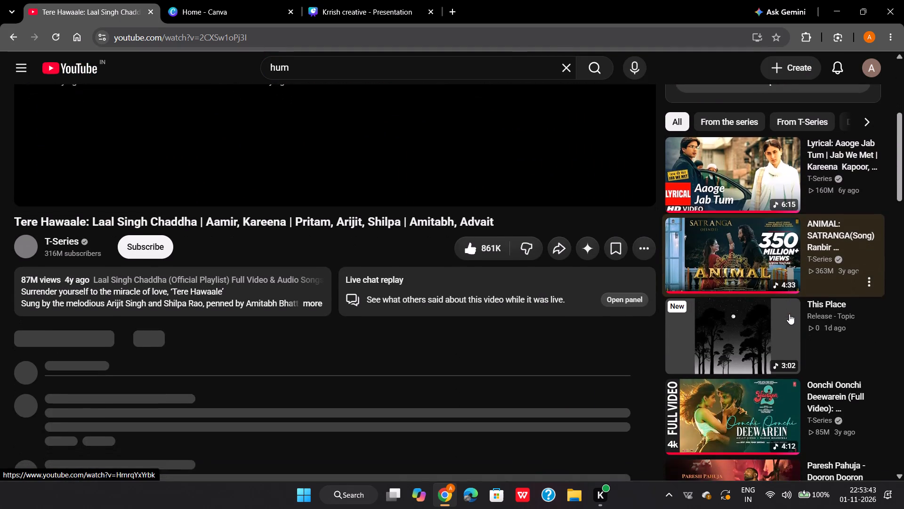
scroll(789, 314, "down", 4)
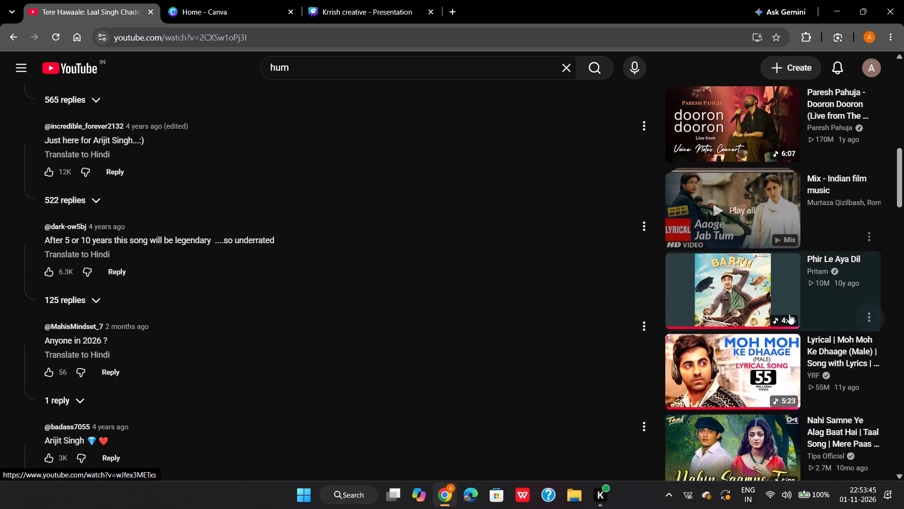
scroll(789, 314, "down", 4)
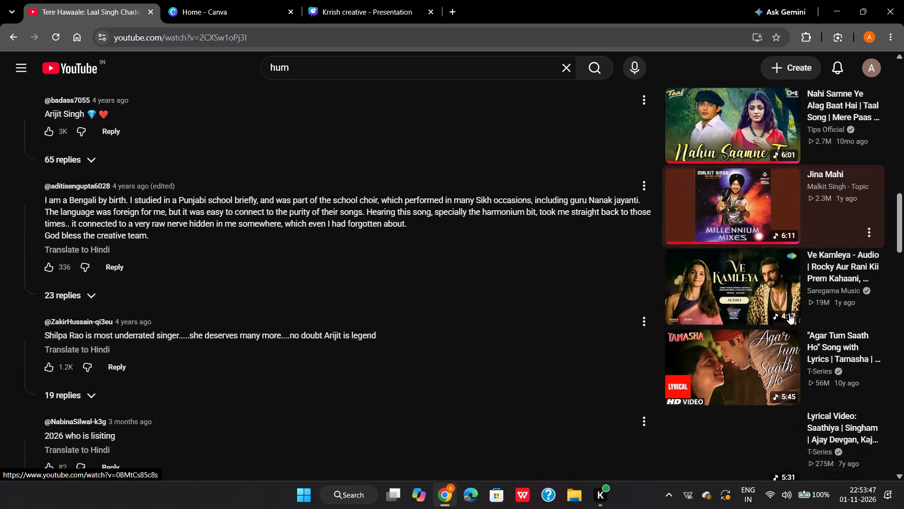
scroll(789, 314, "down", 4)
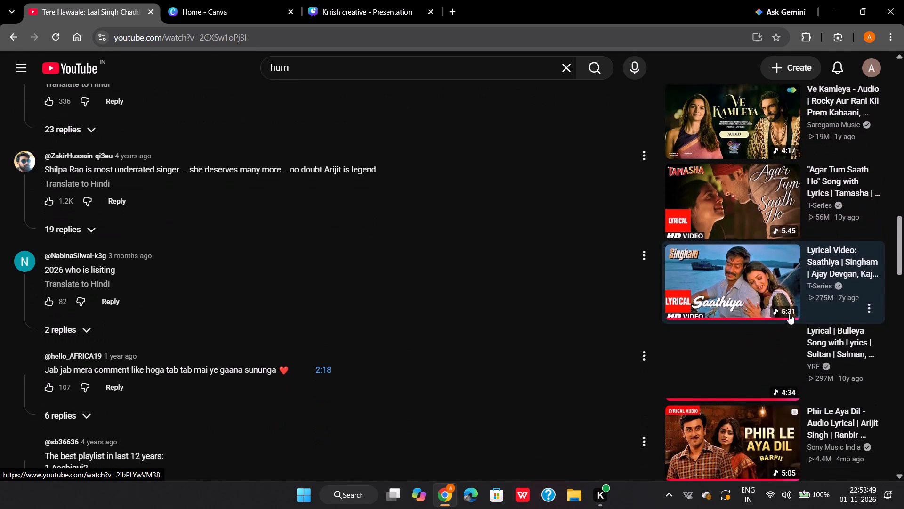
scroll(789, 314, "down", 2)
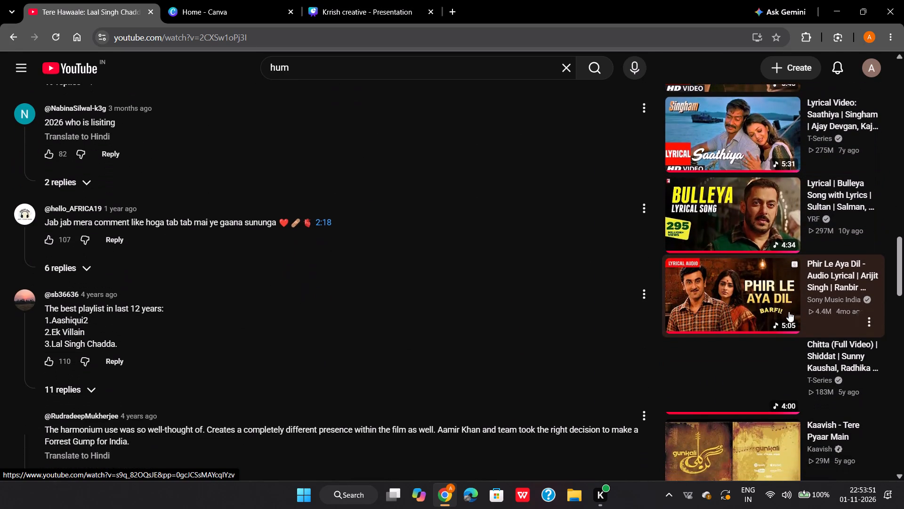
left_click(754, 225)
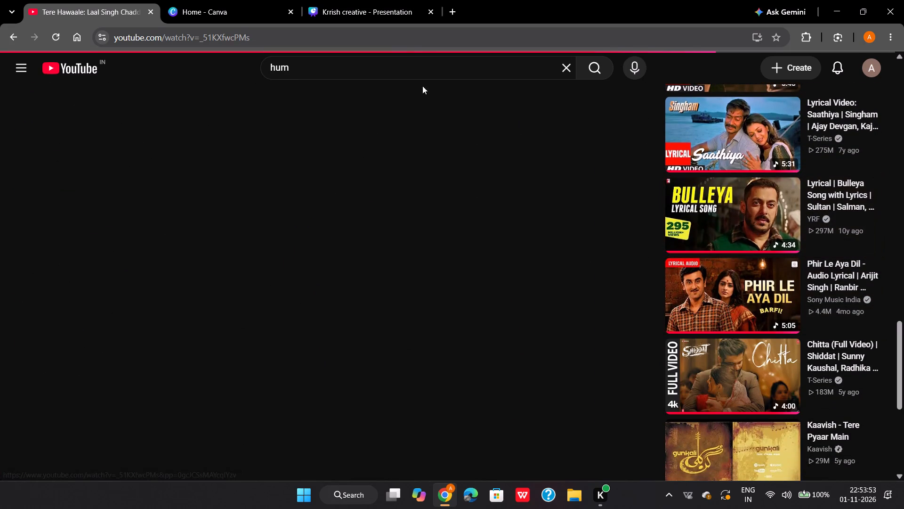
left_click(360, 15)
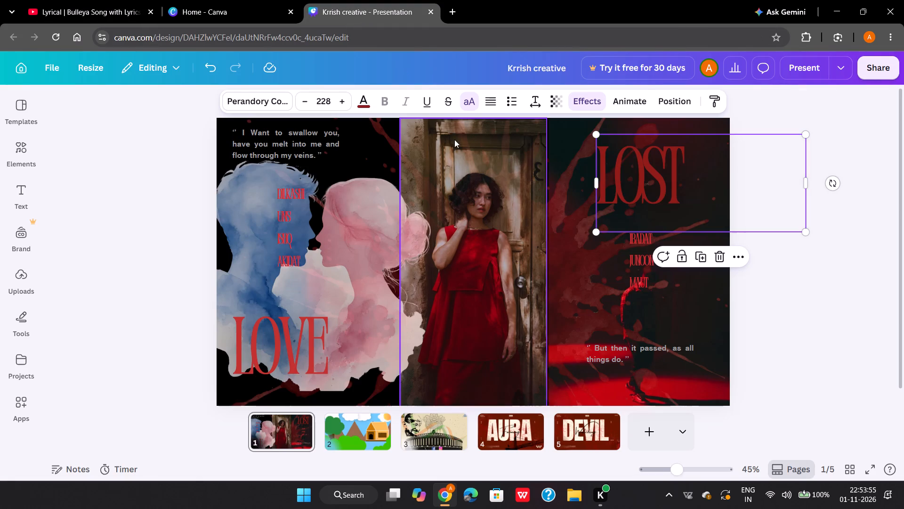
Send the blue and pink watercolour silhouettes to the back of page 1's layer order.
left_click(818, 285)
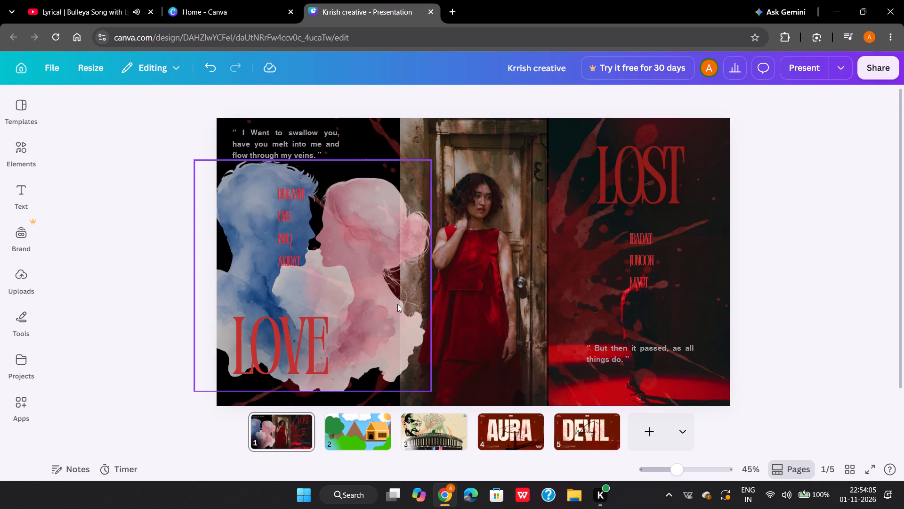
left_click(370, 302)
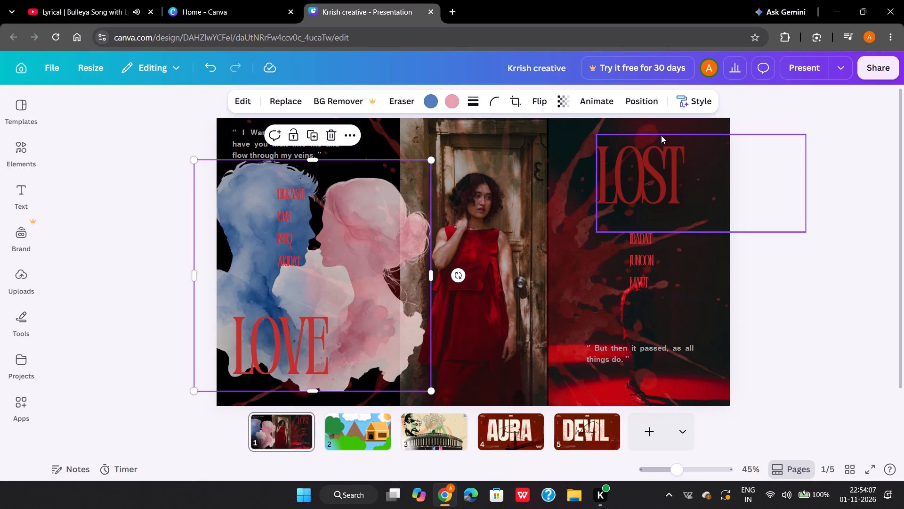
left_click(654, 100)
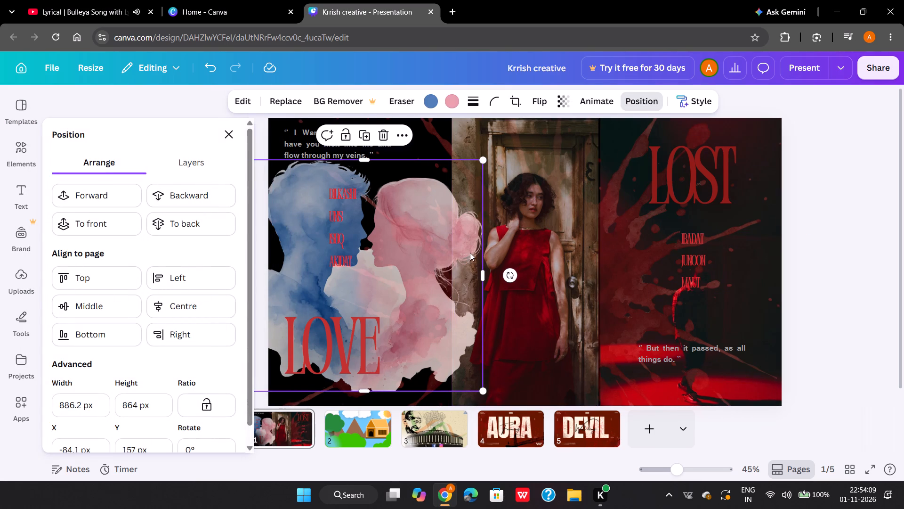
left_click(199, 227)
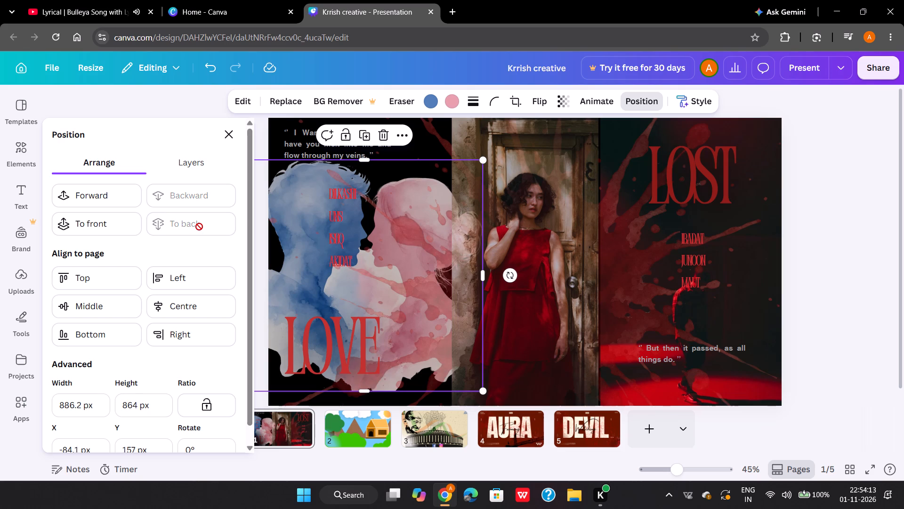
left_click(885, 221)
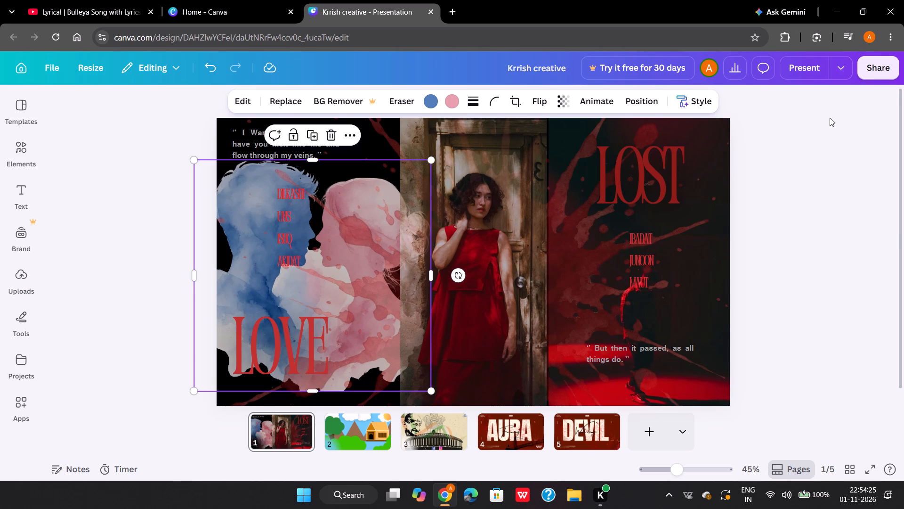
Switch to YouTube, skip the advert before the Bulleya song, return to the Canva presentation and deselect the silhouettes.
left_click(110, 12)
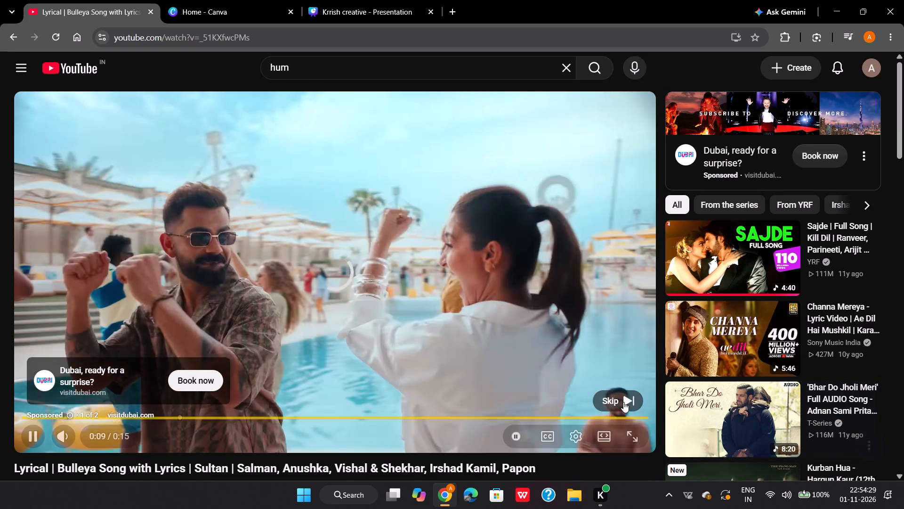
left_click(620, 399)
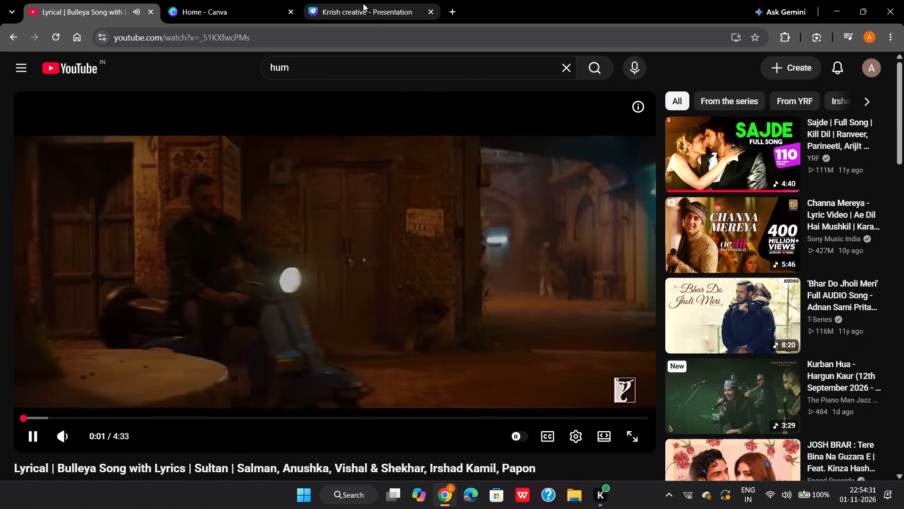
left_click(362, 6)
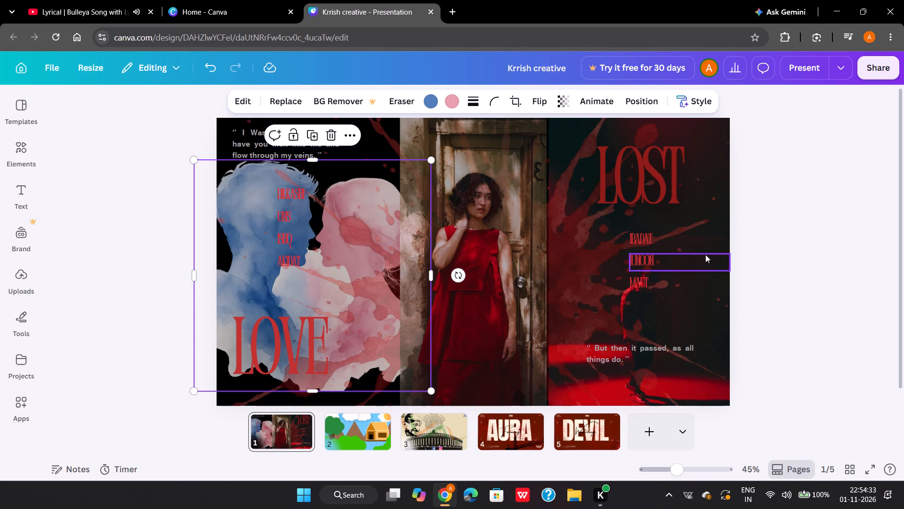
left_click(764, 265)
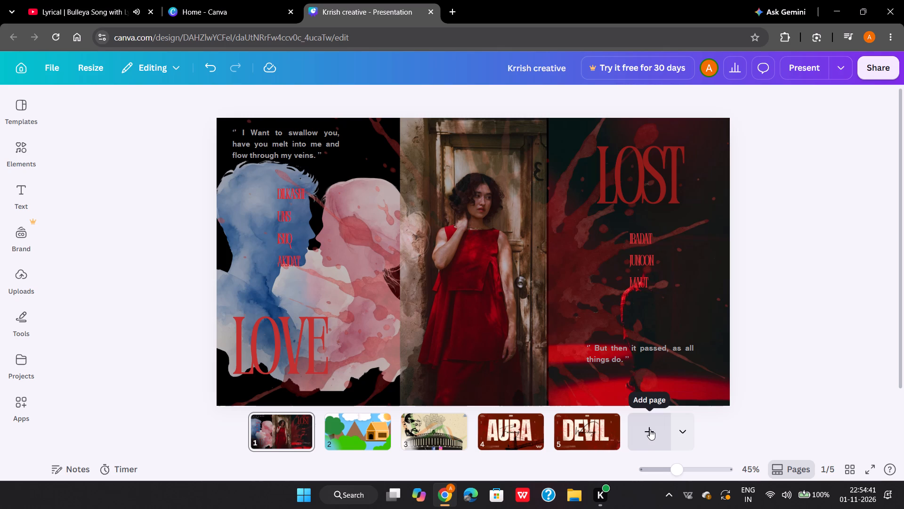
Open page 2 of the presentation, the illustrated village landscape.
left_click(351, 439)
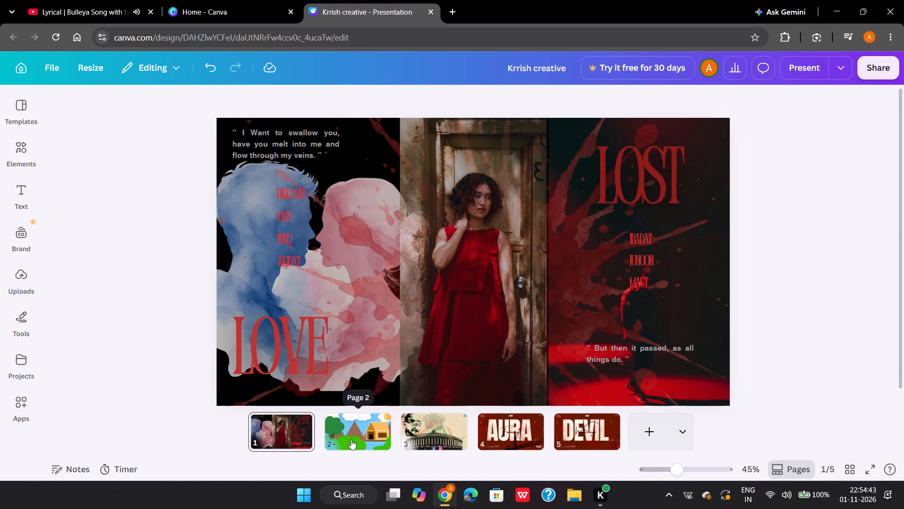
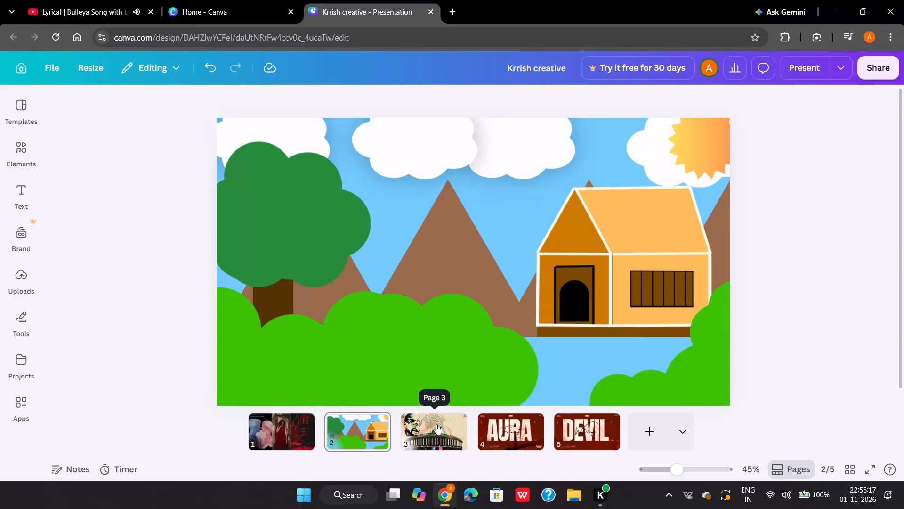
View page 3, the parliament building illustration, and return to page 1.
left_click(436, 424)
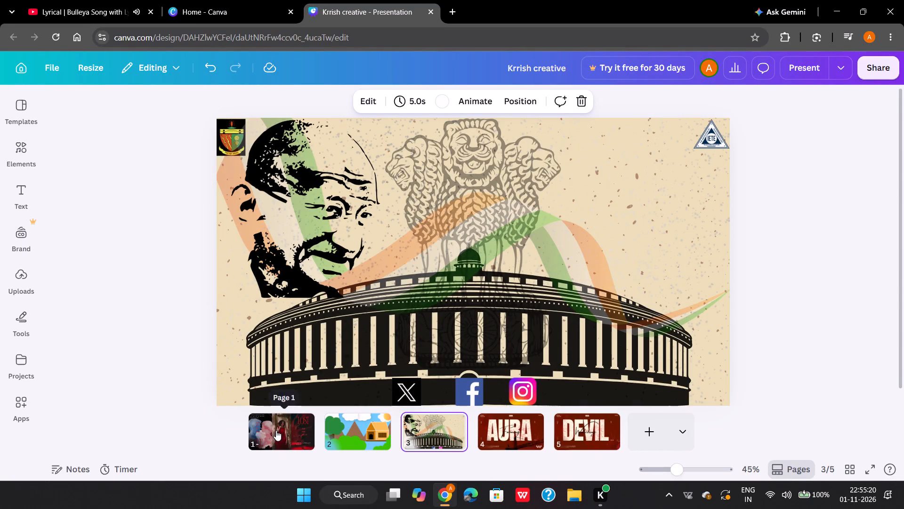
left_click(276, 430)
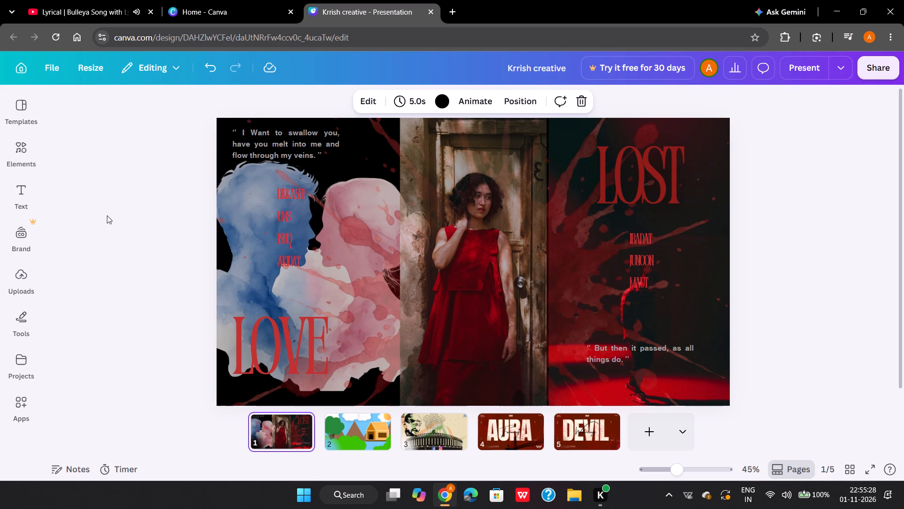
Open the presentation templates and add a blank page 6 at the end of the presentation.
left_click(17, 115)
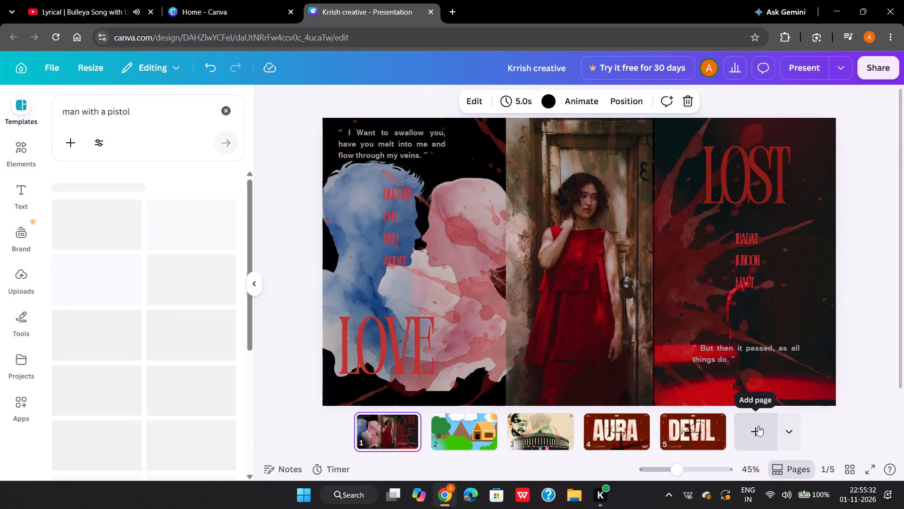
left_click(756, 429)
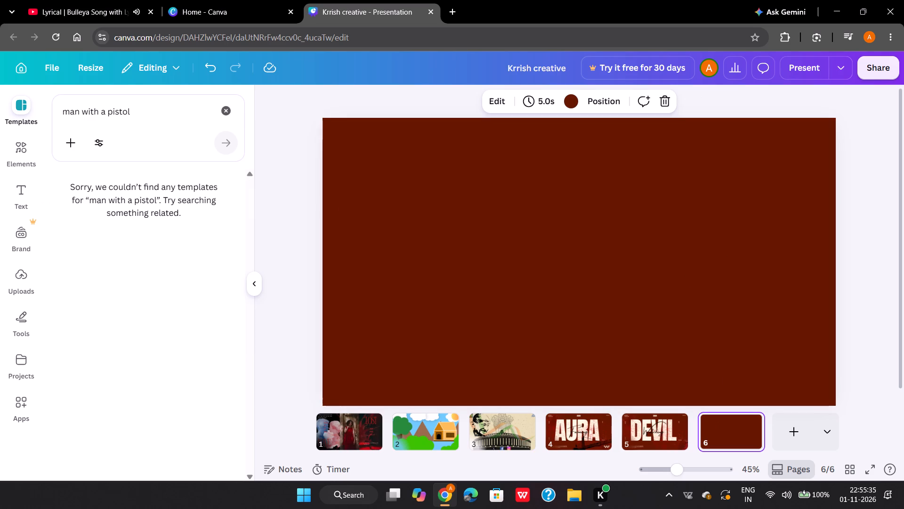
Clear the "man with a pistol" template search and browse the suggested presentation templates.
left_click(224, 114)
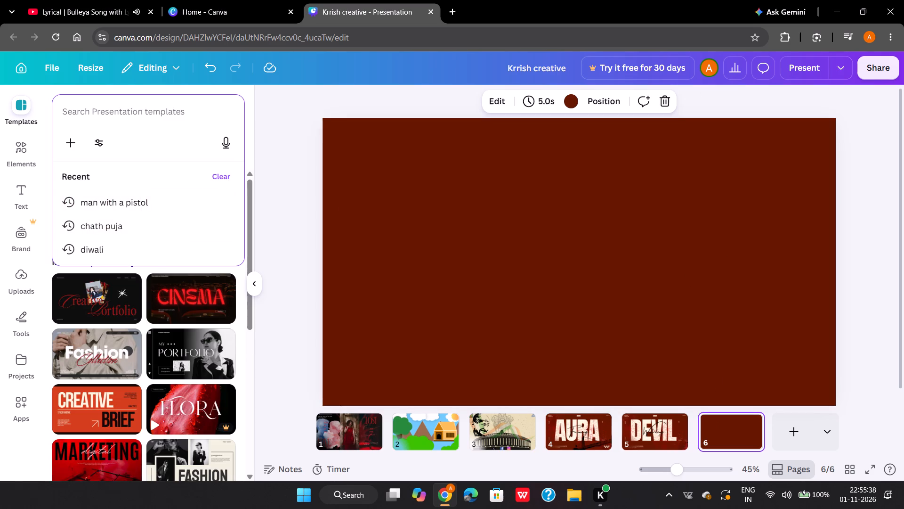
scroll(143, 284, "right", 1)
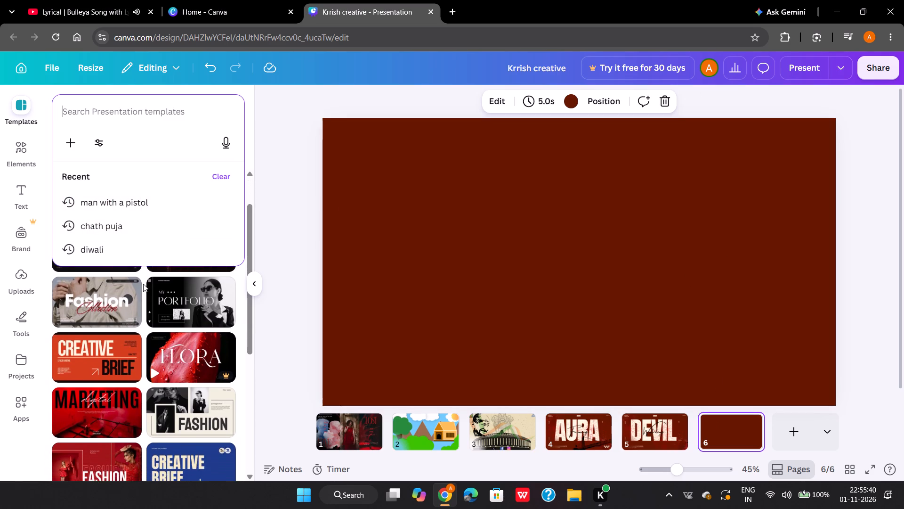
scroll(143, 284, "right", 3)
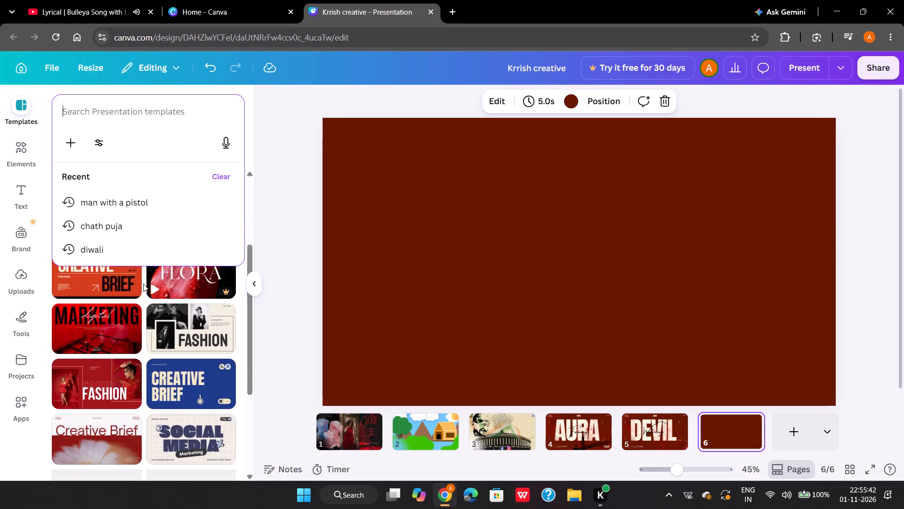
scroll(143, 284, "right", 1)
left_click(269, 162)
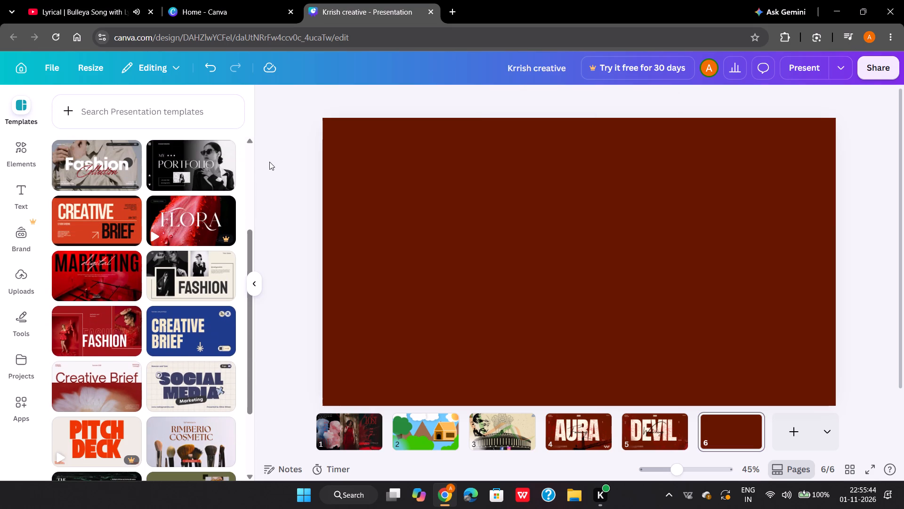
scroll(132, 282, "right", 1)
scroll(132, 282, "up", 1)
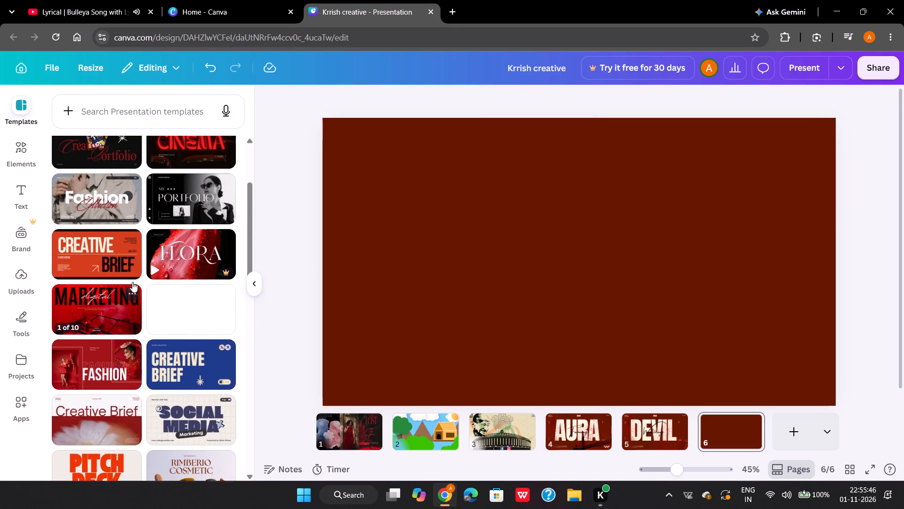
scroll(132, 282, "up", 1)
scroll(185, 170, "up", 2)
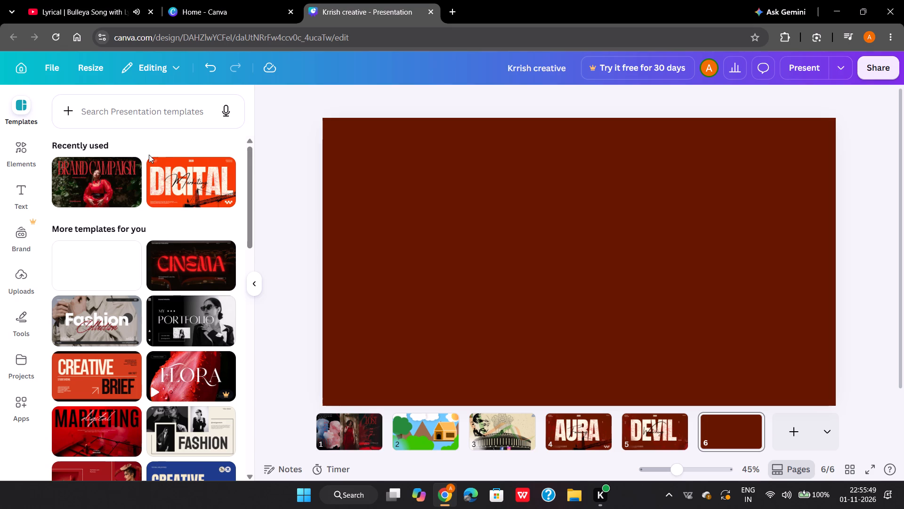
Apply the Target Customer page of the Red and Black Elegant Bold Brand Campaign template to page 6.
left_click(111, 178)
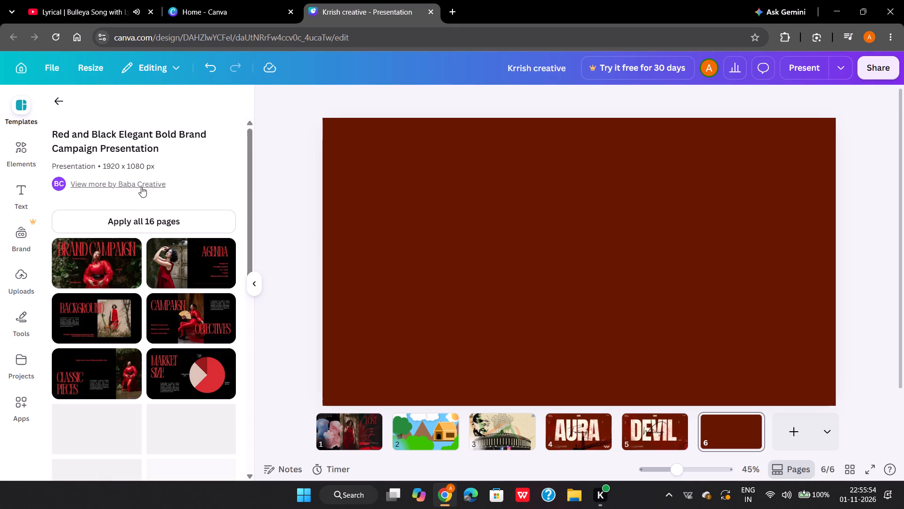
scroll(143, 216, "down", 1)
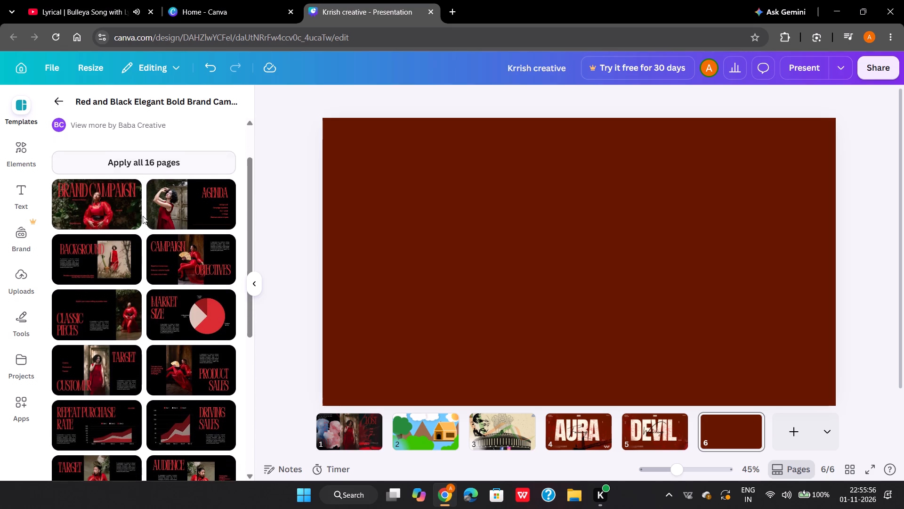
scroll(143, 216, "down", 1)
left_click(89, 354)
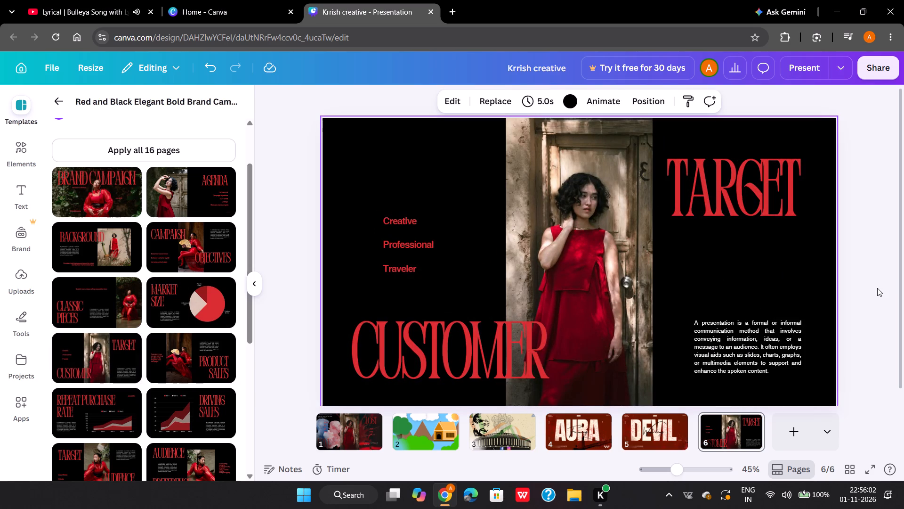
Compare page 1's LOVE and LOST design with the Target Customer layout on page 6.
left_click(355, 436)
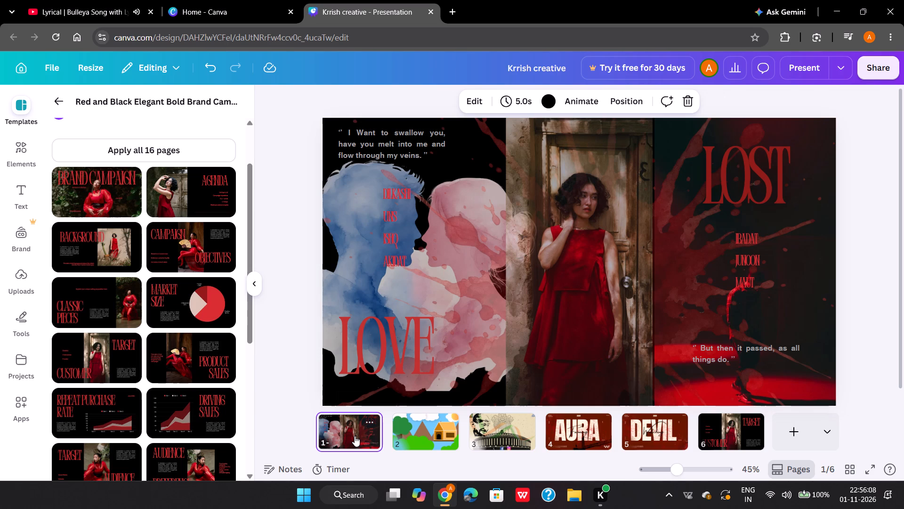
left_click(729, 423)
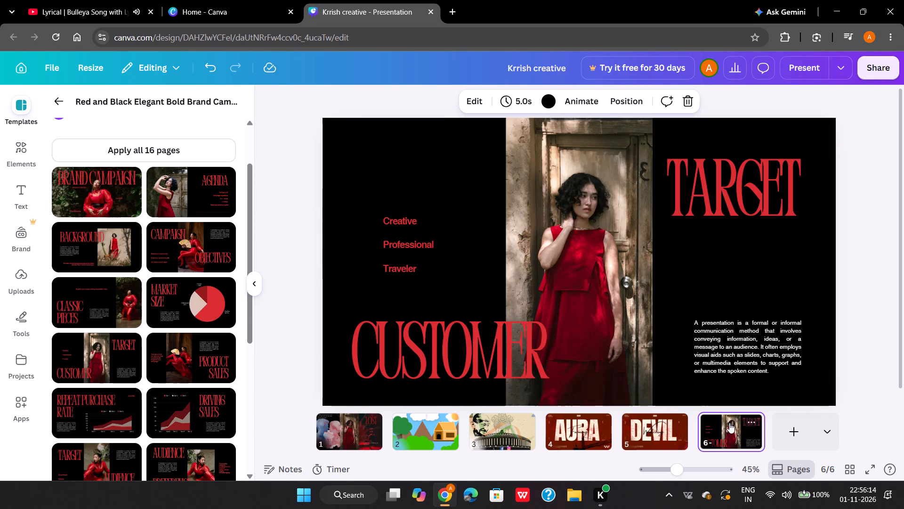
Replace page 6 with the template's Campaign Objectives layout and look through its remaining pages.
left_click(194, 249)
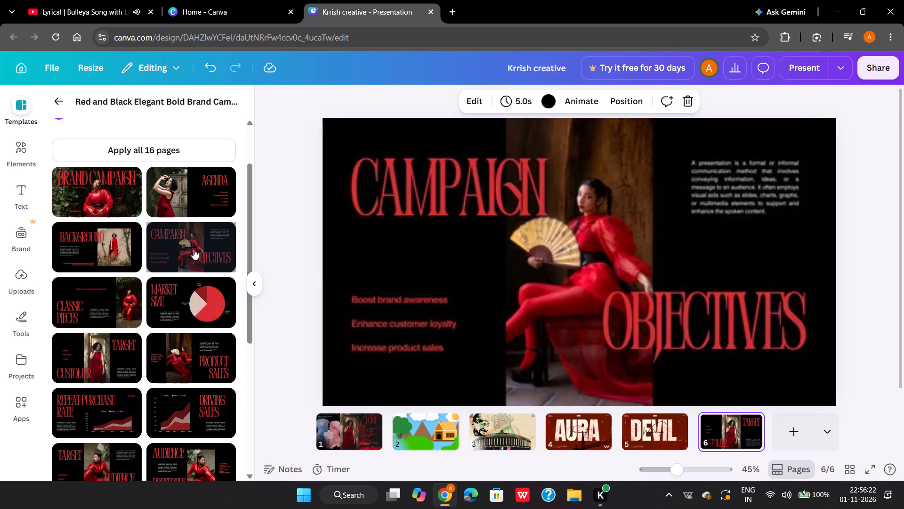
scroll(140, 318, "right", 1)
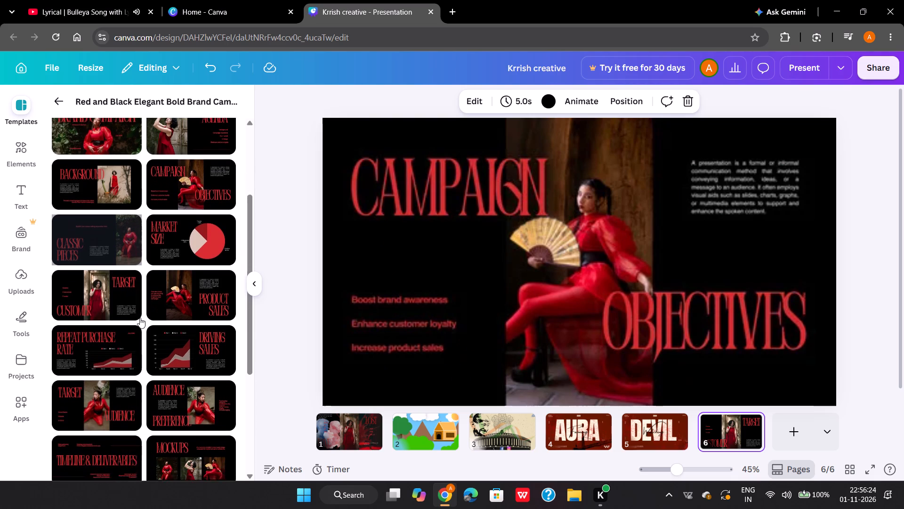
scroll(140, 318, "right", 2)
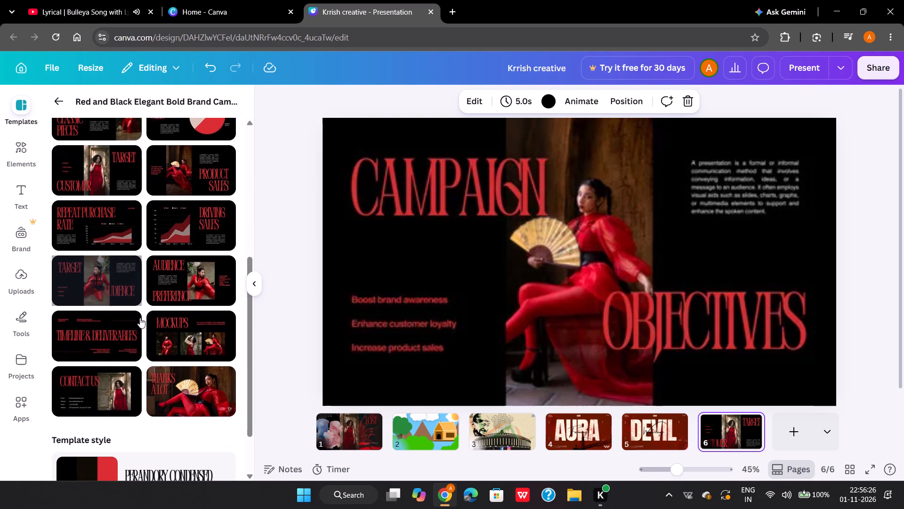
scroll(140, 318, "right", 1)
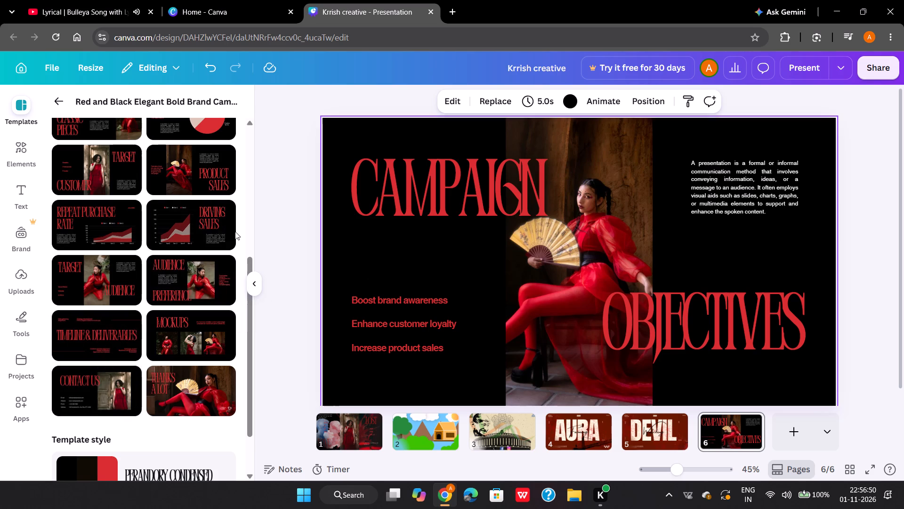
Replace page 6 with the CINEMA cover page of the Red Black Neon Cinema Presentation template.
scroll(170, 218, "up", 7)
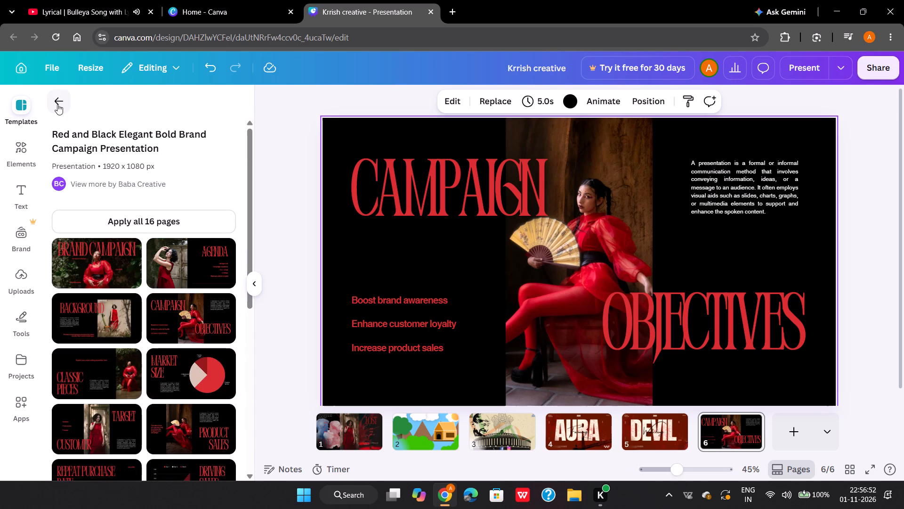
left_click(57, 104)
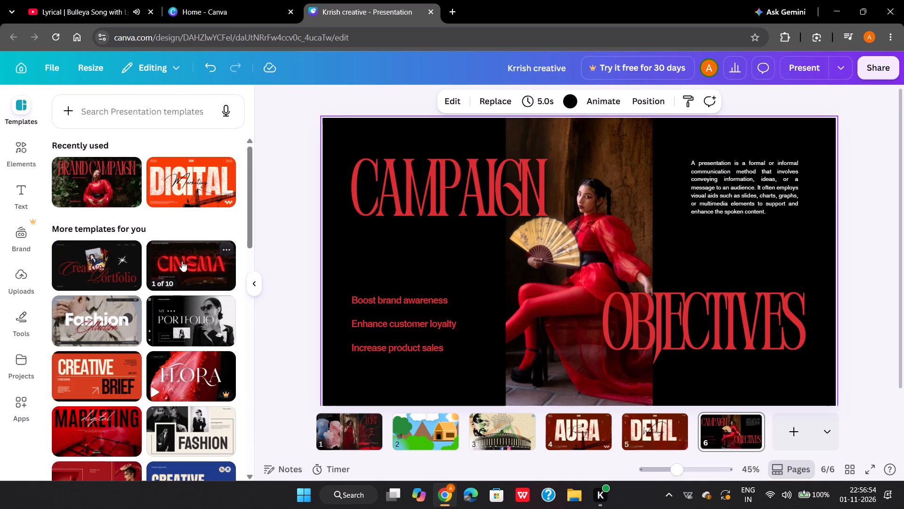
left_click(186, 262)
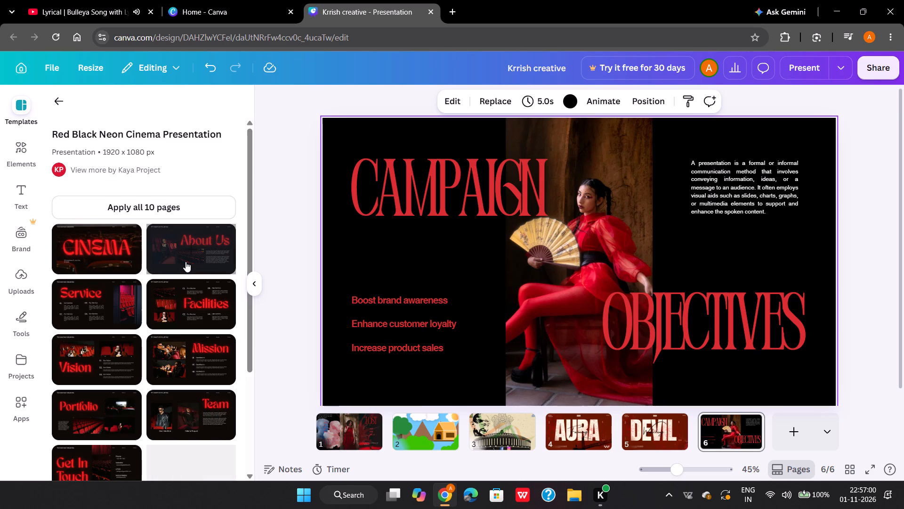
left_click(107, 245)
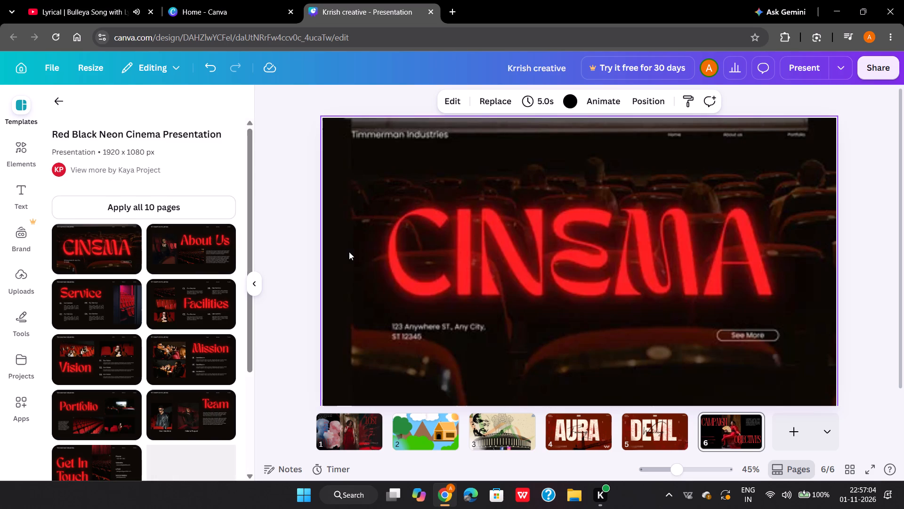
Look through the remaining Cinema template pages, return to the template list and browse more suggested presentation templates.
scroll(121, 310, "down", 1)
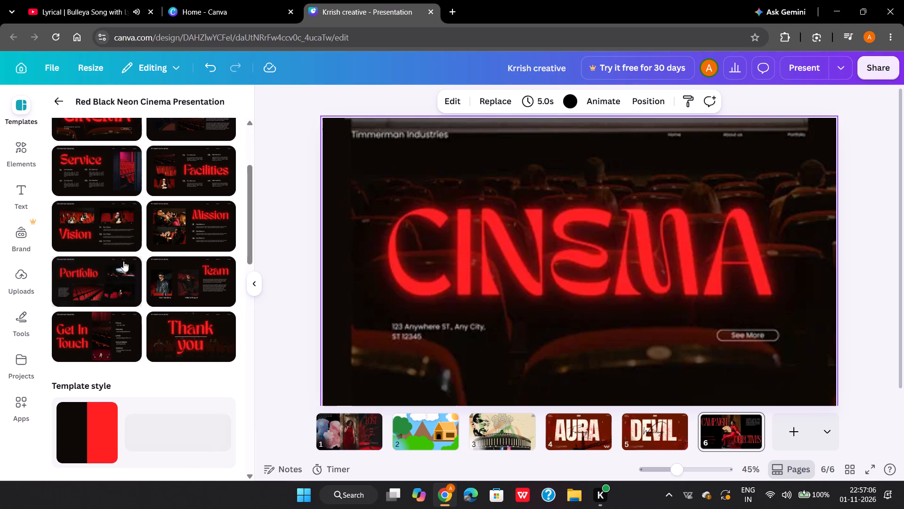
left_click(61, 98)
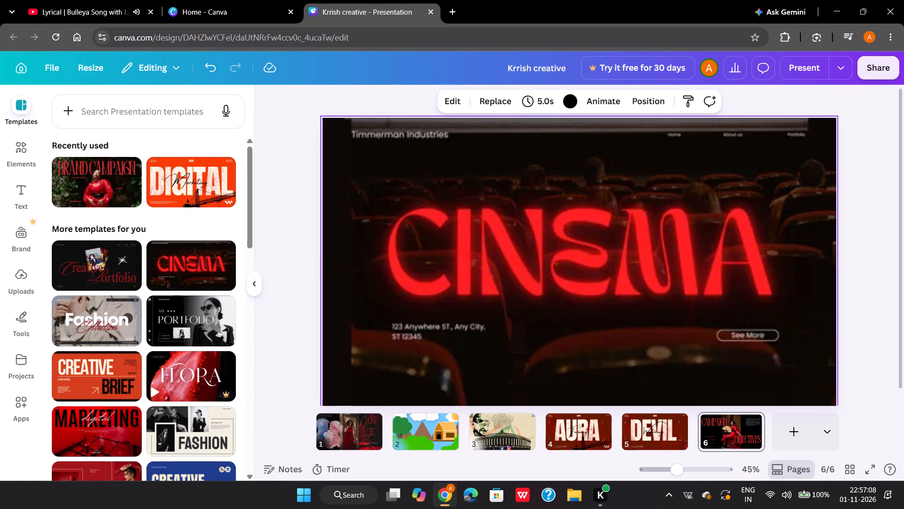
scroll(121, 244, "down", 1)
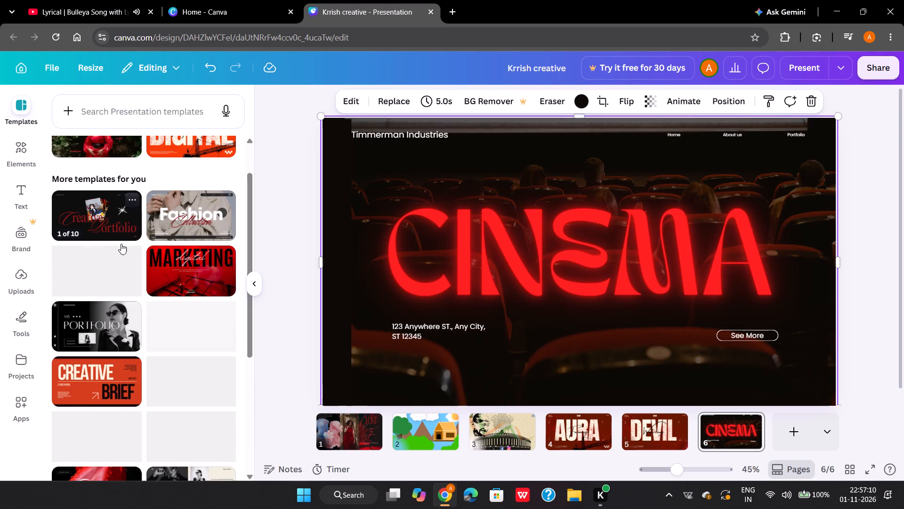
scroll(121, 244, "down", 1)
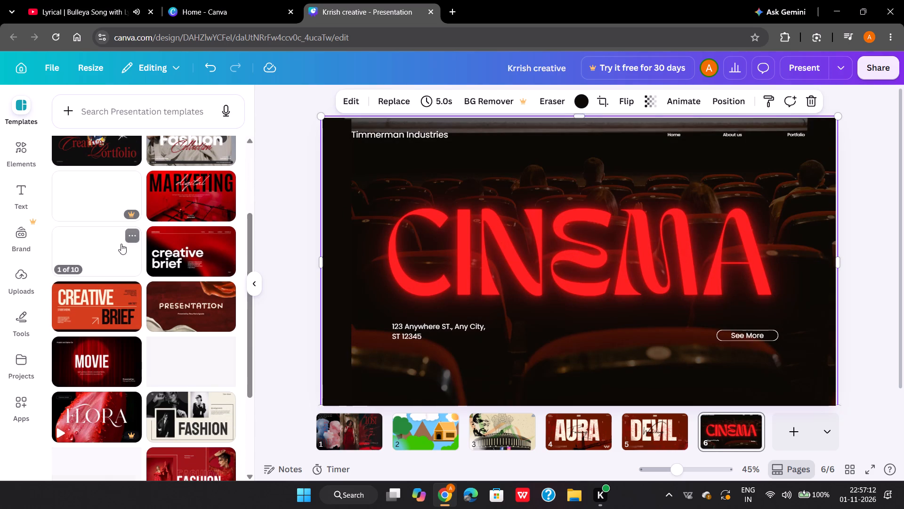
scroll(121, 244, "down", 4)
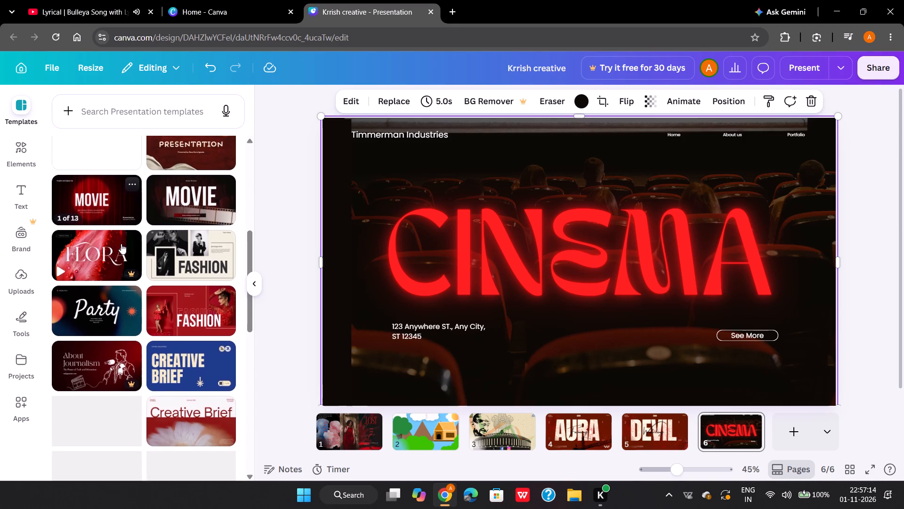
scroll(121, 244, "down", 1)
scroll(121, 244, "right", 2)
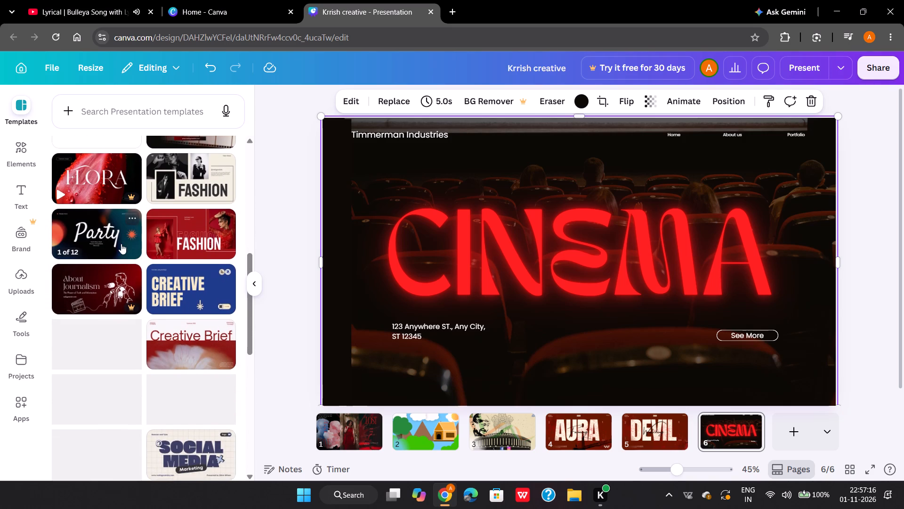
scroll(121, 244, "right", 3)
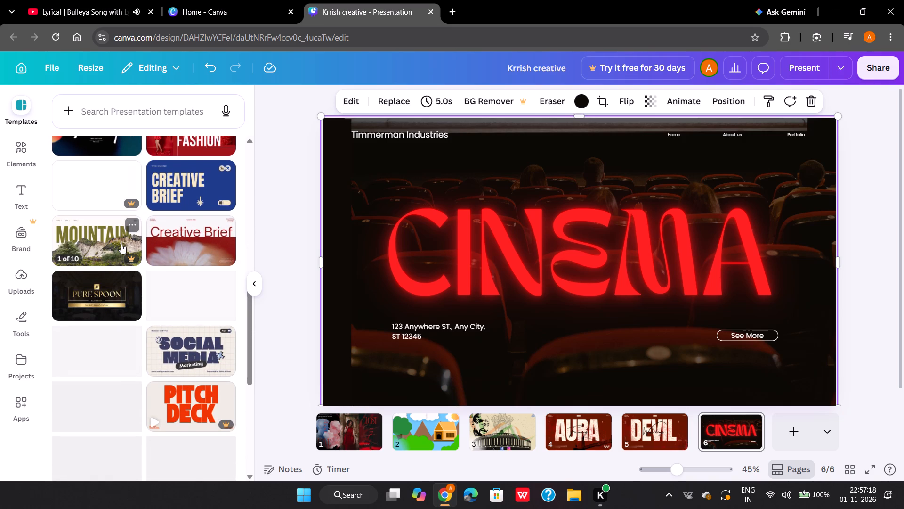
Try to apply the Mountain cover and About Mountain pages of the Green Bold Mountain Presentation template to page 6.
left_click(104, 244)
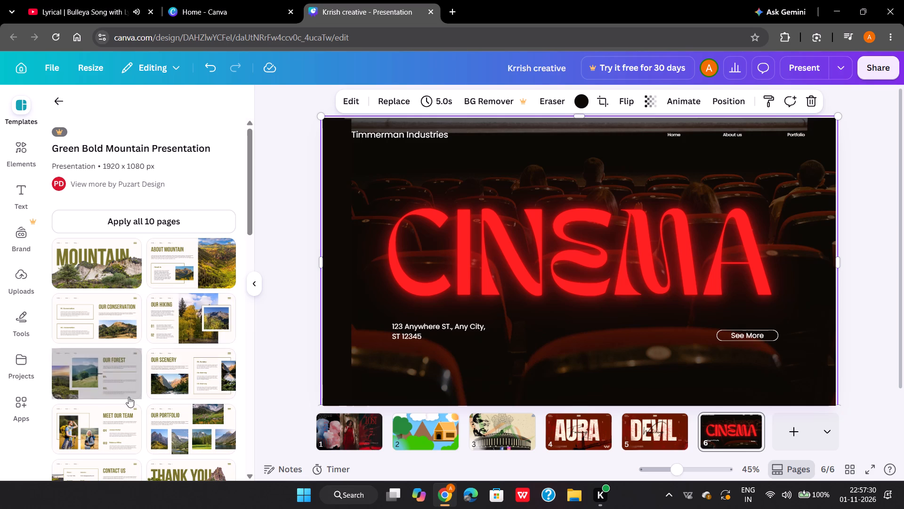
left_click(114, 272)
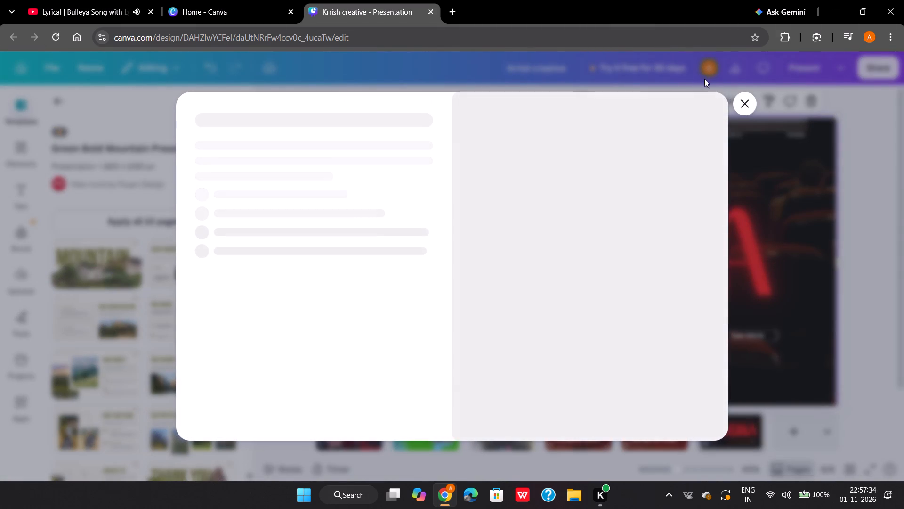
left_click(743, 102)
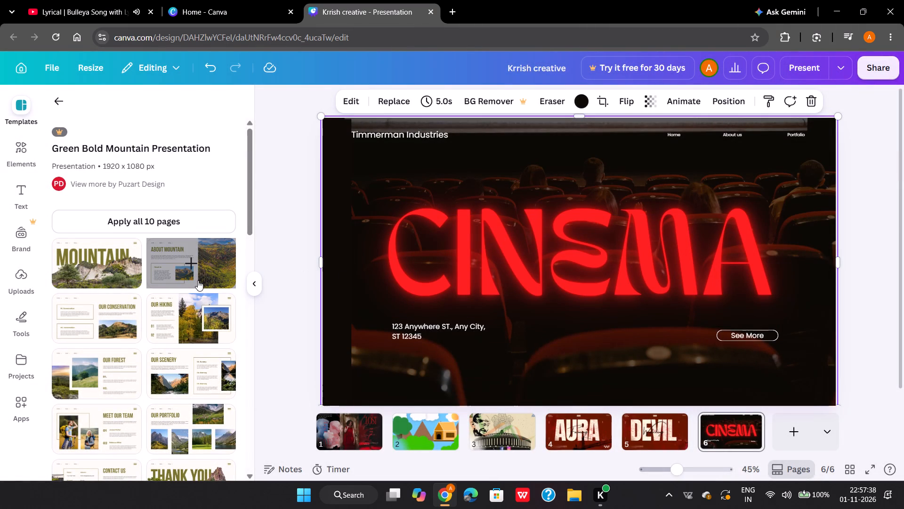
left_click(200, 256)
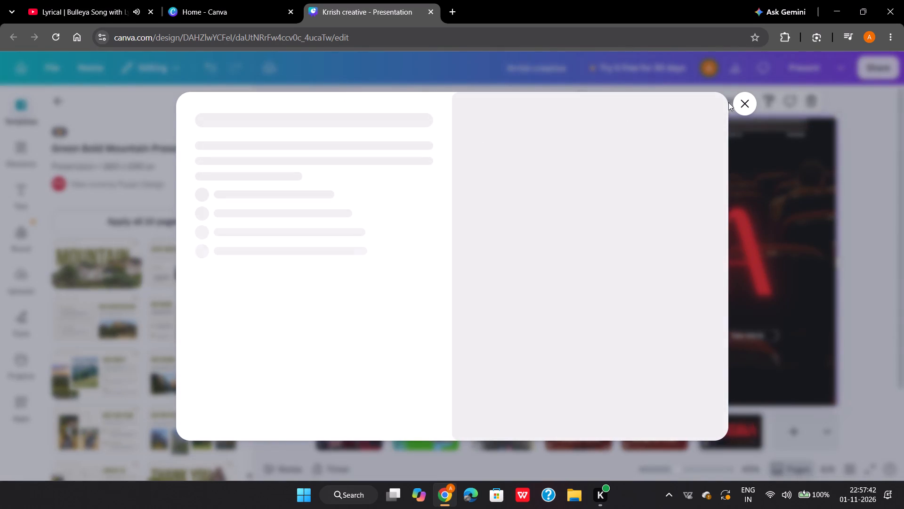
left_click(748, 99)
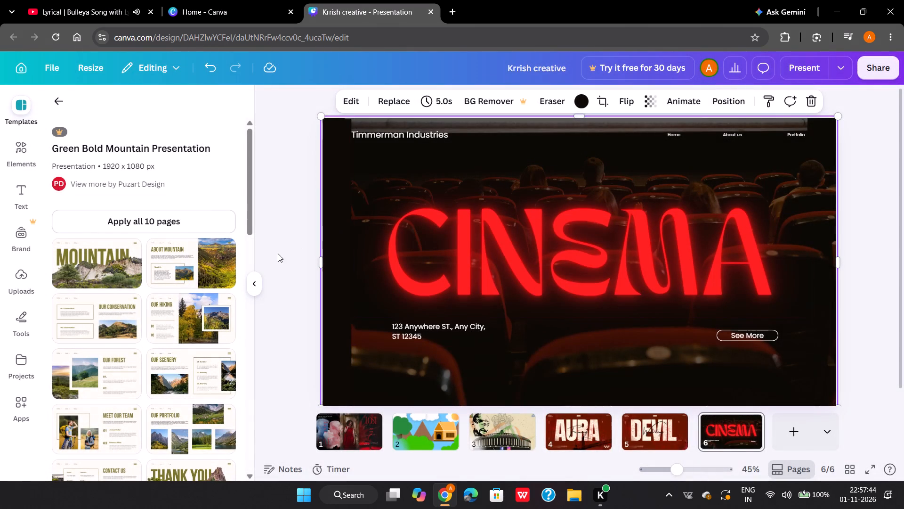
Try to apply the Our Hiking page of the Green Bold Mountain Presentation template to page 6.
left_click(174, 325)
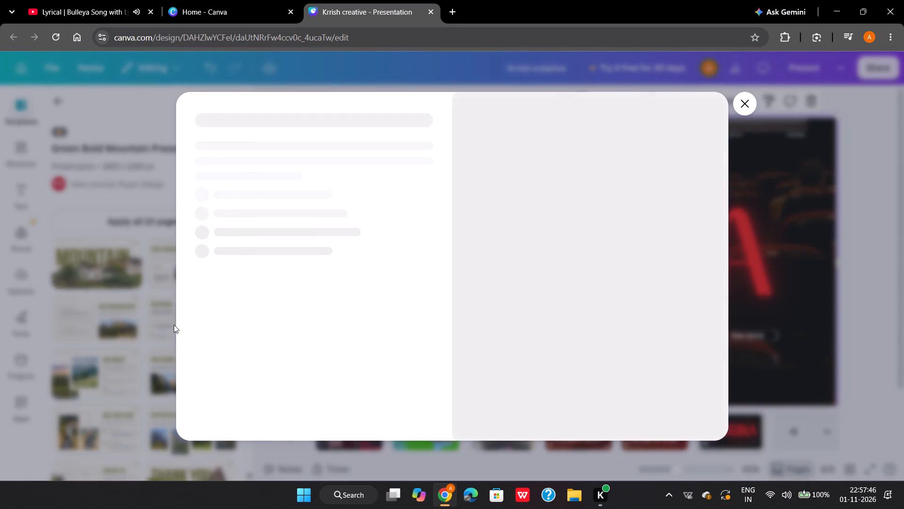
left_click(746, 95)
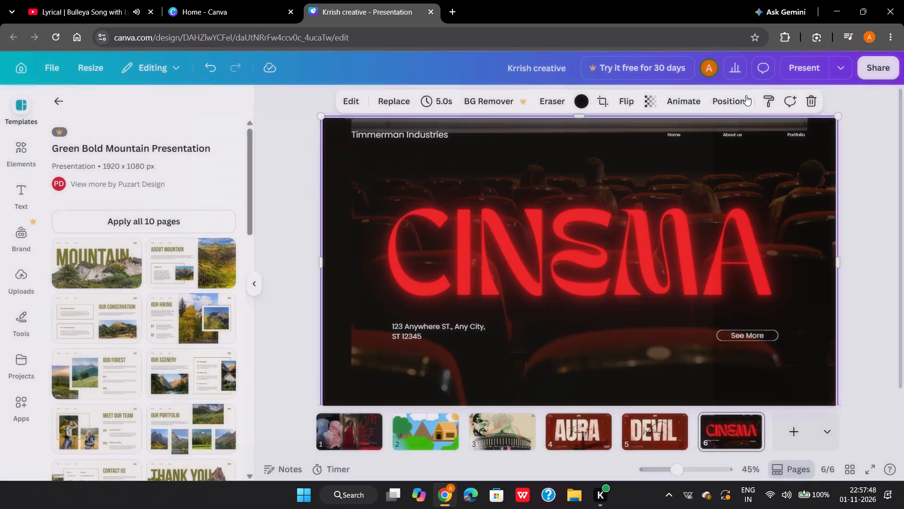
Go back to page 1 with the LOVE and LOST design.
left_click(335, 431)
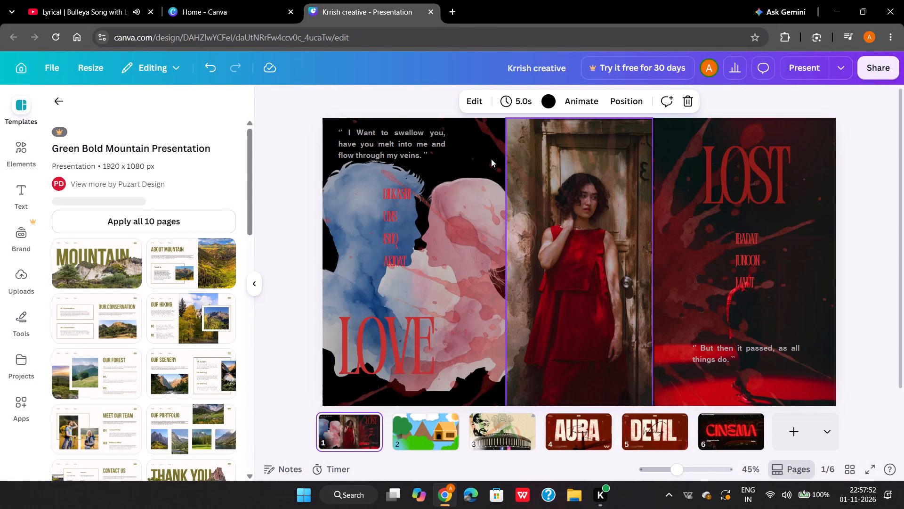
Switch to YouTube, pause the Bulleya lyrical video and return to the Krrish creative presentation.
left_click(108, 10)
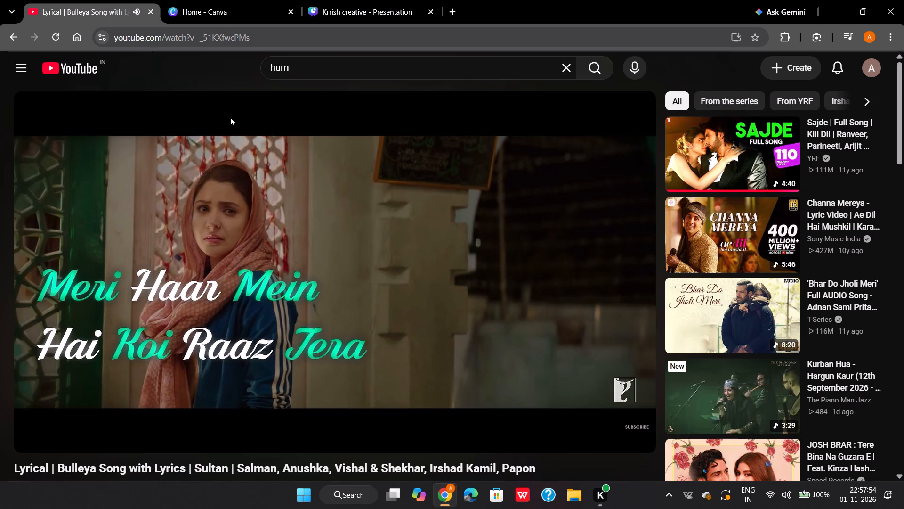
left_click(274, 192)
left_click(354, 10)
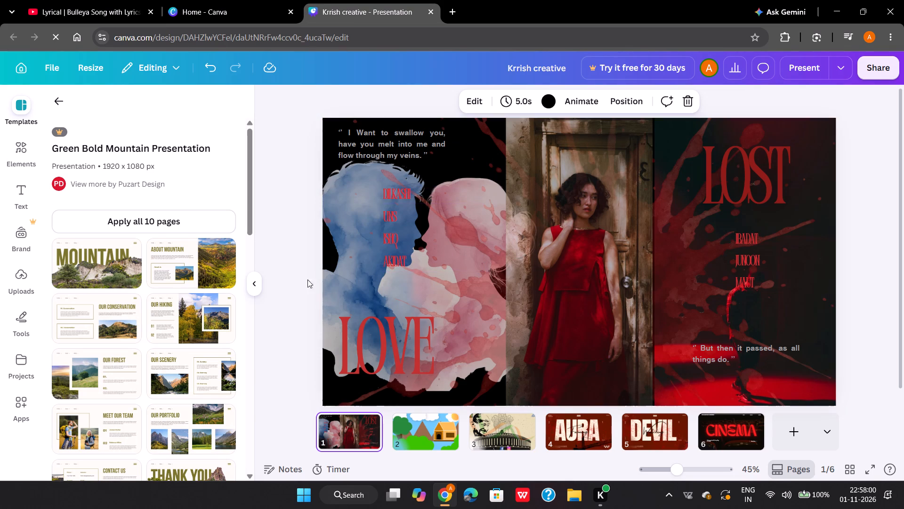
Collapse the template browser and clear the selection to review the finished page 1 design unobstructed.
left_click(259, 283)
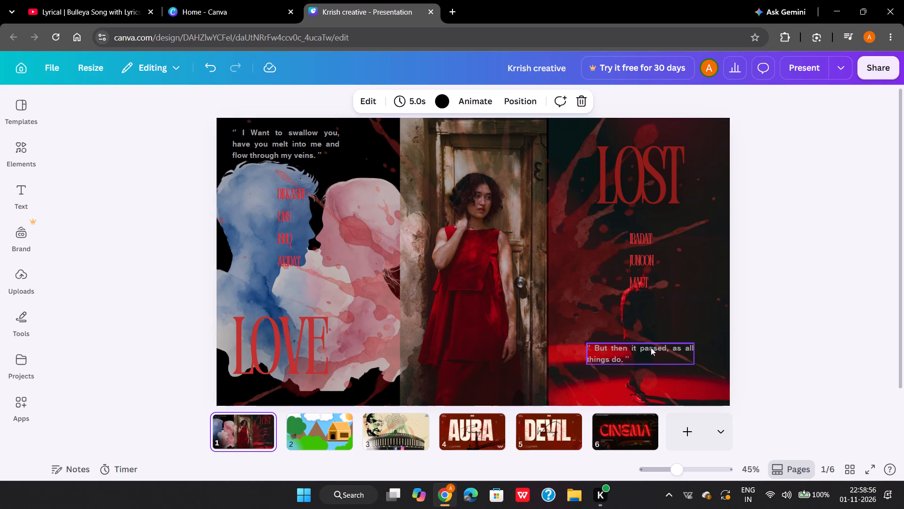
left_click(819, 295)
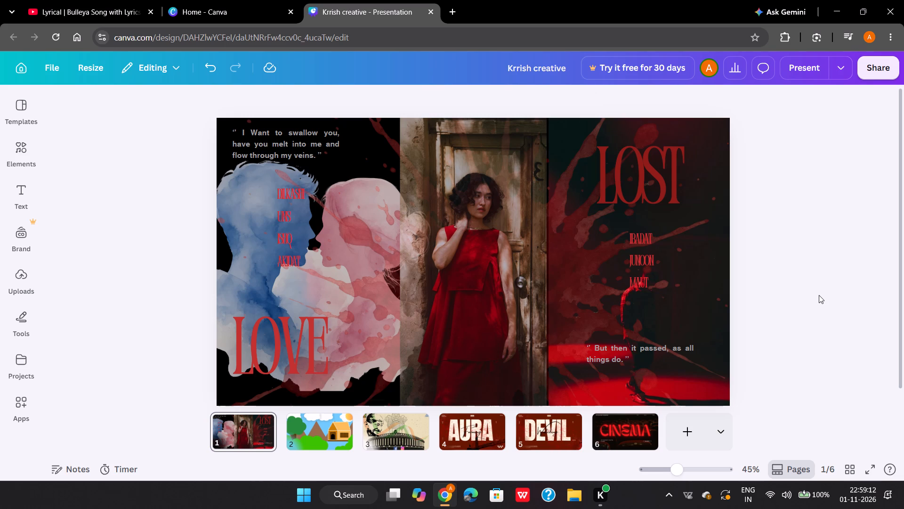
left_click(679, 474)
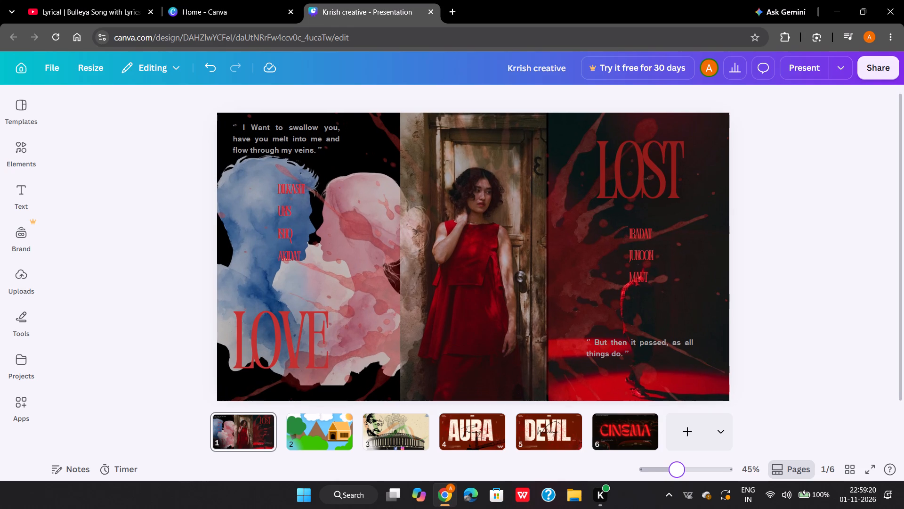
left_click(823, 318)
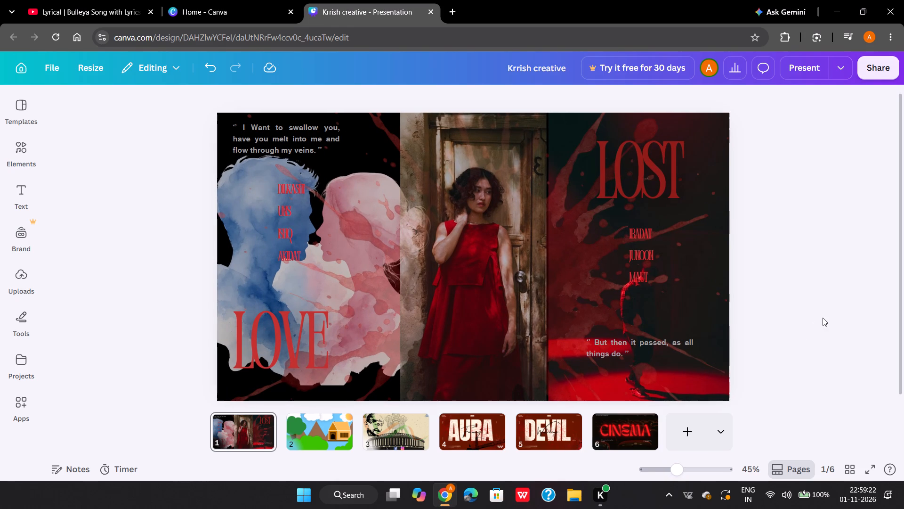
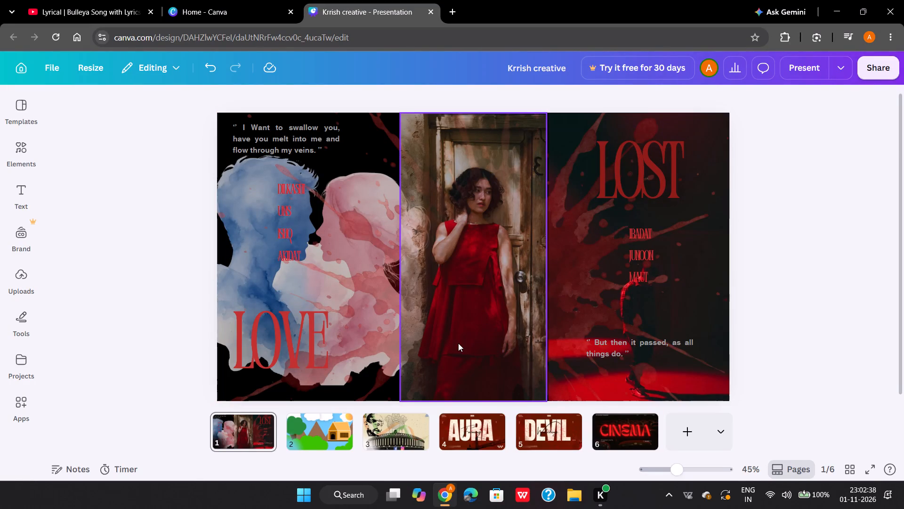
Look through the presentation's pages and open page 4, the AURA poster.
left_click(631, 436)
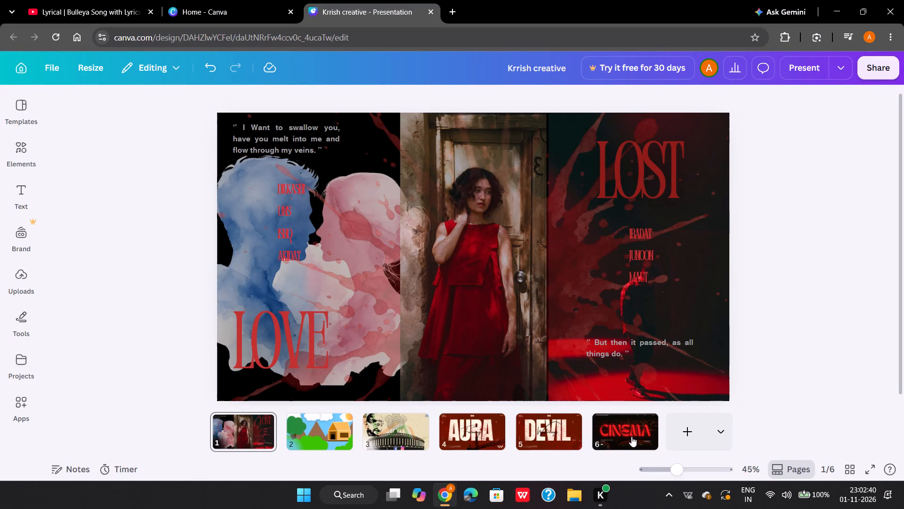
left_click(530, 427)
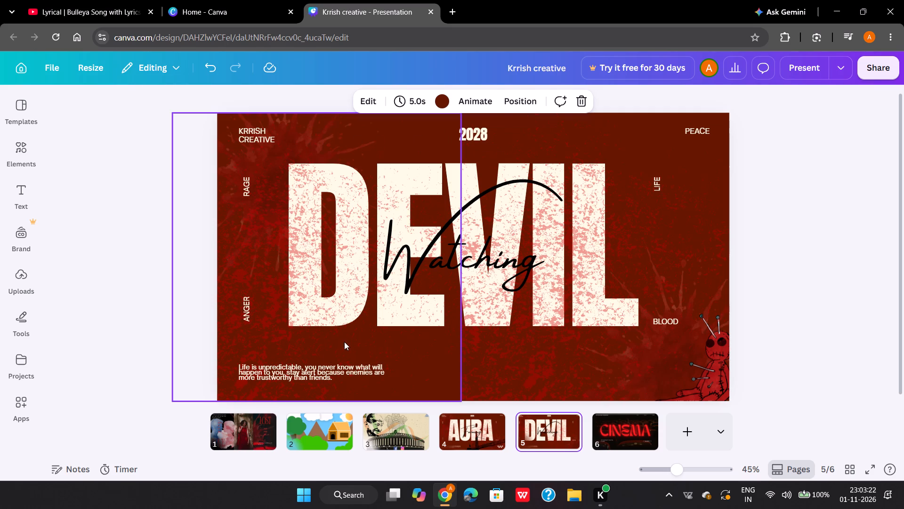
left_click(251, 432)
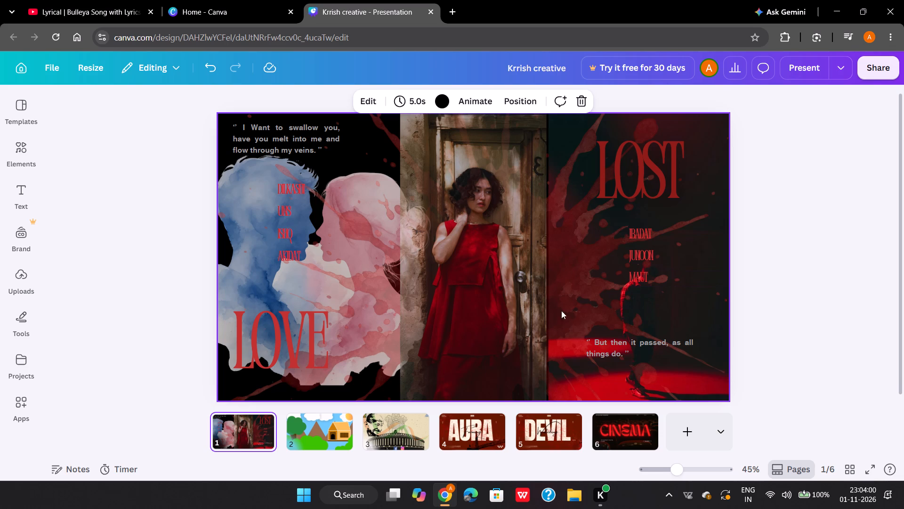
left_click(307, 431)
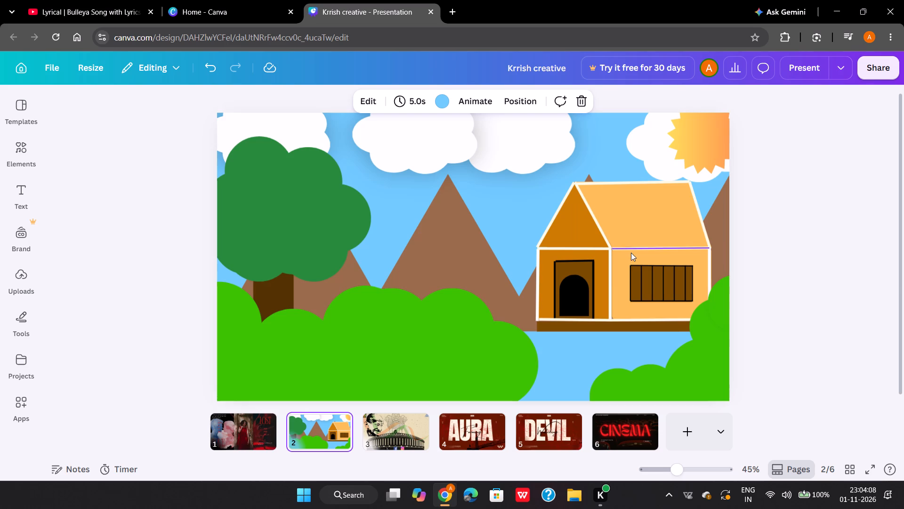
left_click(377, 435)
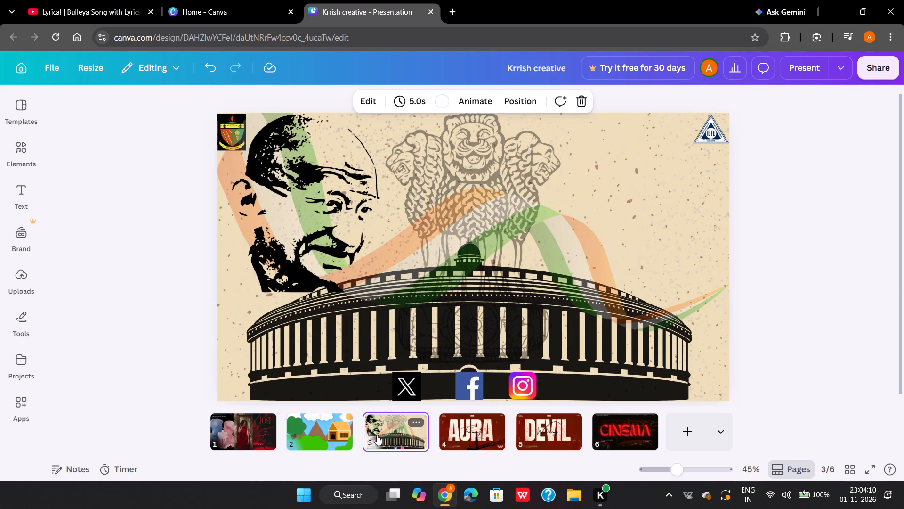
left_click(450, 426)
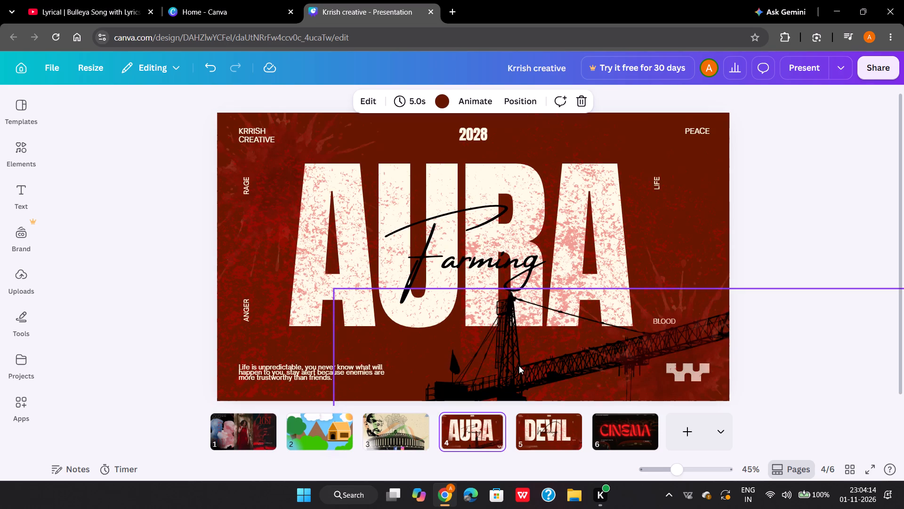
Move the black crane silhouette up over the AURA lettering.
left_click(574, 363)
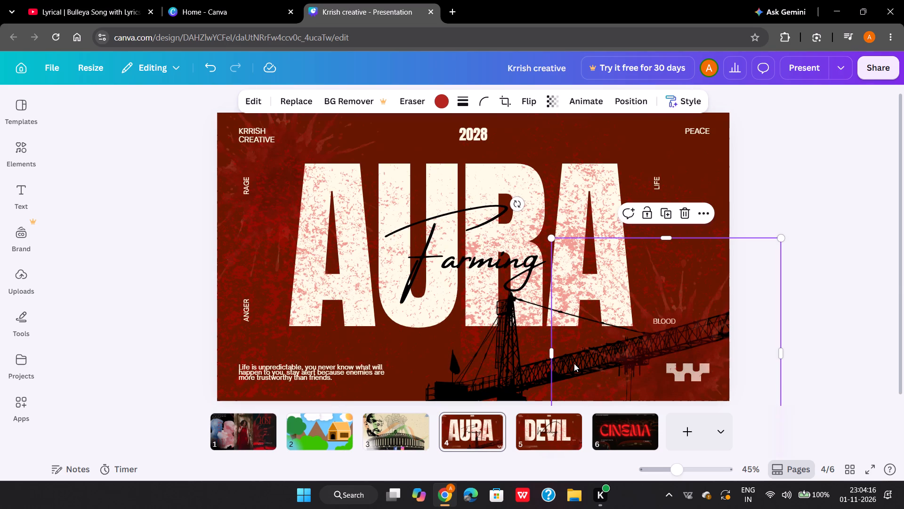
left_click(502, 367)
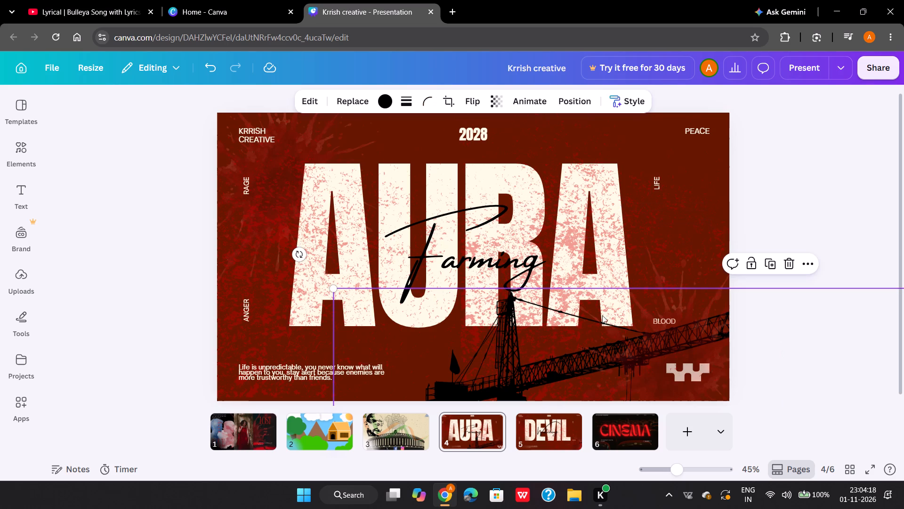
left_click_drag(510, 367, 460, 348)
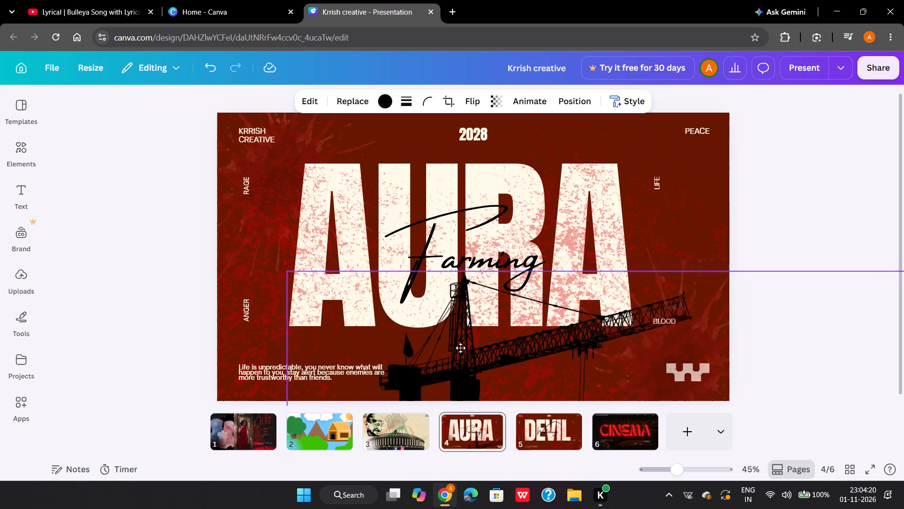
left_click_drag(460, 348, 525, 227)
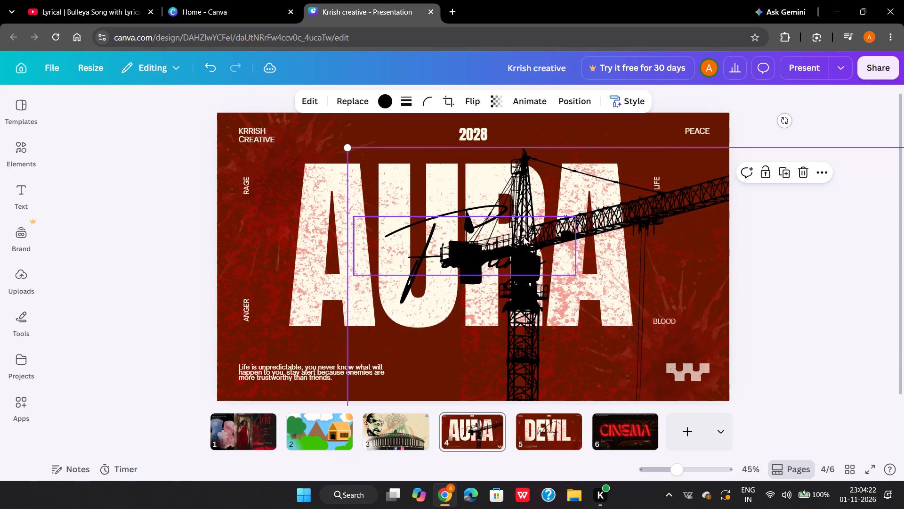
Move the "Farming" script text down so it overlaps the bottom edge of the AURA lettering.
left_click_drag(524, 237, 505, 256)
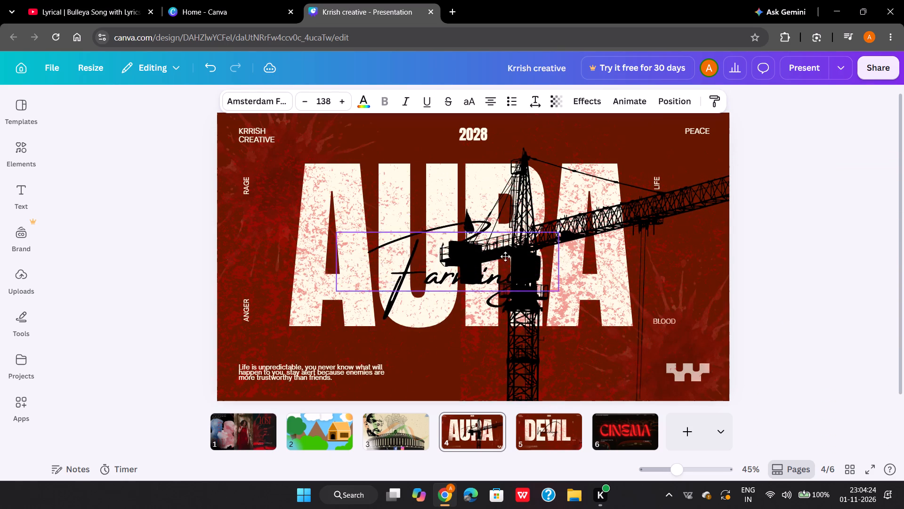
left_click_drag(505, 256, 497, 304)
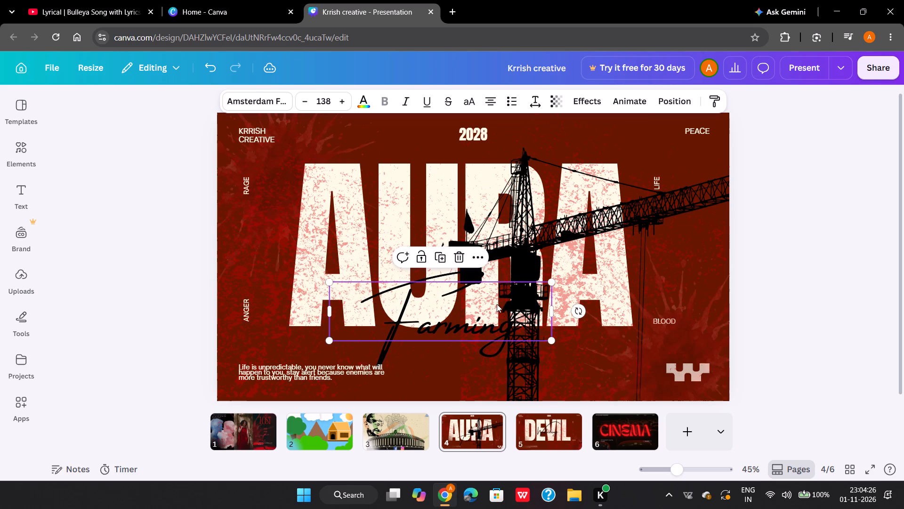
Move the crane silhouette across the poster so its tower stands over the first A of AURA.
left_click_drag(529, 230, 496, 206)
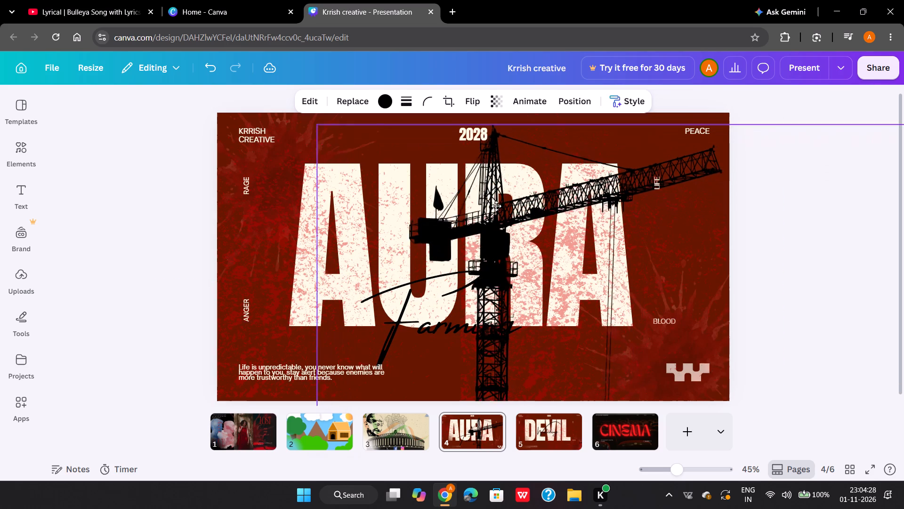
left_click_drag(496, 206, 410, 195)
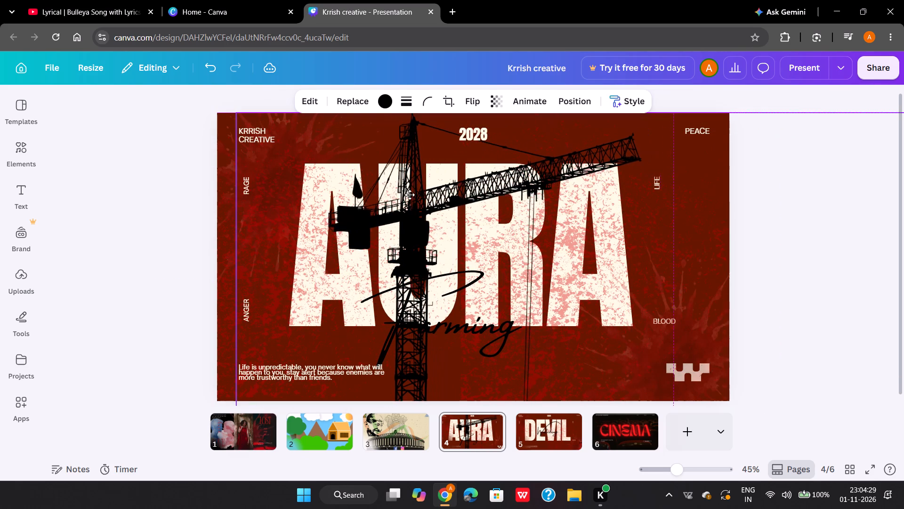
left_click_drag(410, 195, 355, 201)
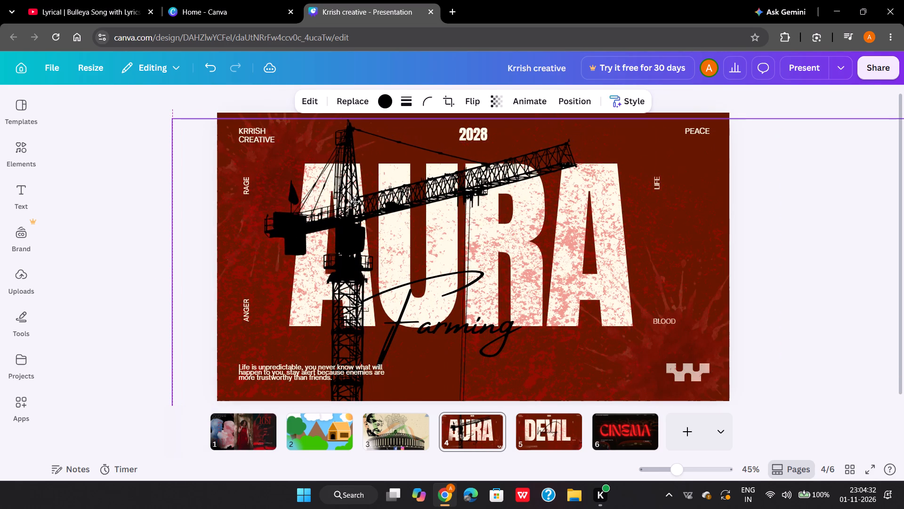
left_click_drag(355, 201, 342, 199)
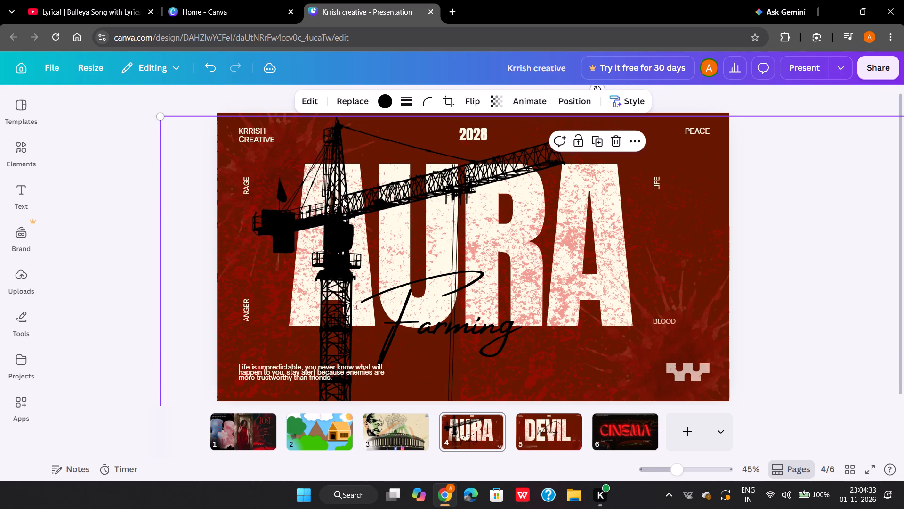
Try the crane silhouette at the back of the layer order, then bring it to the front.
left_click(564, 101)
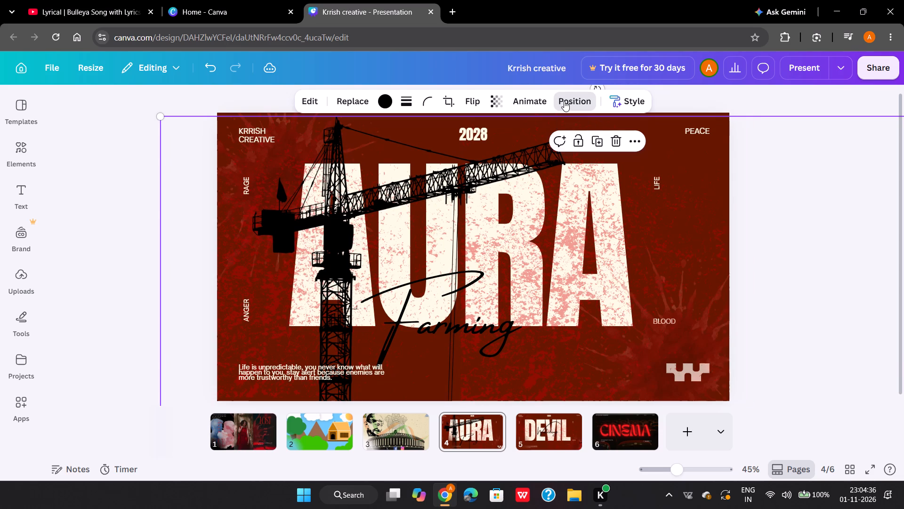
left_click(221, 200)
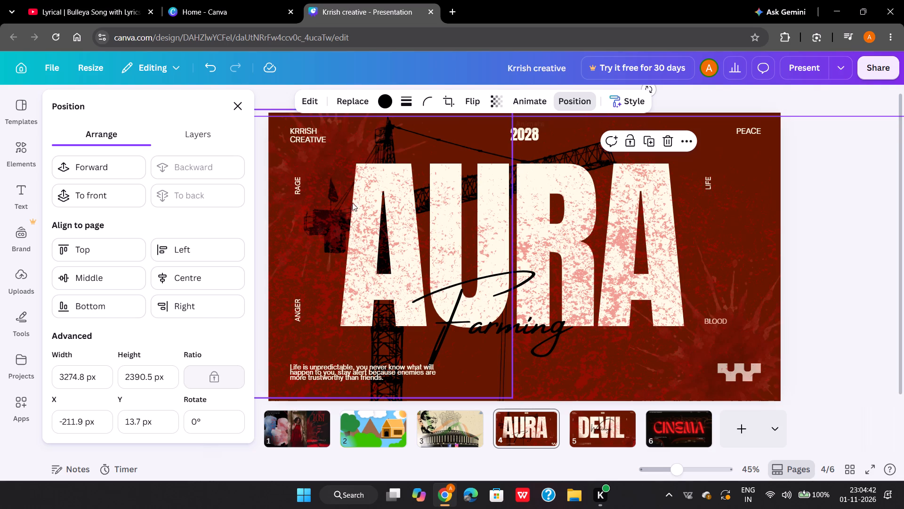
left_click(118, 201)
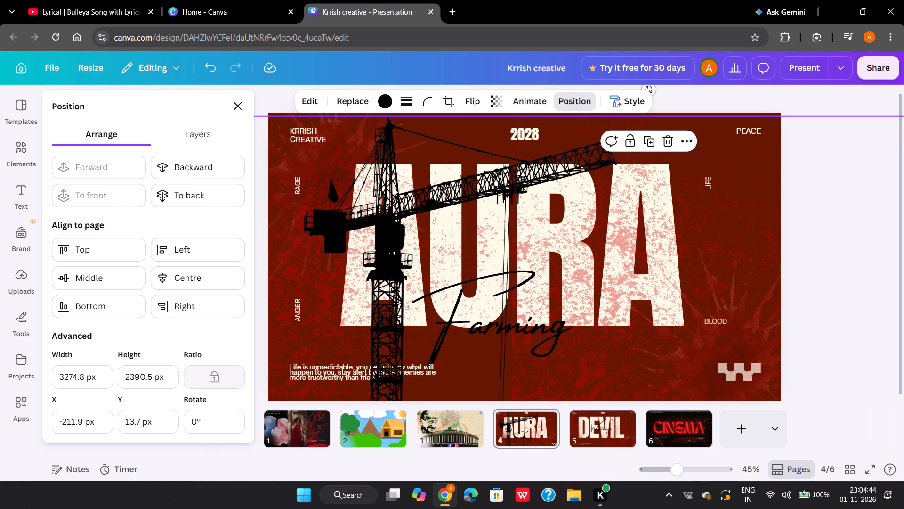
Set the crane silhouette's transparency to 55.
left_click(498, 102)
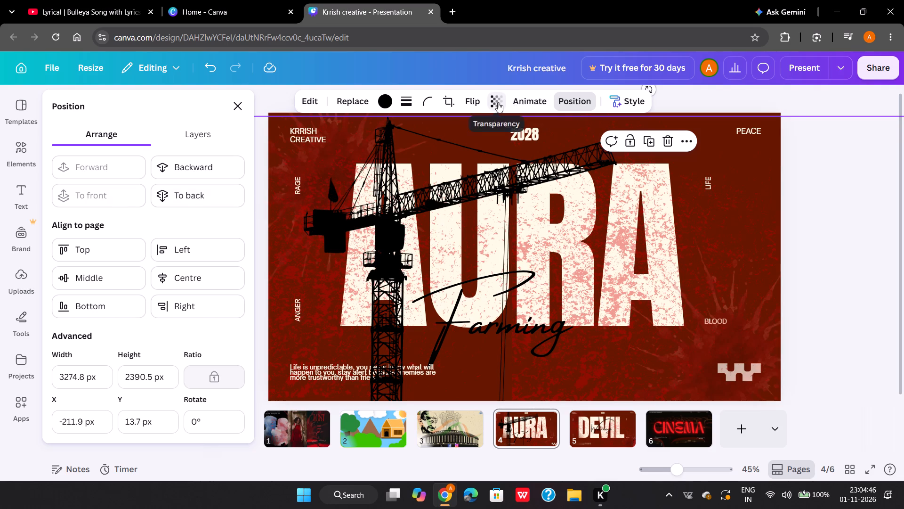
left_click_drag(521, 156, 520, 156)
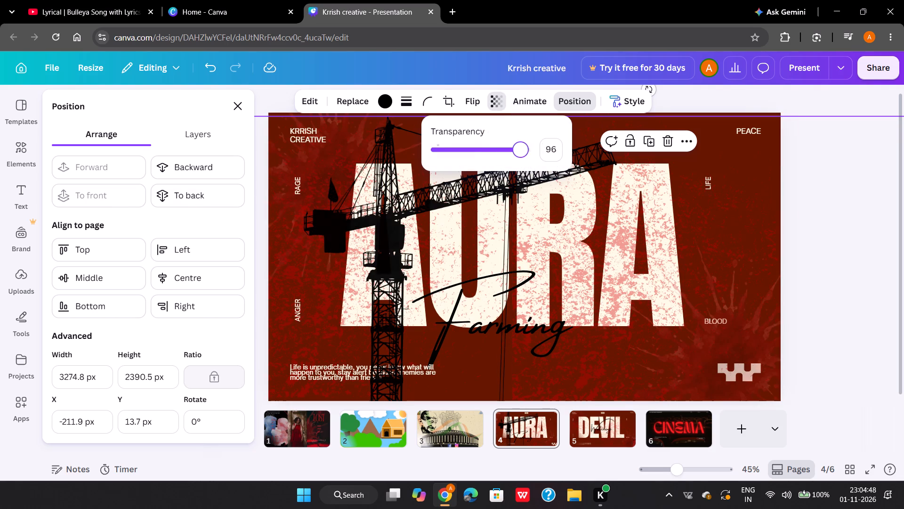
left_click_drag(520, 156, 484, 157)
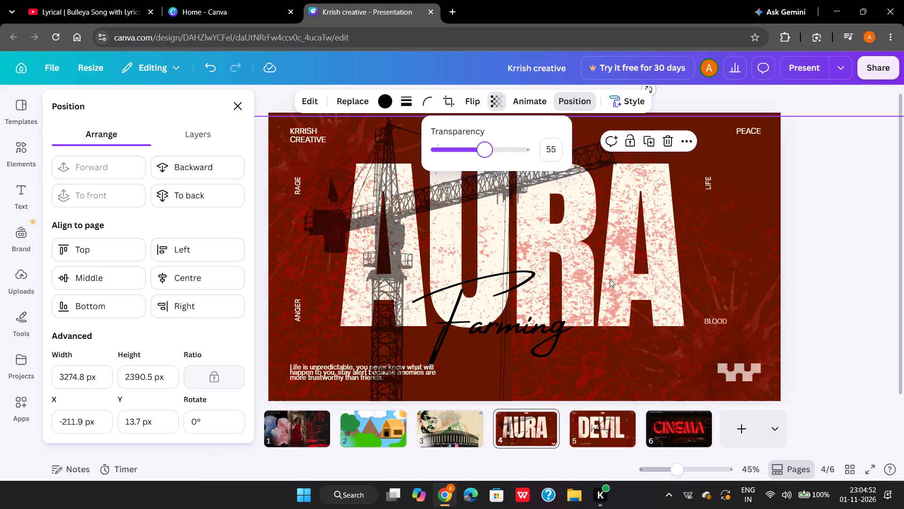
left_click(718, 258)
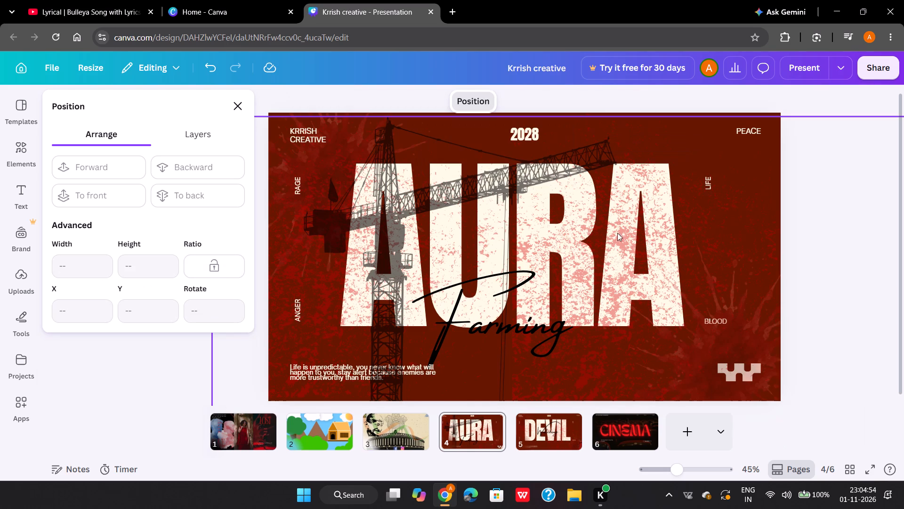
Remove the crane silhouette from the AURA poster and close the position settings.
left_click(448, 199)
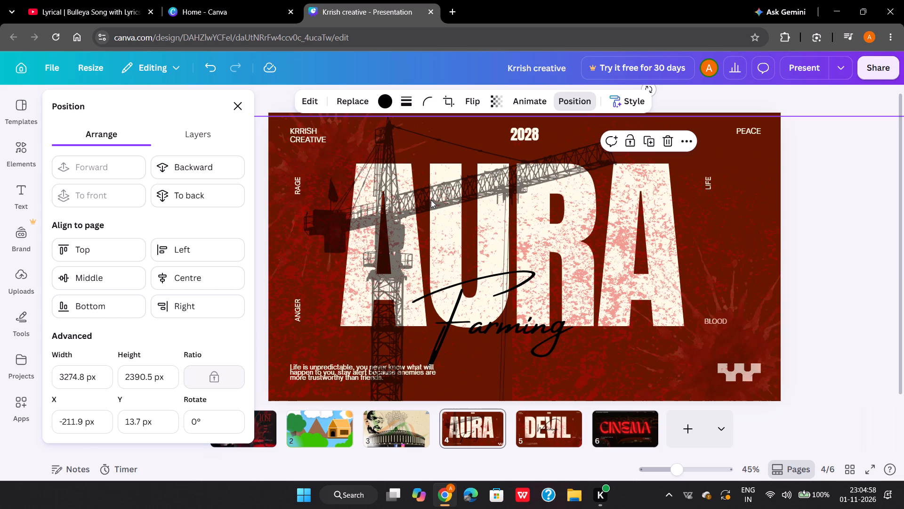
left_click_drag(431, 200, 459, 196)
left_click_drag(465, 195, 490, 224)
left_click(726, 166)
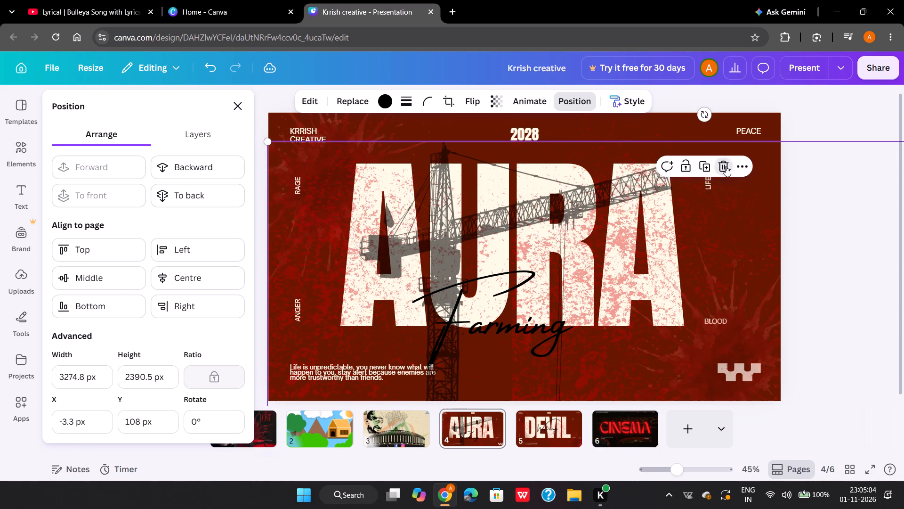
left_click(234, 110)
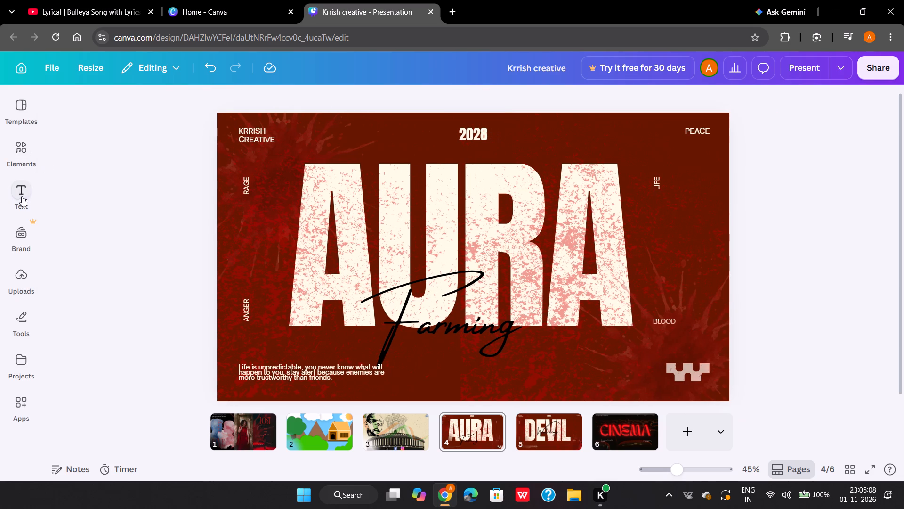
Search the elements library for "skull" and narrow the results to graphics.
left_click(23, 107)
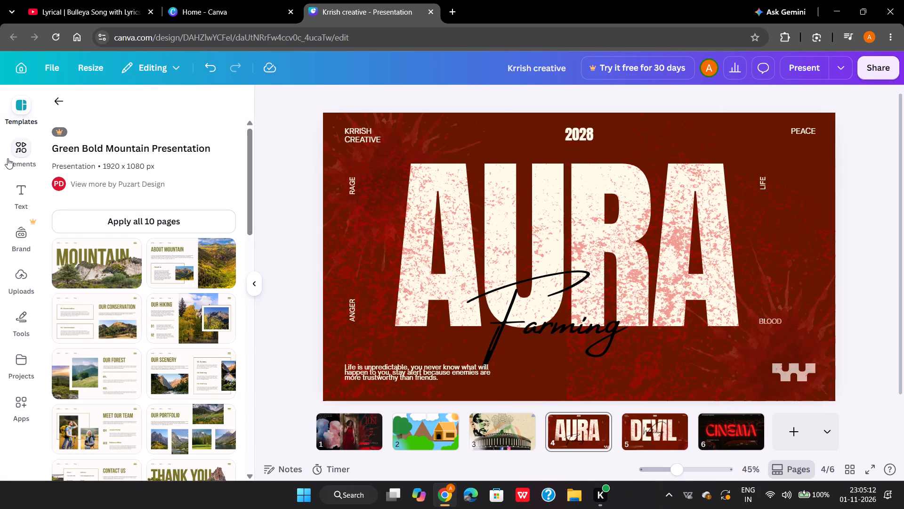
left_click(8, 158)
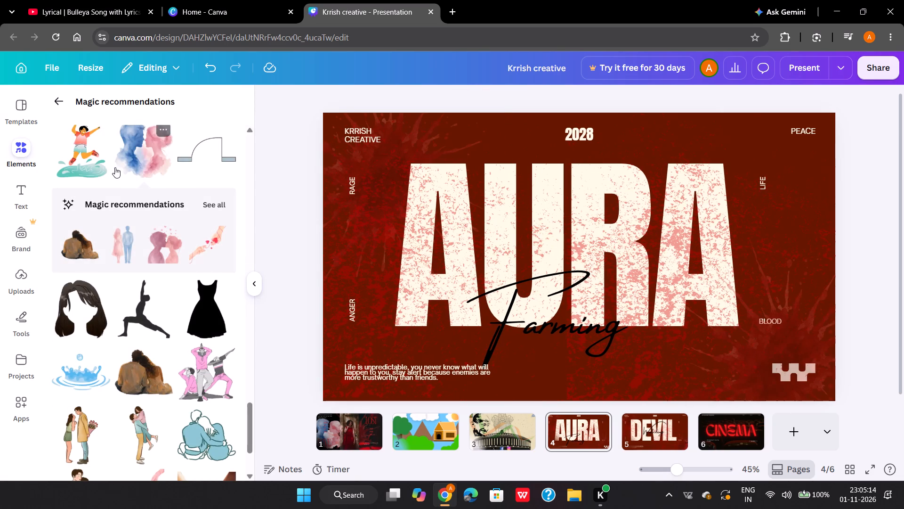
scroll(115, 167, "up", 19)
scroll(115, 167, "up", 12)
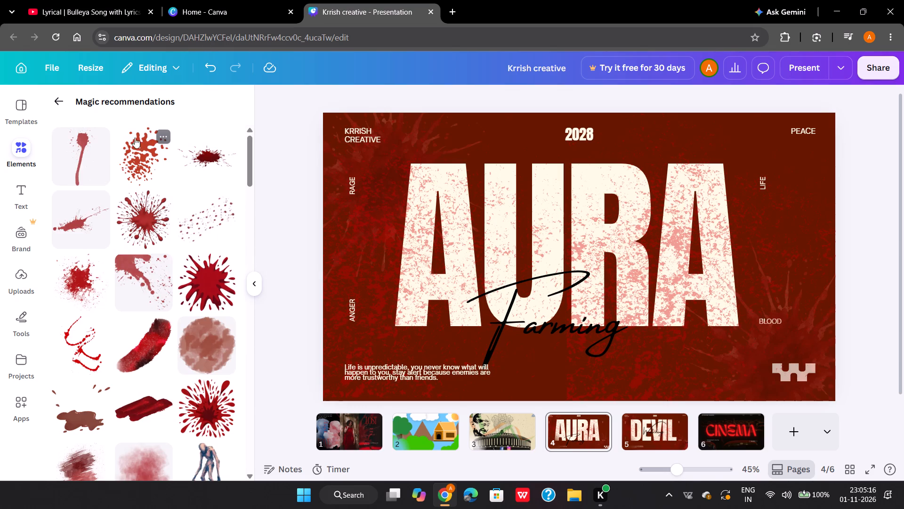
left_click(60, 99)
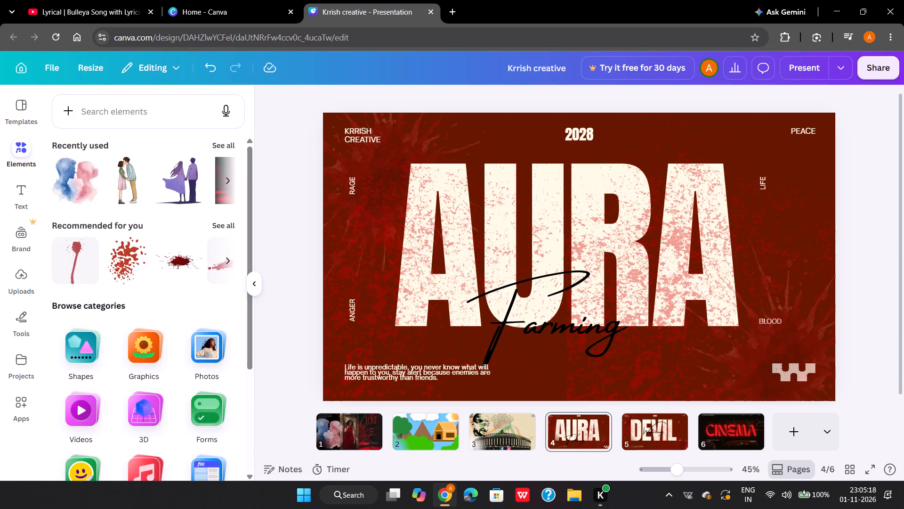
left_click(94, 110)
type("skull")
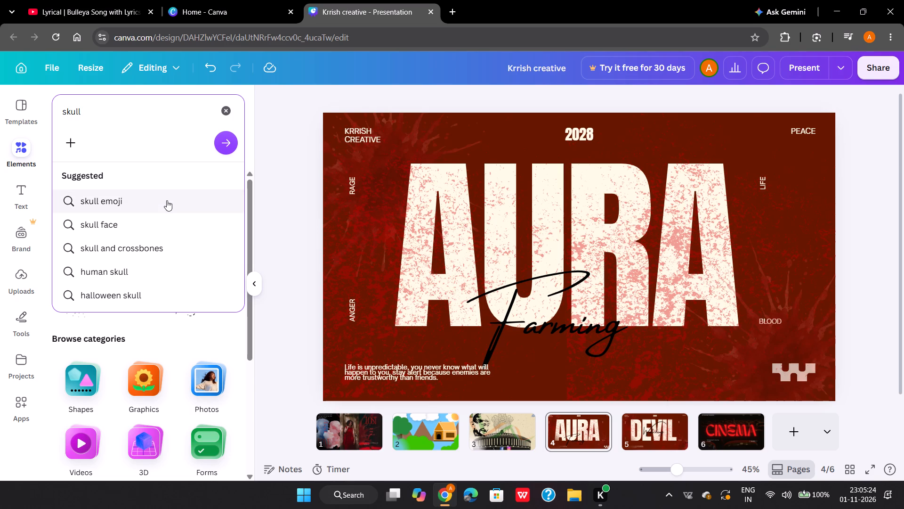
left_click(222, 140)
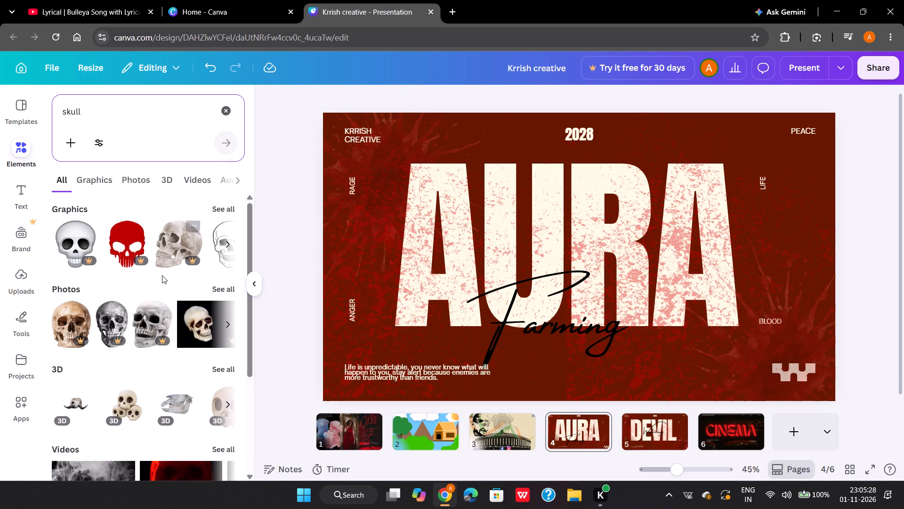
scroll(159, 280, "down", 2)
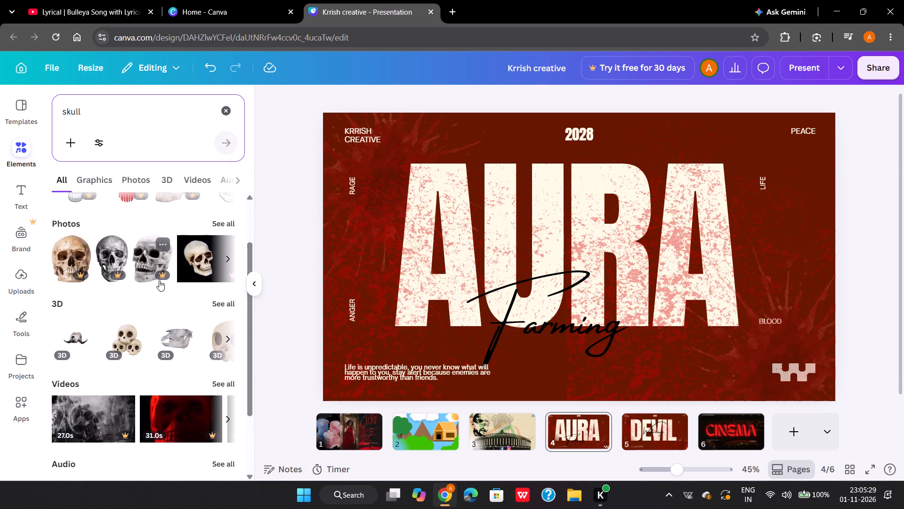
scroll(159, 280, "down", 1)
scroll(159, 280, "up", 2)
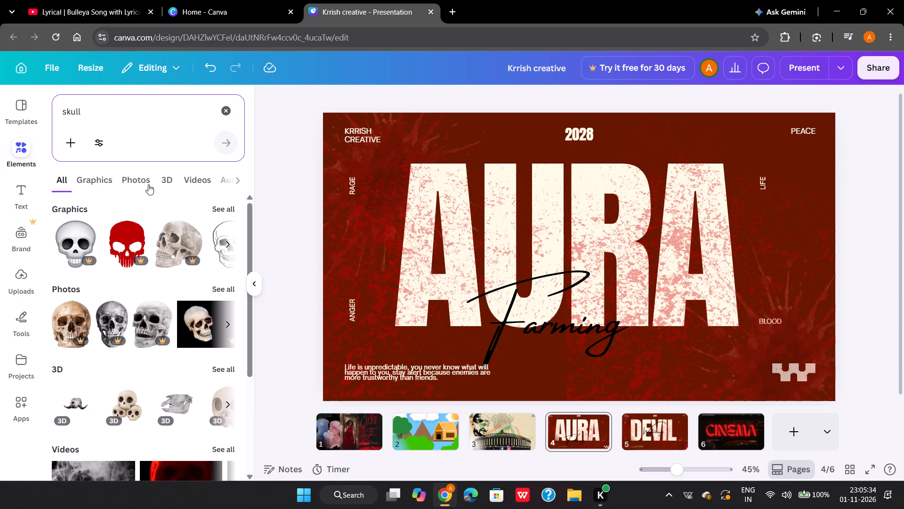
left_click(98, 184)
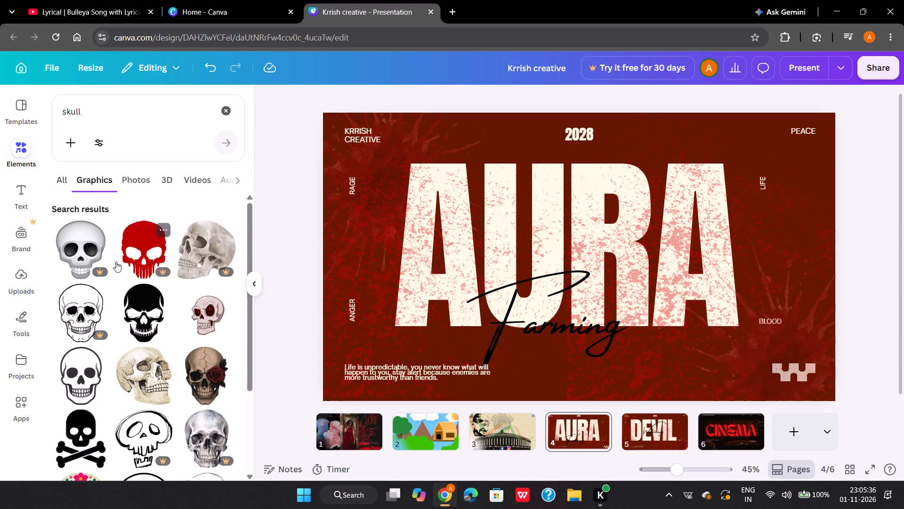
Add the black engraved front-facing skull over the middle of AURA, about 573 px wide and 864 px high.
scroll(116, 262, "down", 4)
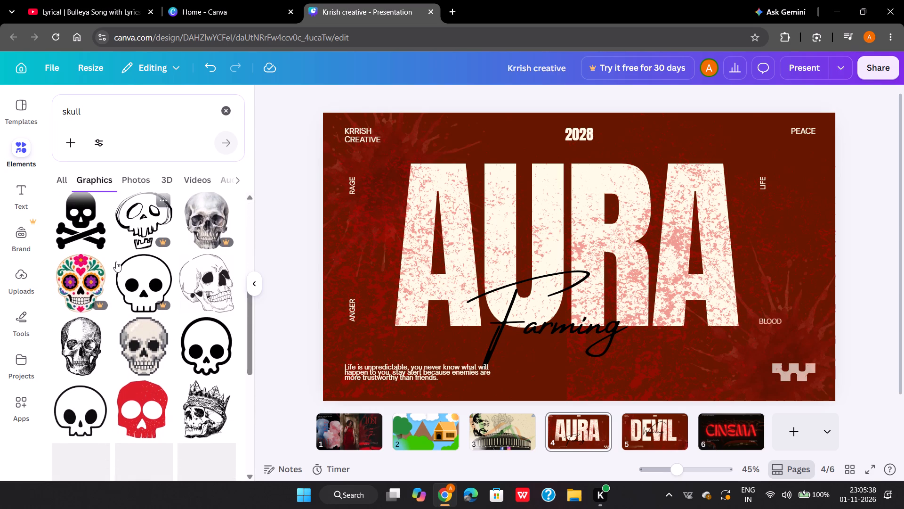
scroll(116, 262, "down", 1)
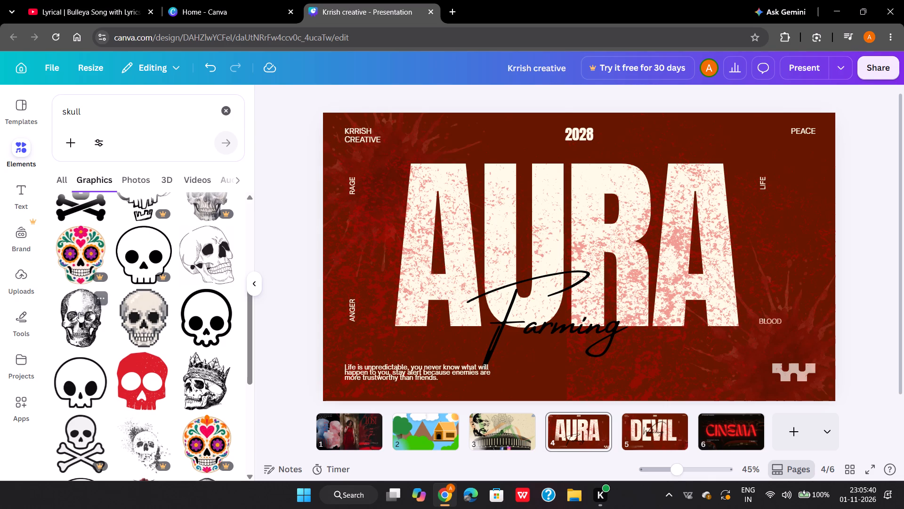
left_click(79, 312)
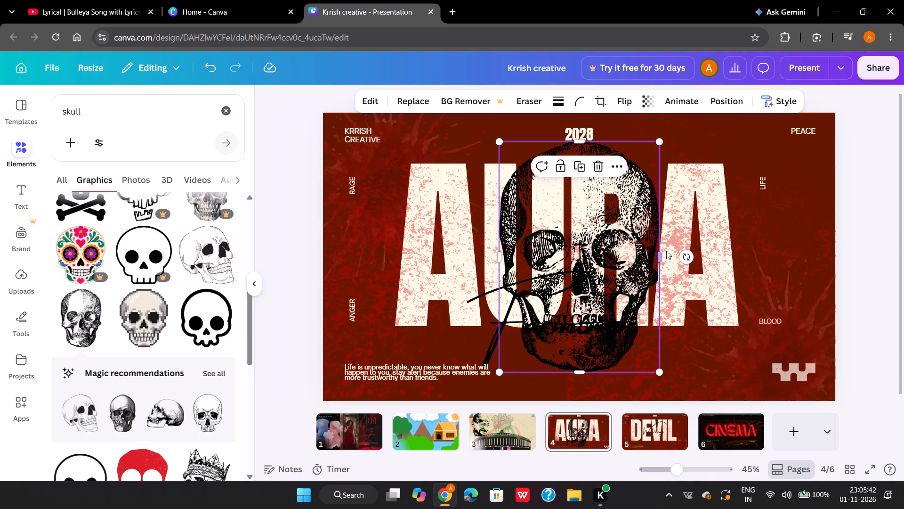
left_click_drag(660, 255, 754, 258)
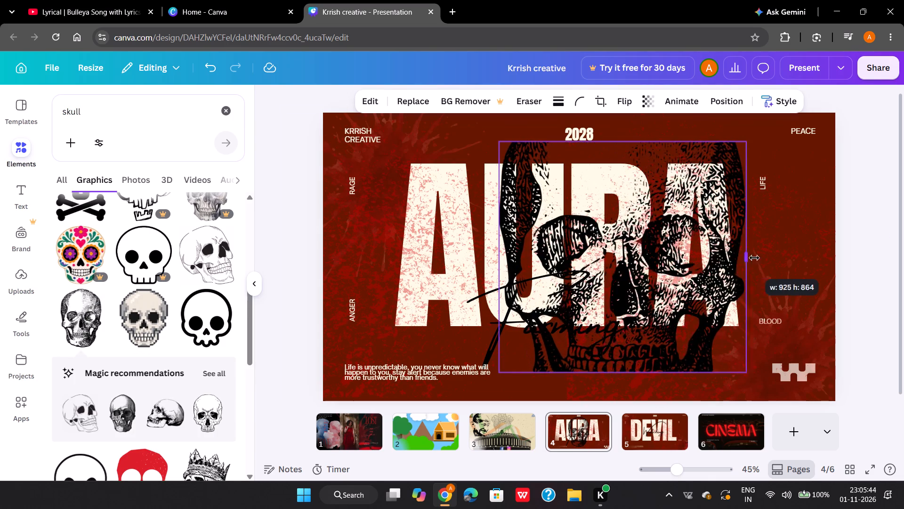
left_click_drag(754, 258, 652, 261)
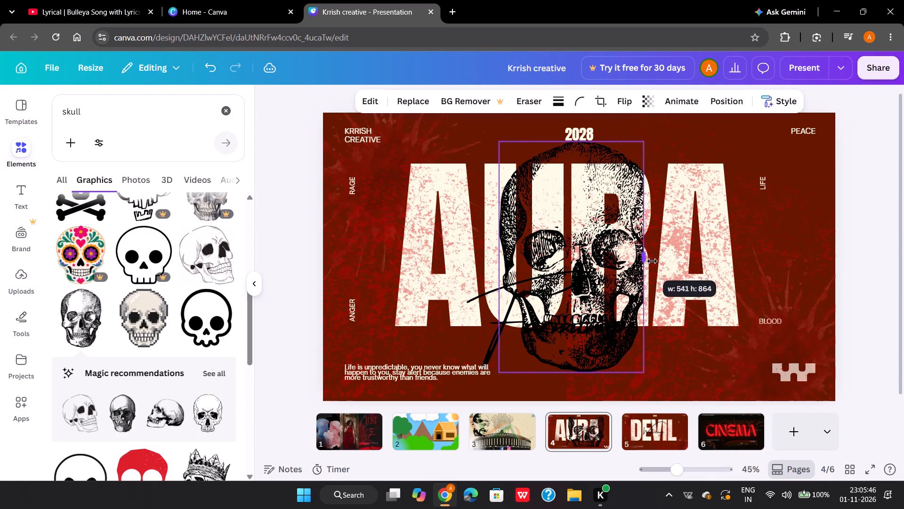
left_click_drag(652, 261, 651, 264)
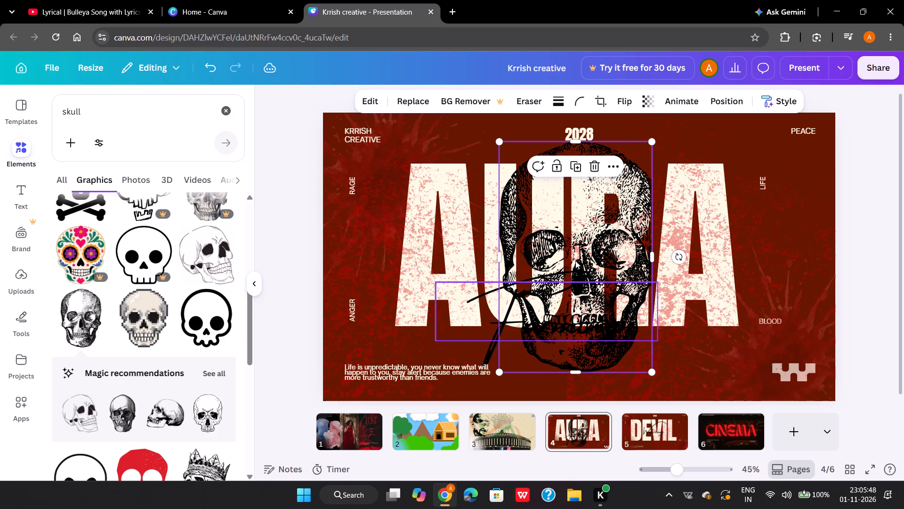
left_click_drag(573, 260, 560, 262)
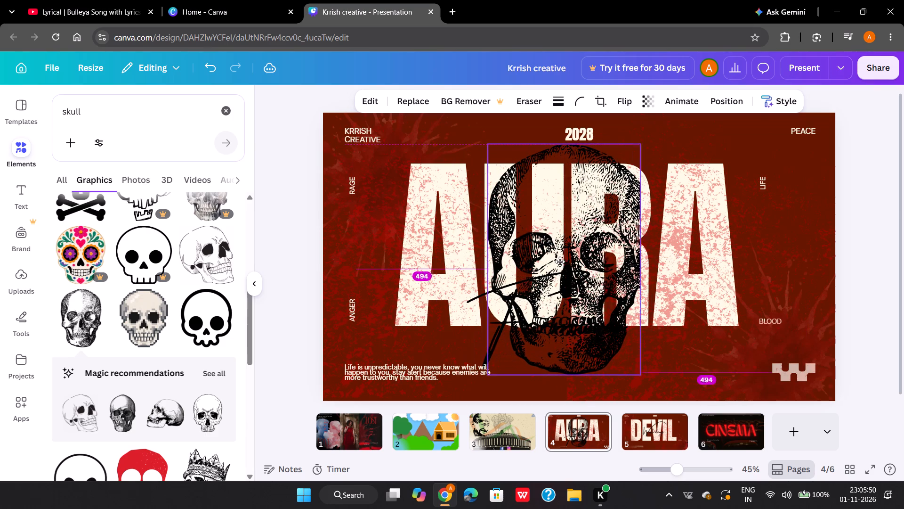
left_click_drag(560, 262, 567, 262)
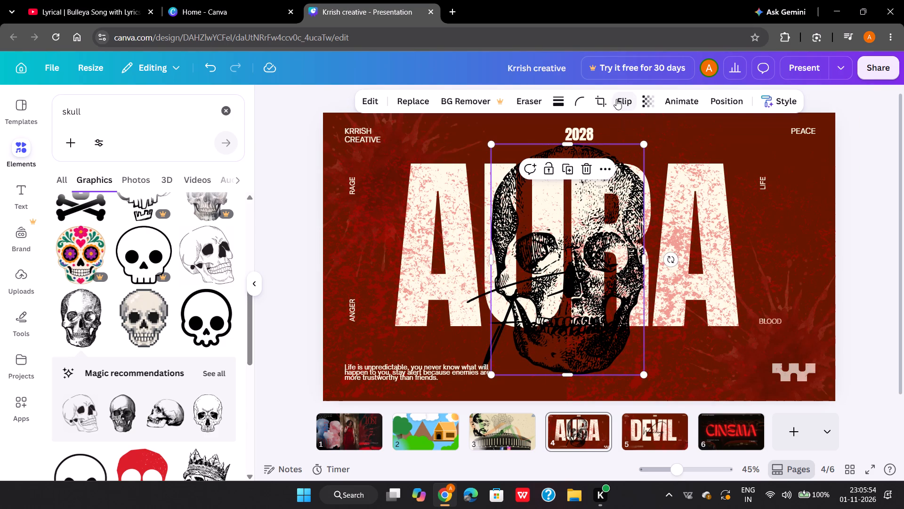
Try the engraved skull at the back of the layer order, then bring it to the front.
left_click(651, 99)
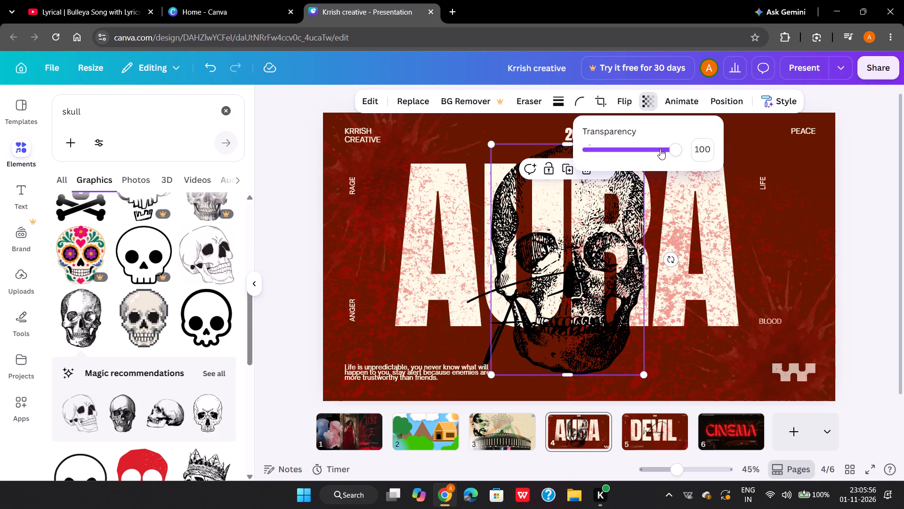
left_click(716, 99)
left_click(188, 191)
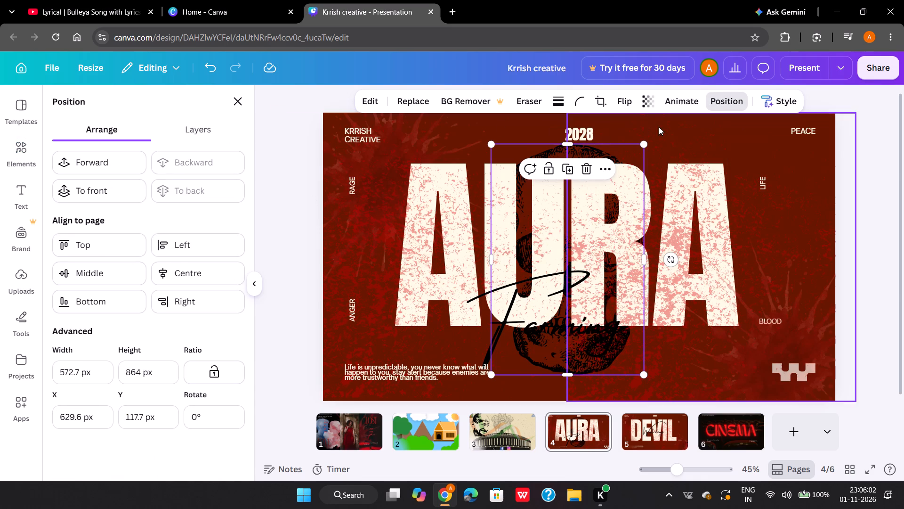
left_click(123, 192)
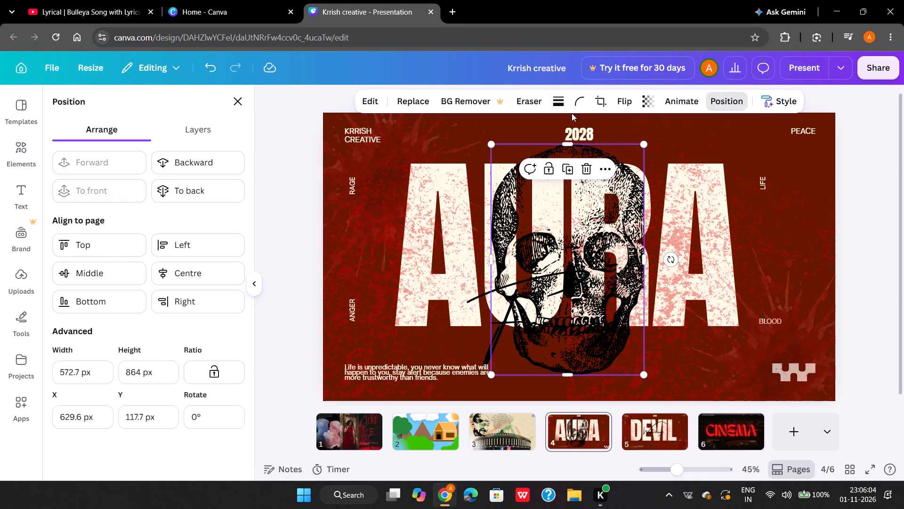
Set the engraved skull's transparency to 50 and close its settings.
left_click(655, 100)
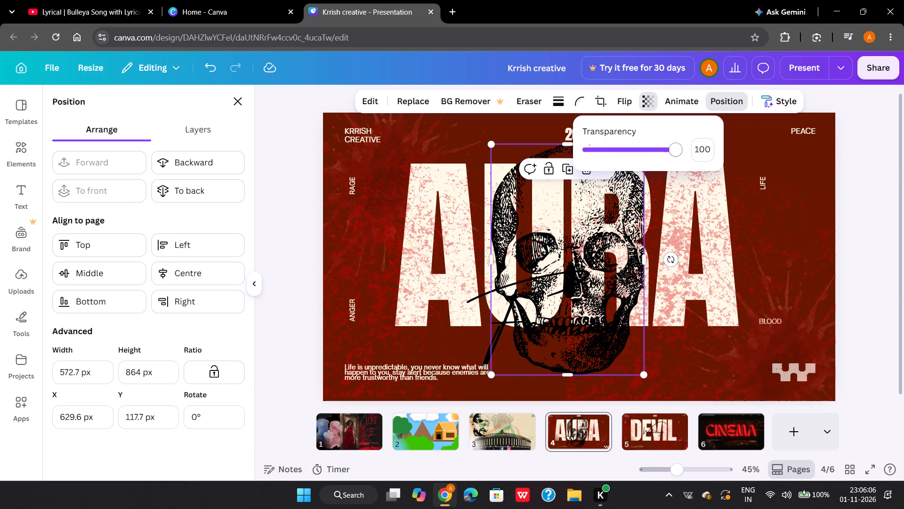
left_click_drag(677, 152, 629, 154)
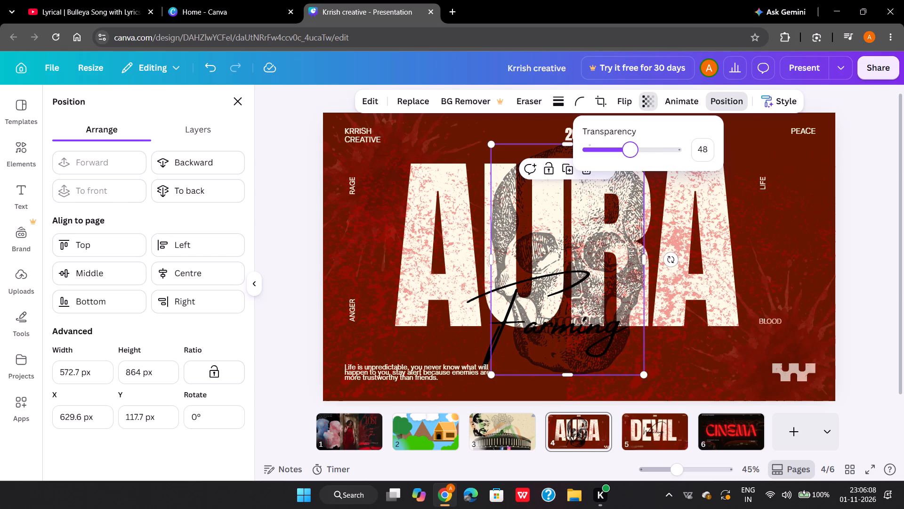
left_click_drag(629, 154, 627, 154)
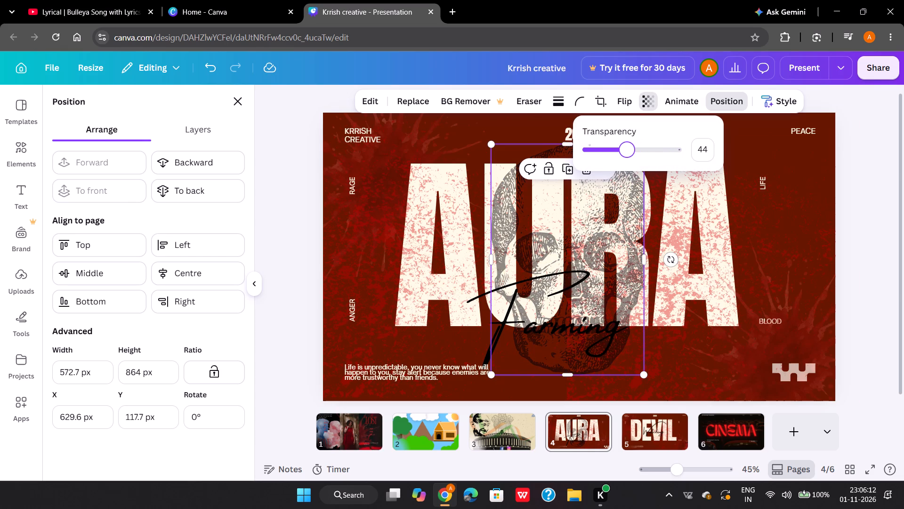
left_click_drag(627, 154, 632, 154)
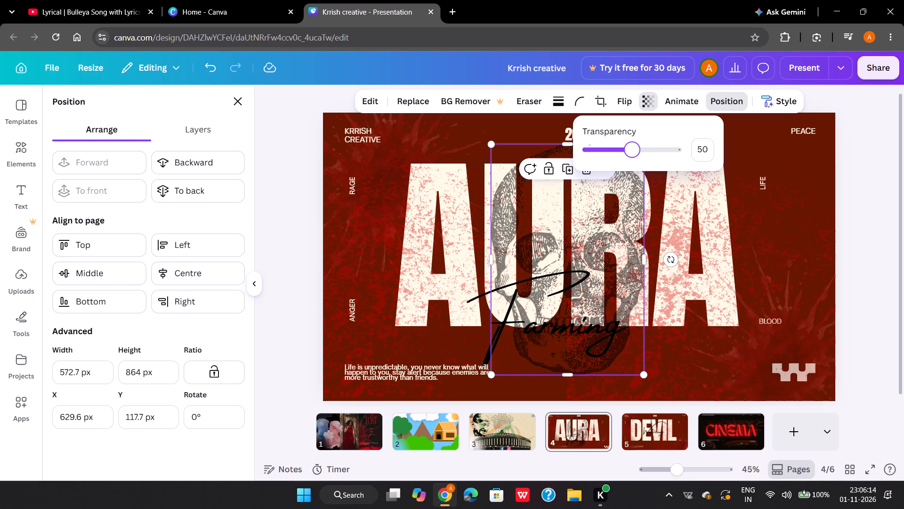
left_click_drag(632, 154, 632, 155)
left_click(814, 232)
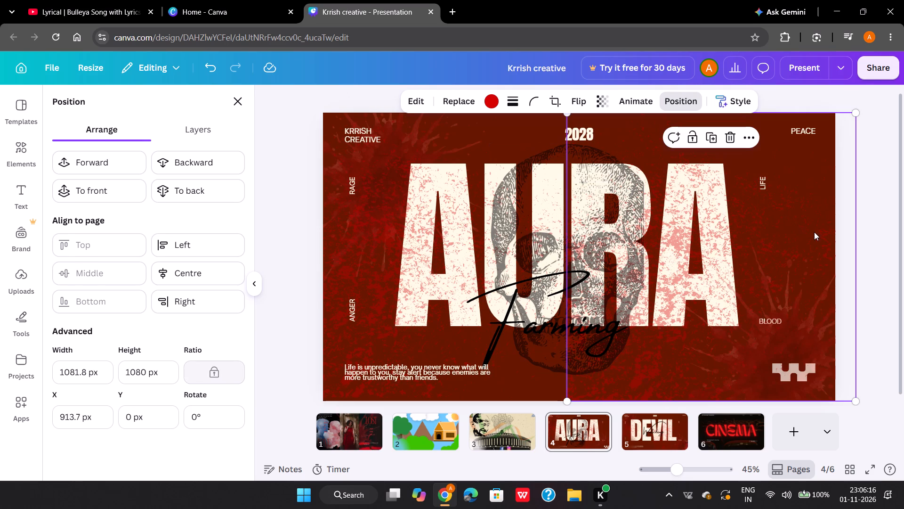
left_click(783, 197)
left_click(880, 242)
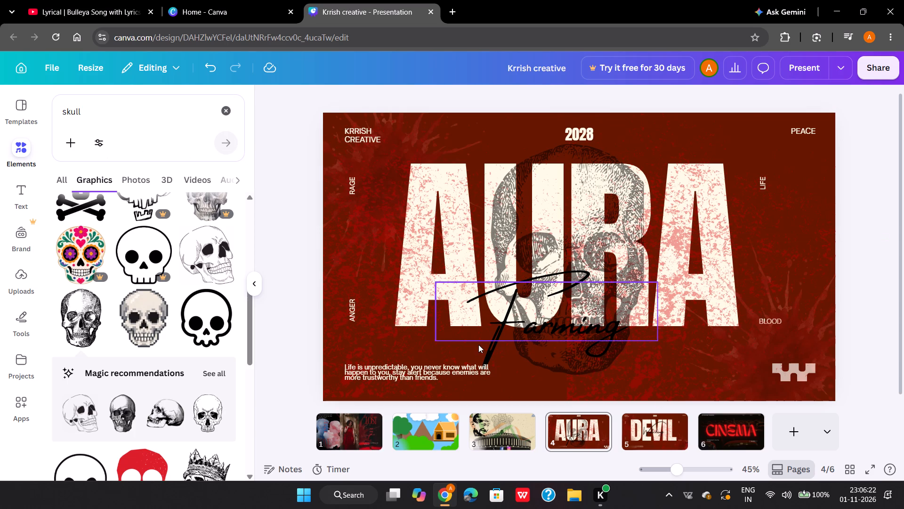
Add the skull graphic crowned with dark red roses to the AURA poster.
scroll(161, 304, "up", 6)
scroll(161, 304, "down", 2)
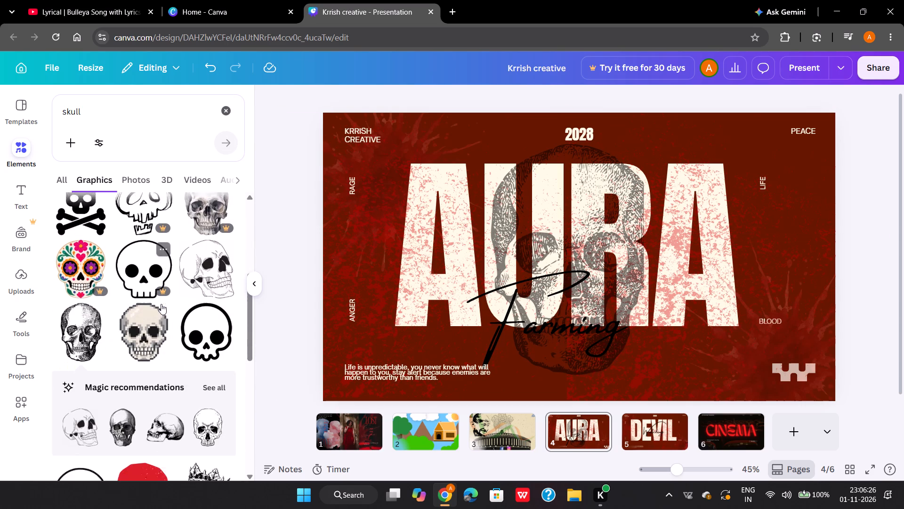
scroll(161, 304, "down", 4)
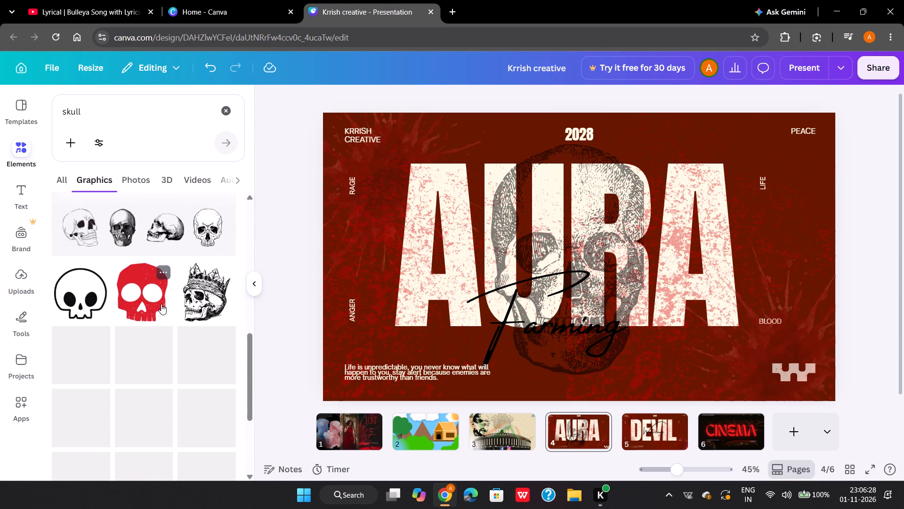
scroll(161, 304, "down", 2)
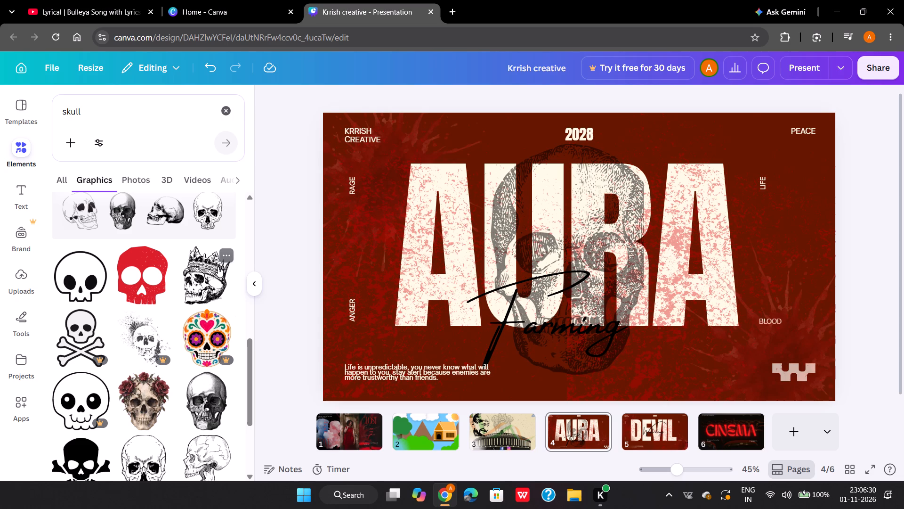
left_click(152, 389)
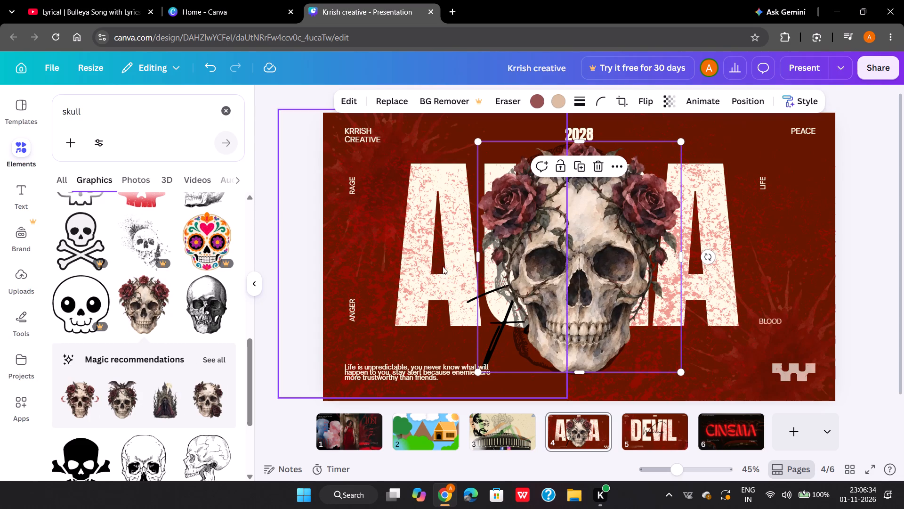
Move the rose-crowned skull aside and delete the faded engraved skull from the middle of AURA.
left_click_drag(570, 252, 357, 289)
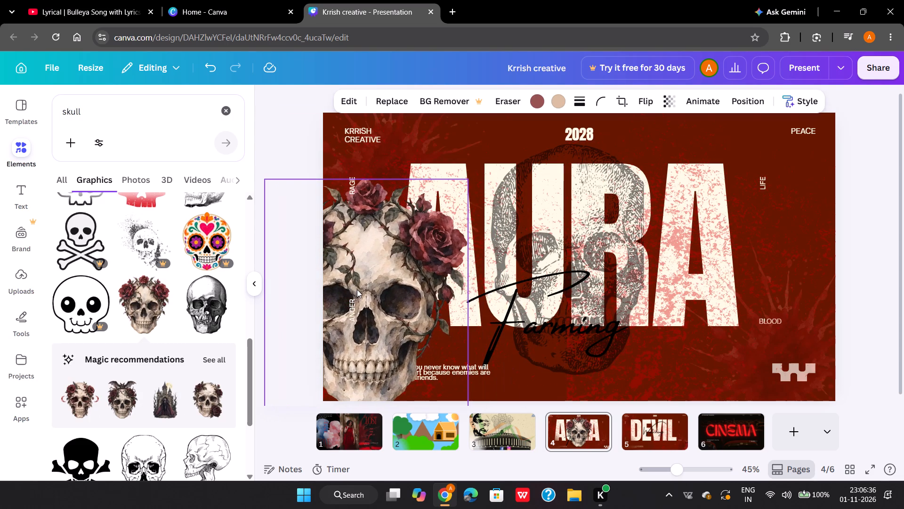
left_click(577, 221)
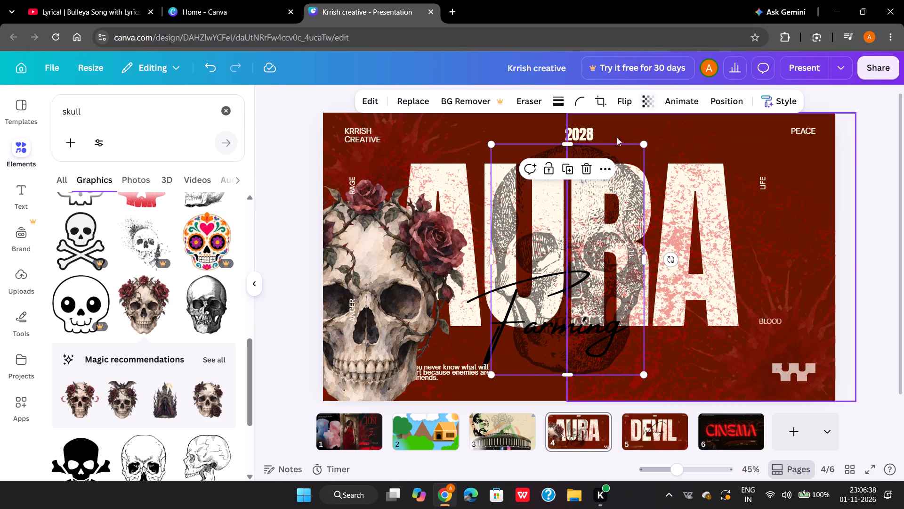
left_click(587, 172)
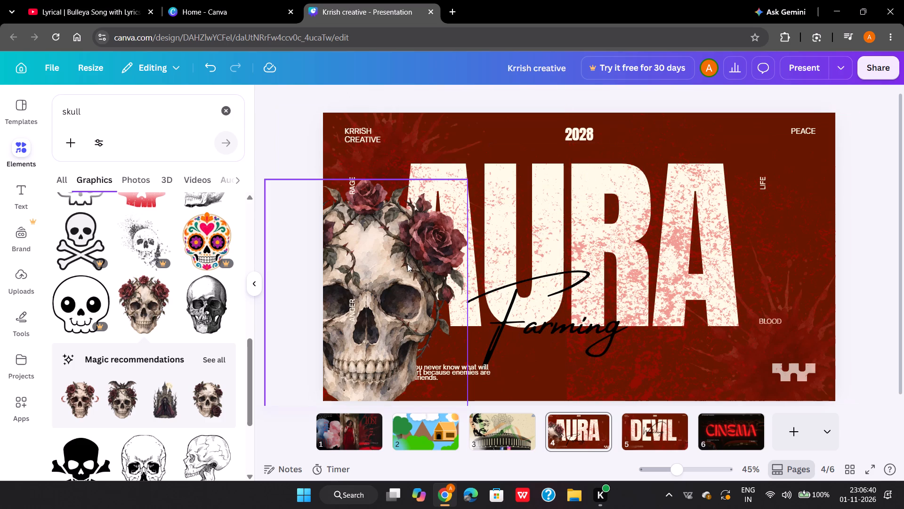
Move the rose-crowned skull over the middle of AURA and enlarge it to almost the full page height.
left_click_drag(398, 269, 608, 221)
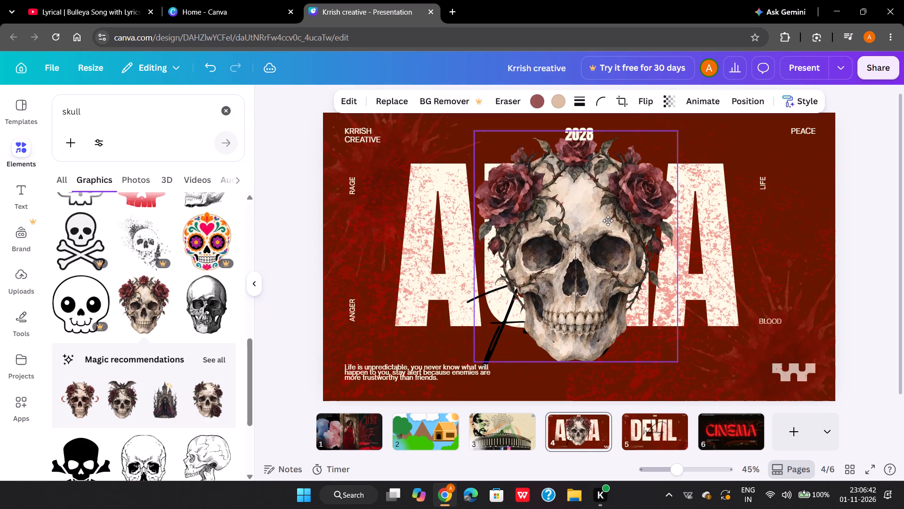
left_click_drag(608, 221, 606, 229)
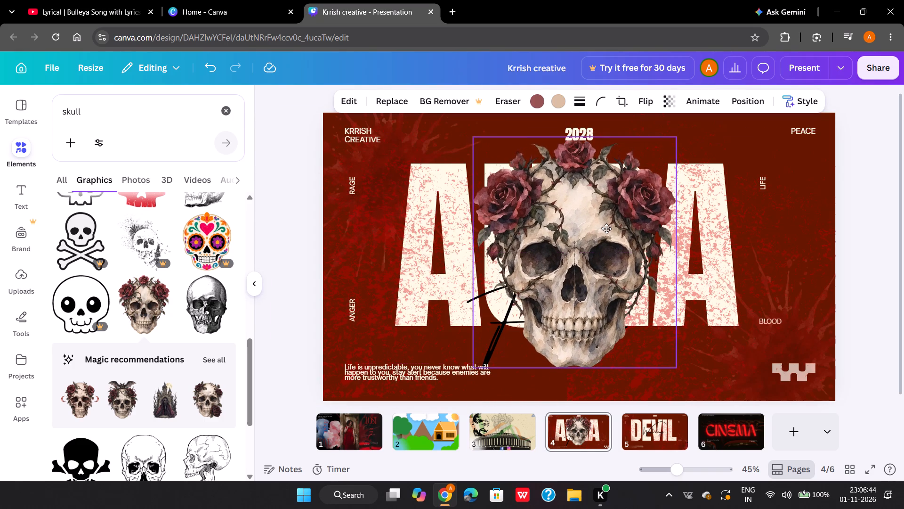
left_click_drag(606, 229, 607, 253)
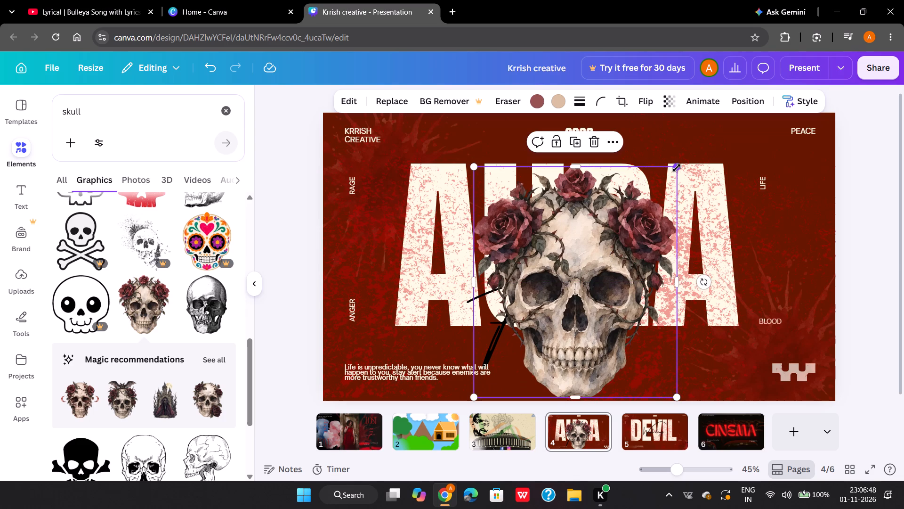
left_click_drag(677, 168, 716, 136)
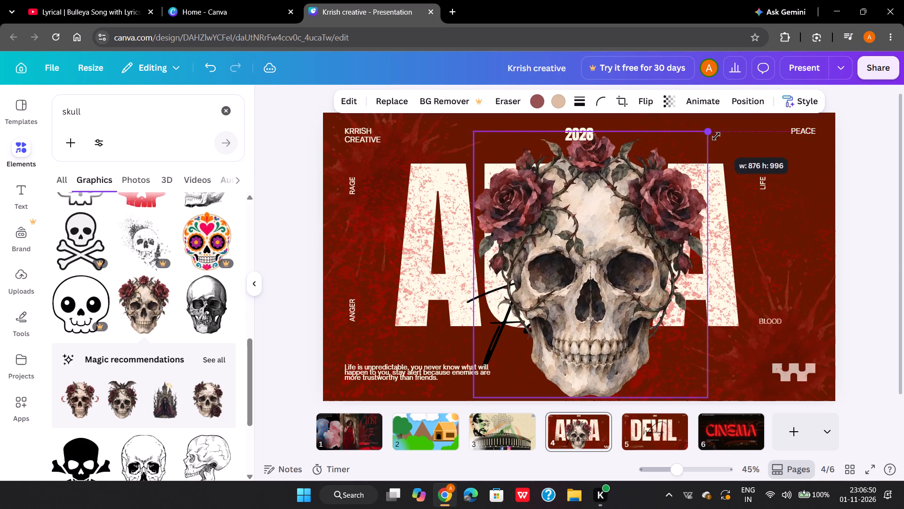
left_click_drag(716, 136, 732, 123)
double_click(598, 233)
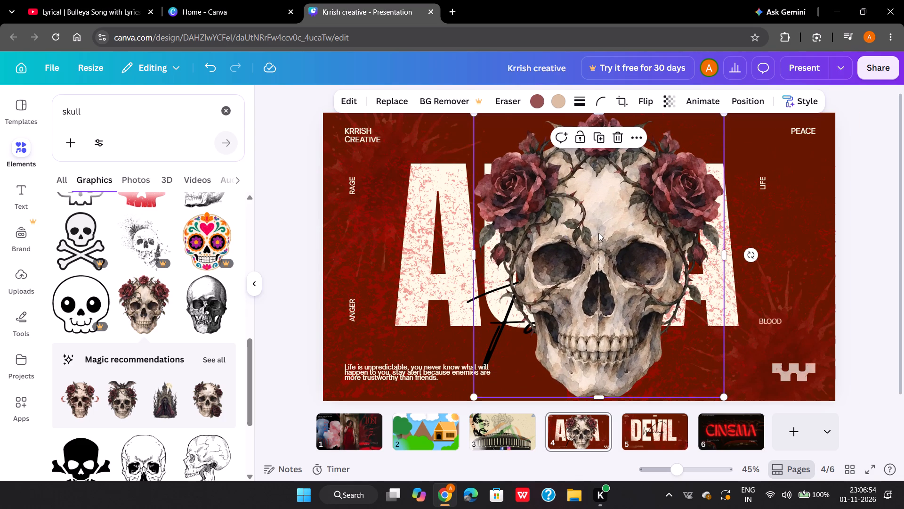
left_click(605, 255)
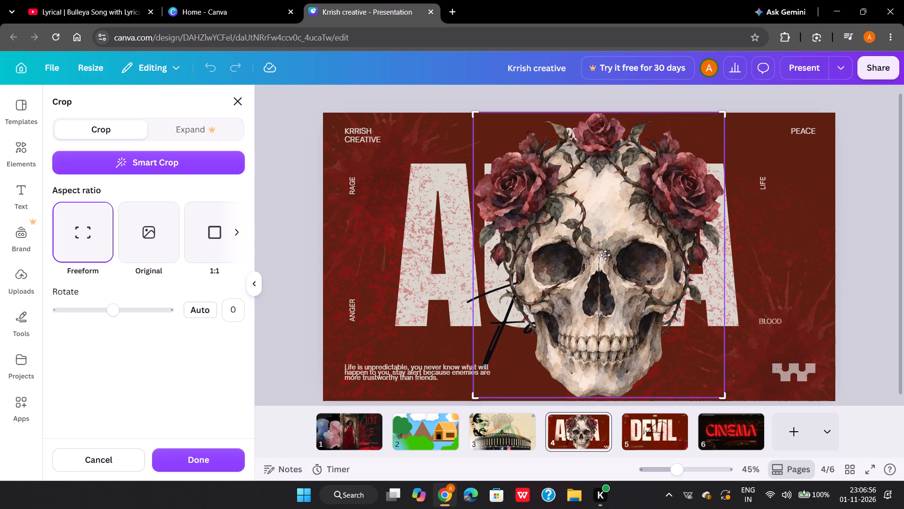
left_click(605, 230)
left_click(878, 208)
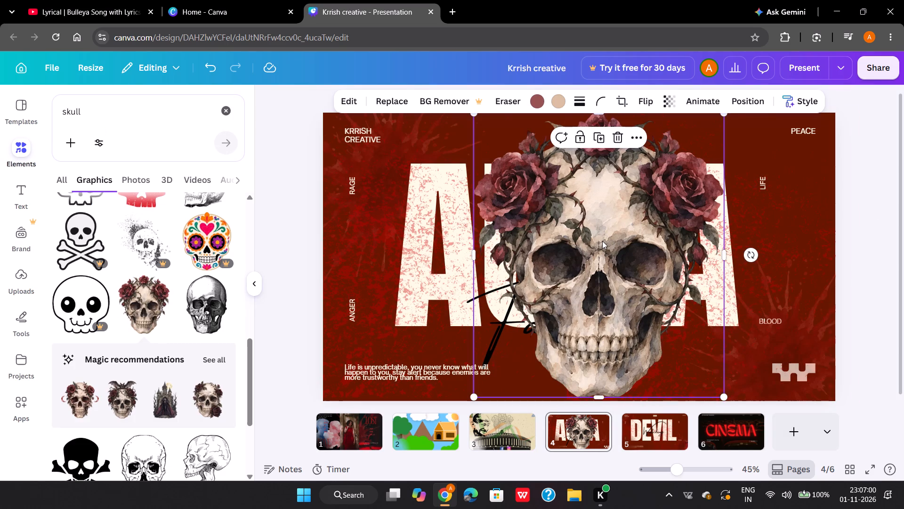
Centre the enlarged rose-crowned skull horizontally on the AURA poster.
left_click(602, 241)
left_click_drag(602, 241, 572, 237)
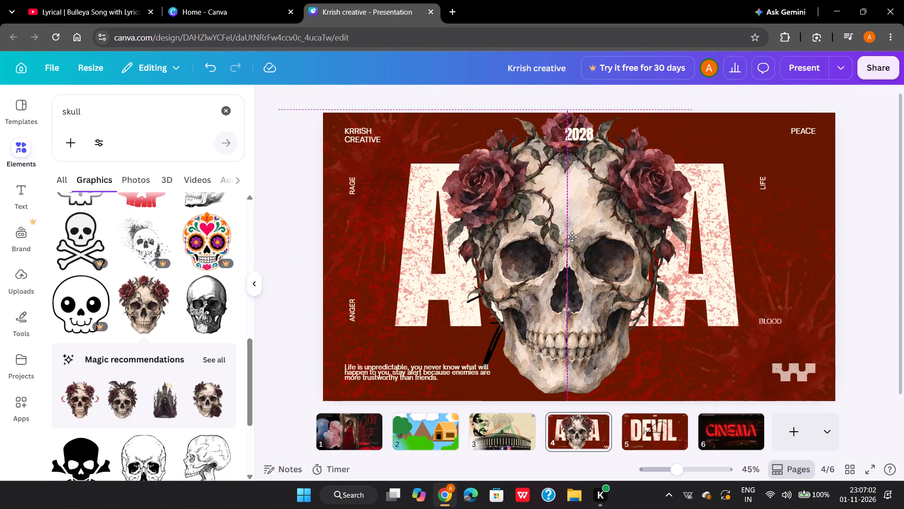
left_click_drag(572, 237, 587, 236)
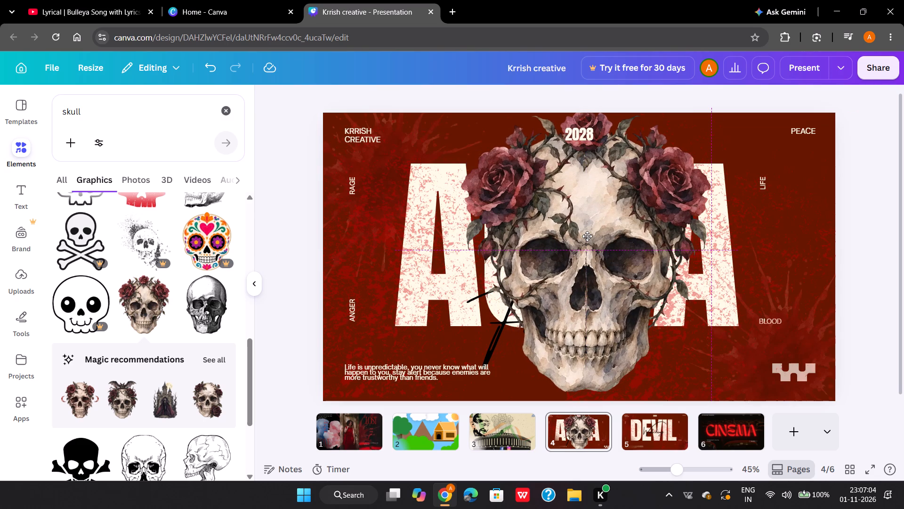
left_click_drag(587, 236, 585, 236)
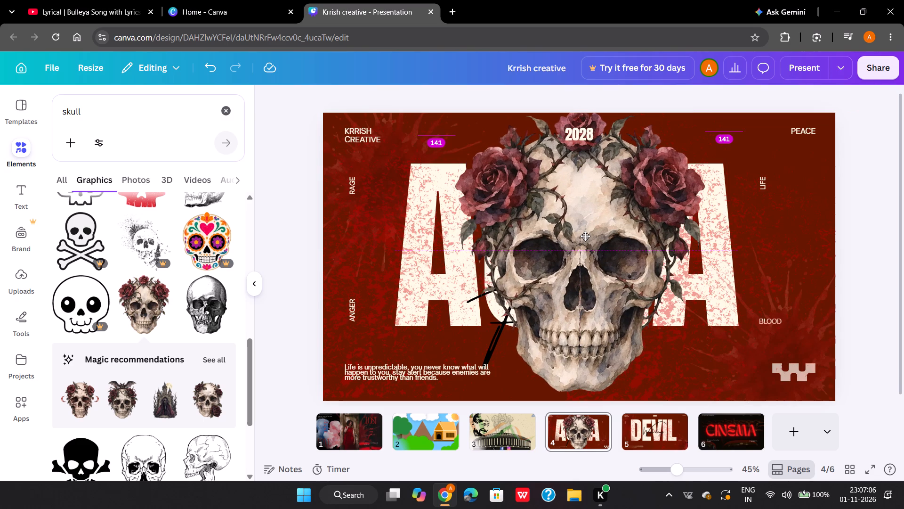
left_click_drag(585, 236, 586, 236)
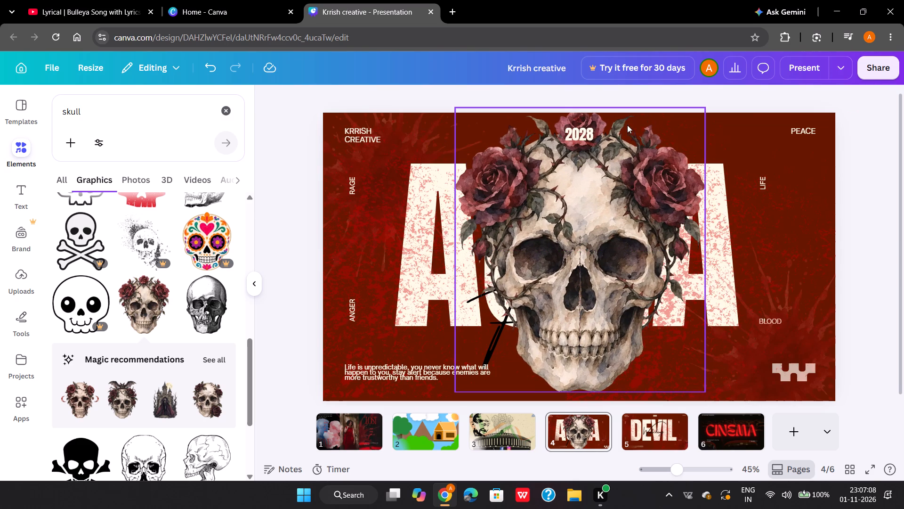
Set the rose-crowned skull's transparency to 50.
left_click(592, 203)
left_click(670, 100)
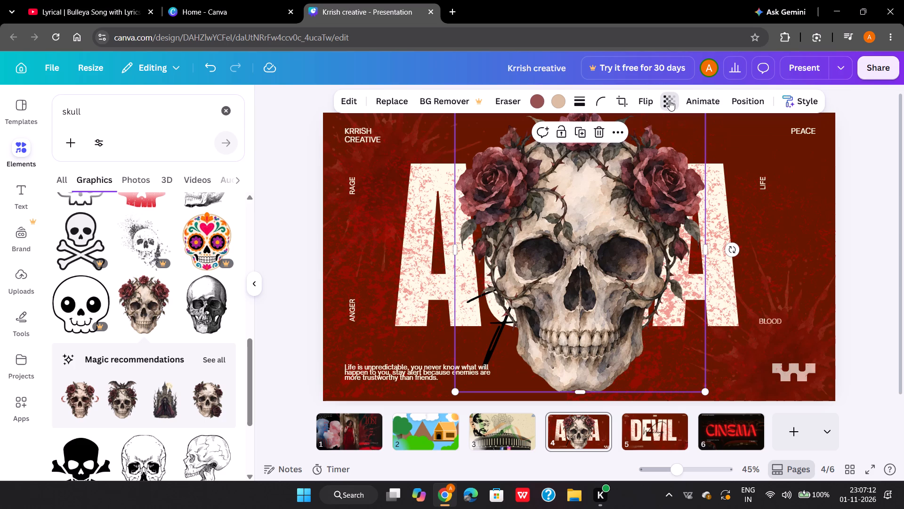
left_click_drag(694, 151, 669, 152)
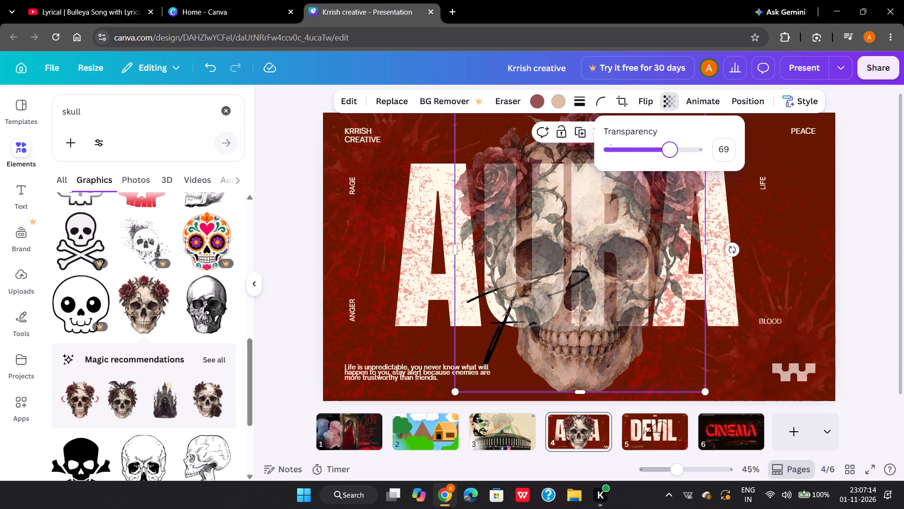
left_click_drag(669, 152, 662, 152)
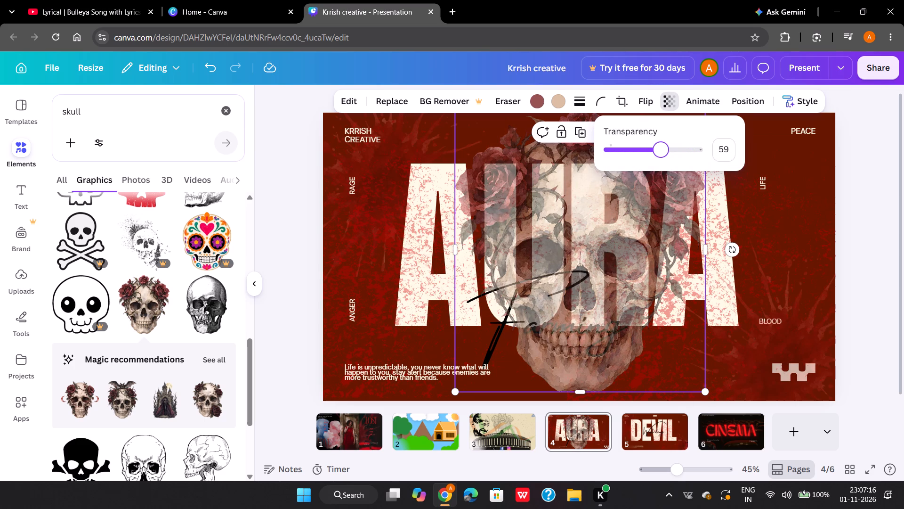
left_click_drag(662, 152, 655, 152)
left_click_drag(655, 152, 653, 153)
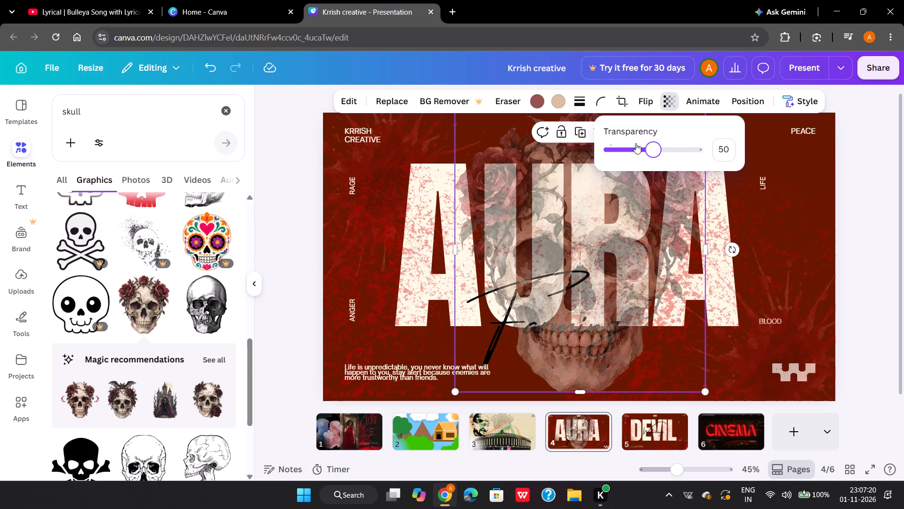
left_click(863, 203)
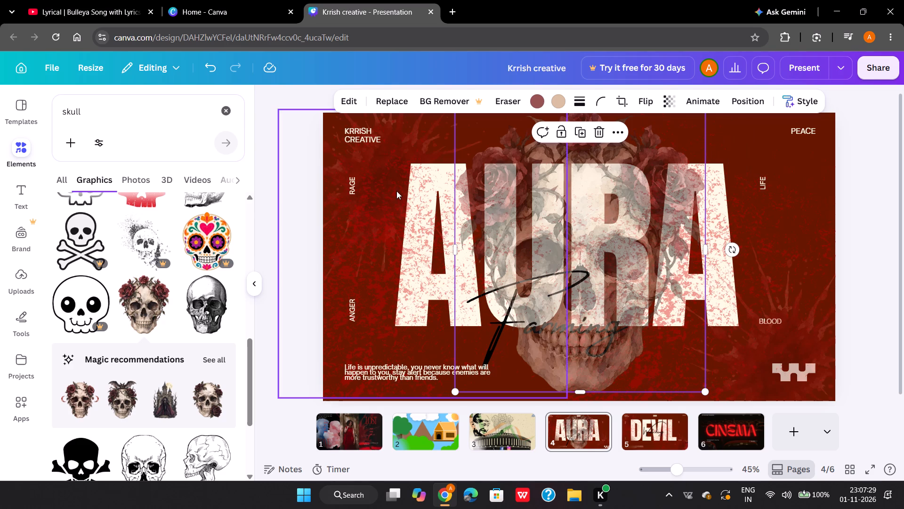
Undo the rose-crowned skull edits back to the poster with only the faded engraved skull over AURA.
left_click(211, 66)
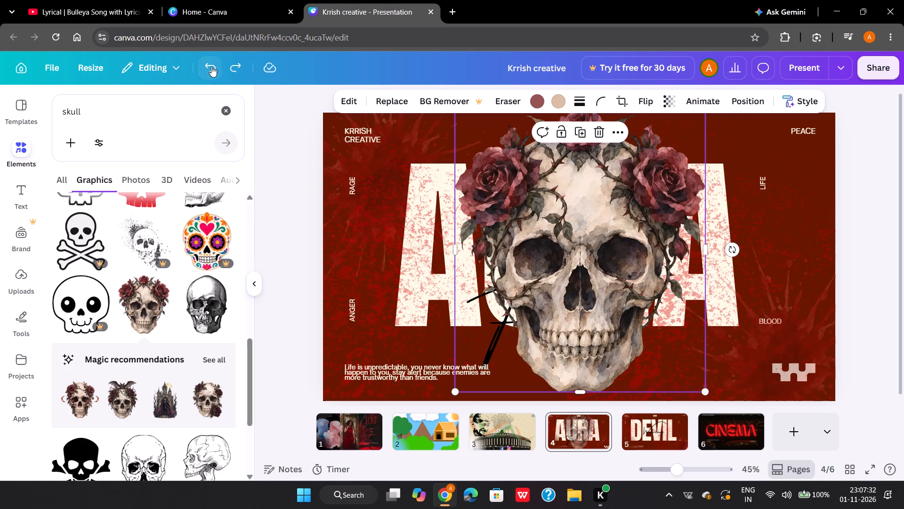
left_click(211, 66)
left_click(211, 66)
left_click(211, 66)
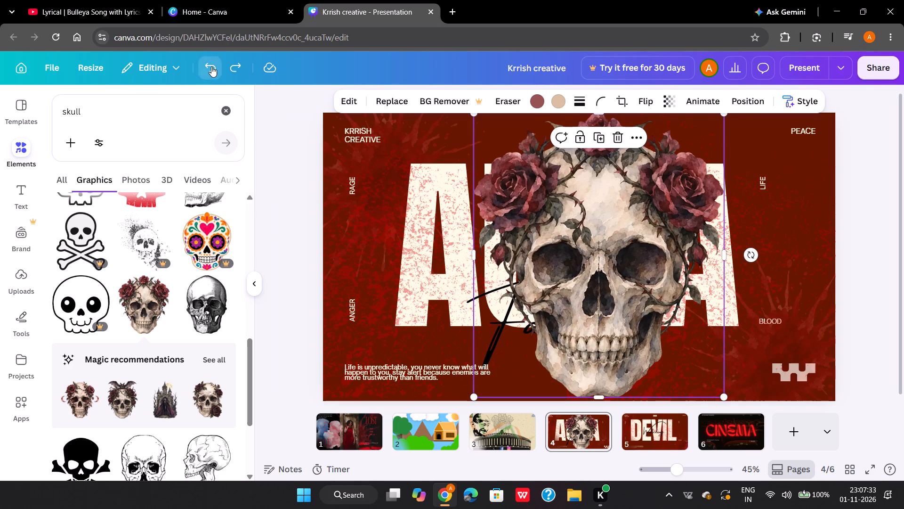
left_click(211, 66)
left_click(211, 66)
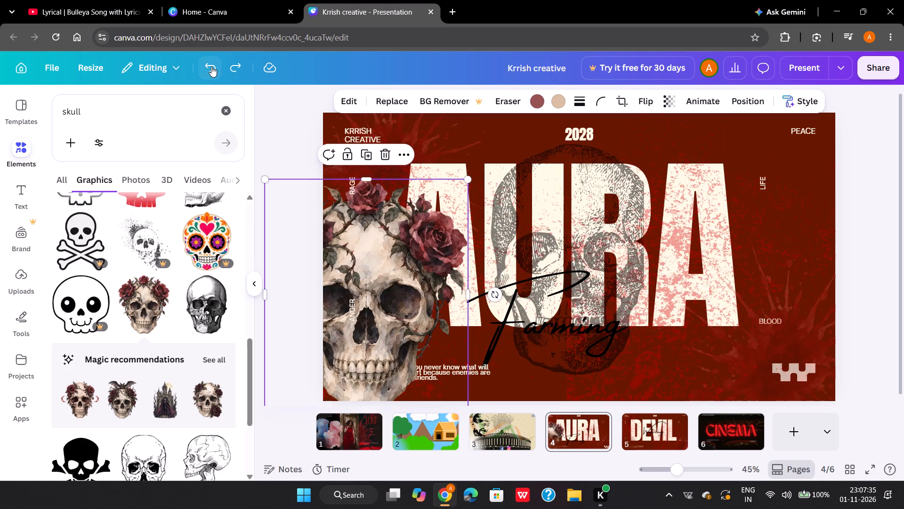
left_click(211, 66)
left_click(211, 66)
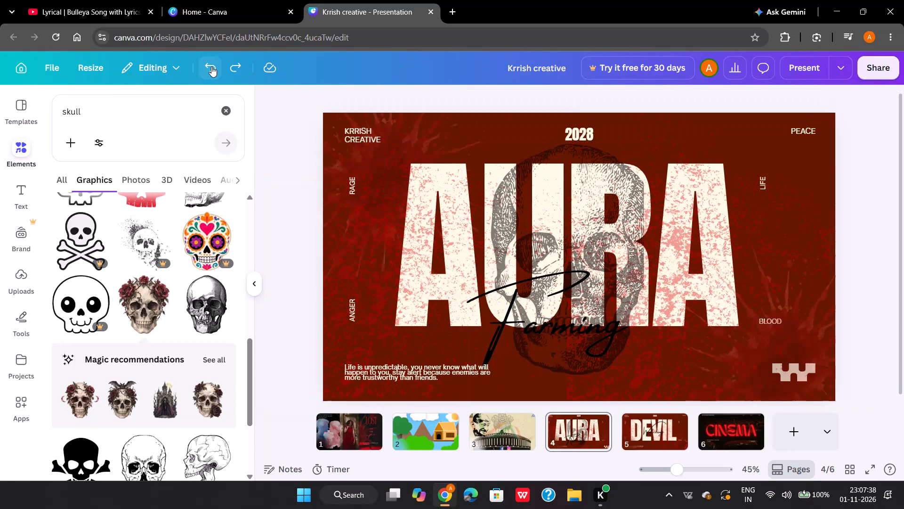
Enlarge the faded engraved skull to about the full page height and reposition it over the middle of AURA.
left_click(580, 200)
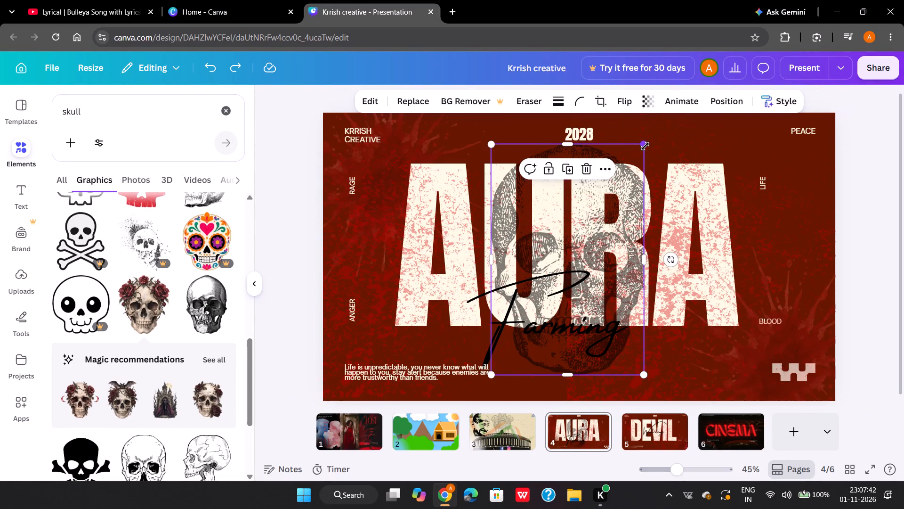
left_click_drag(645, 146, 673, 124)
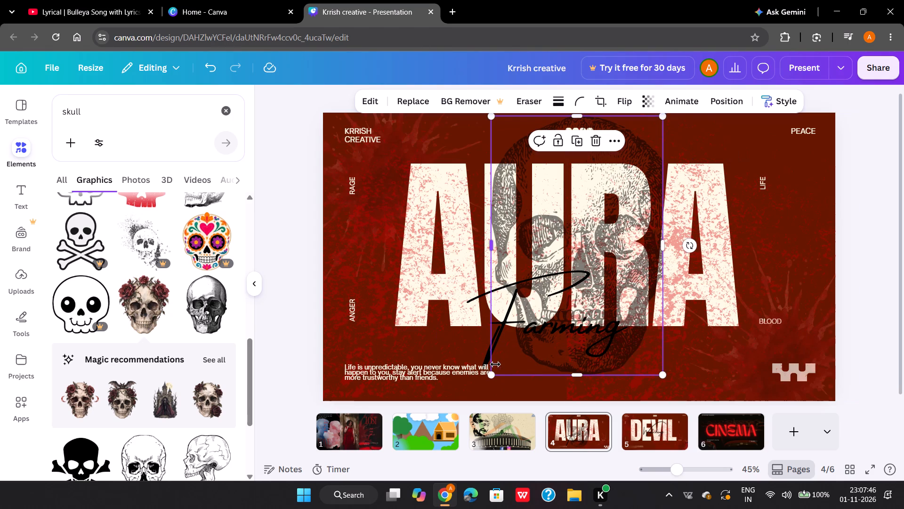
left_click_drag(493, 377, 478, 399)
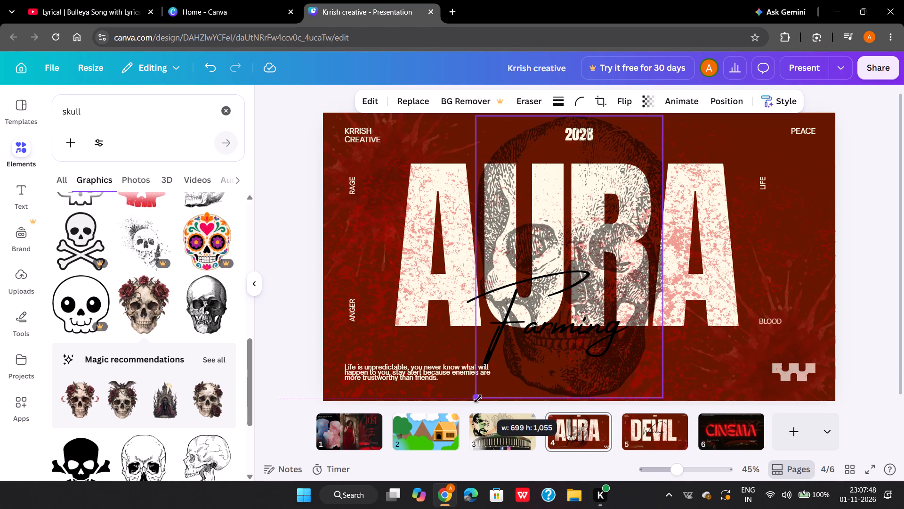
left_click_drag(478, 399, 476, 401)
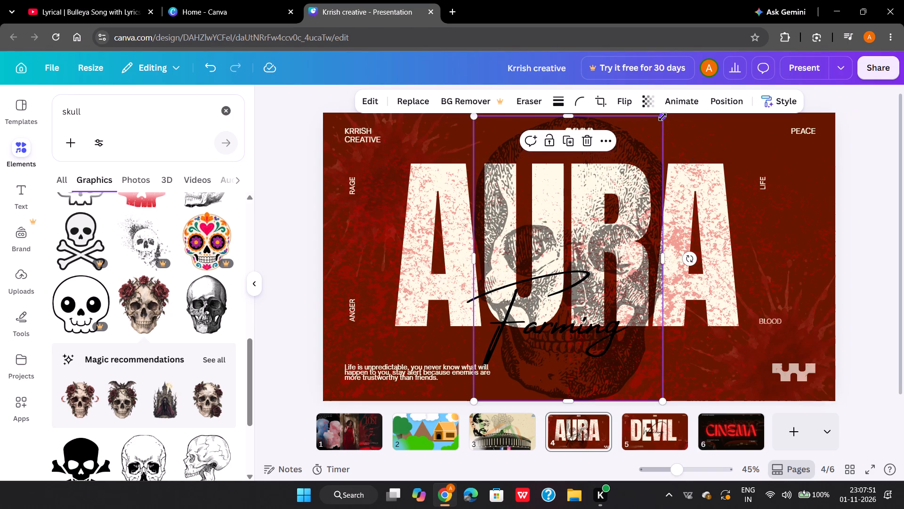
left_click(662, 117)
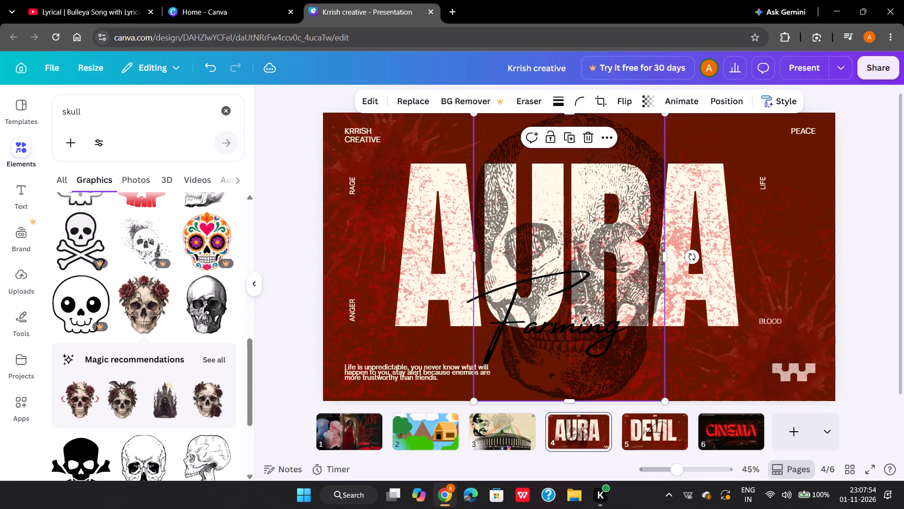
left_click_drag(578, 232, 567, 235)
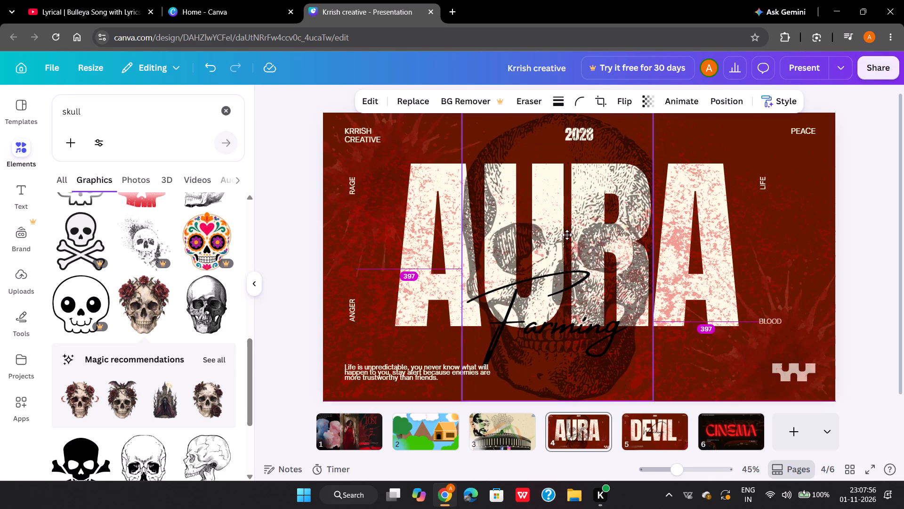
left_click_drag(567, 235, 573, 234)
left_click(864, 236)
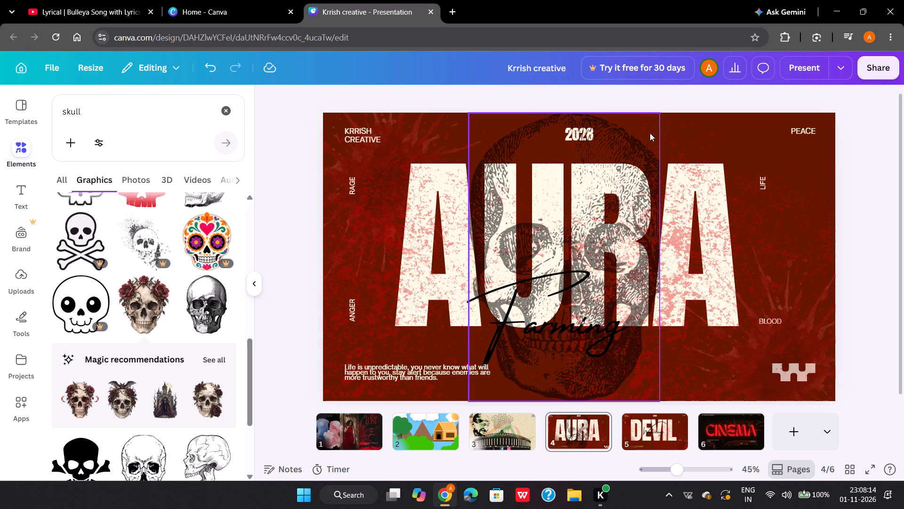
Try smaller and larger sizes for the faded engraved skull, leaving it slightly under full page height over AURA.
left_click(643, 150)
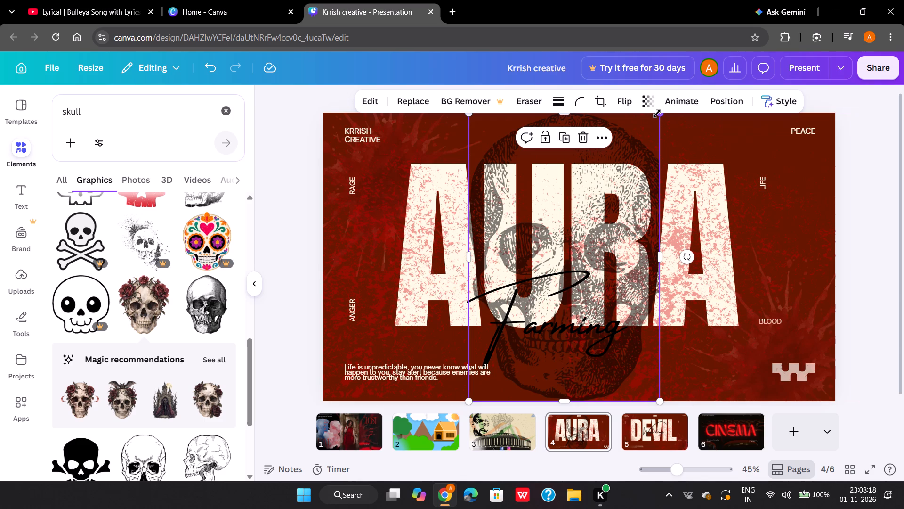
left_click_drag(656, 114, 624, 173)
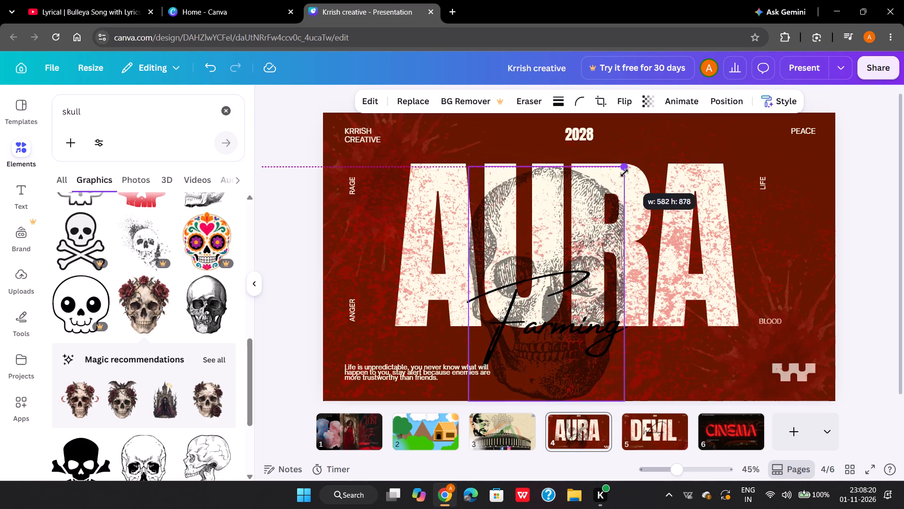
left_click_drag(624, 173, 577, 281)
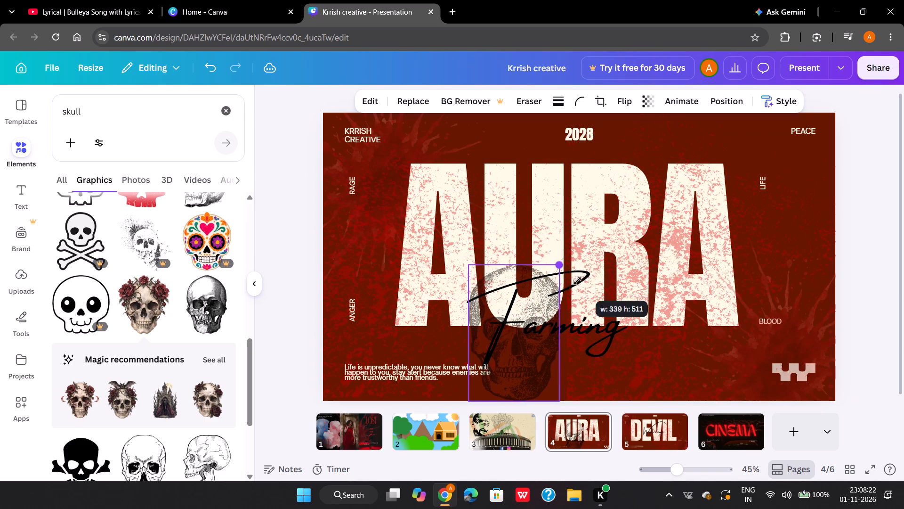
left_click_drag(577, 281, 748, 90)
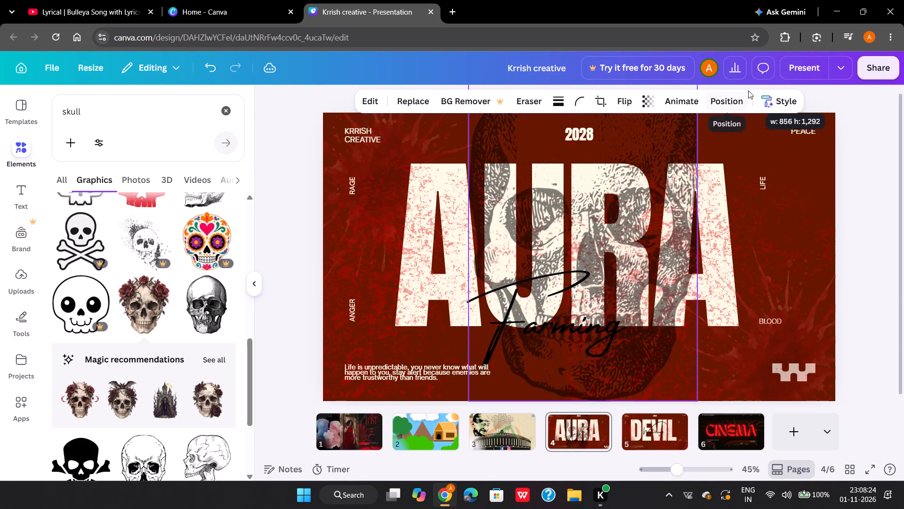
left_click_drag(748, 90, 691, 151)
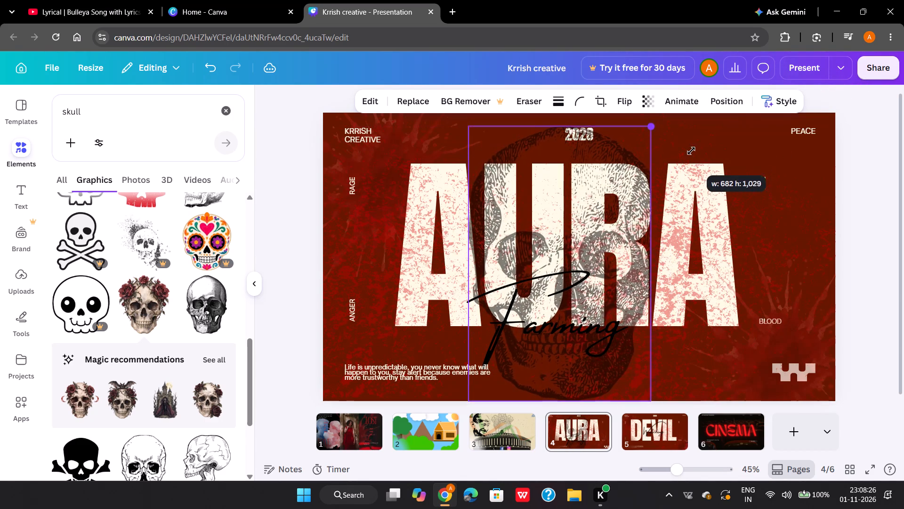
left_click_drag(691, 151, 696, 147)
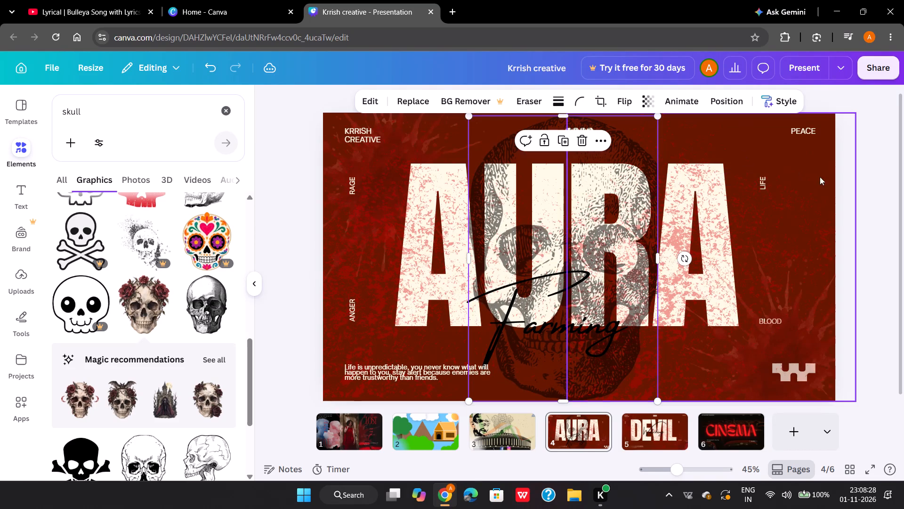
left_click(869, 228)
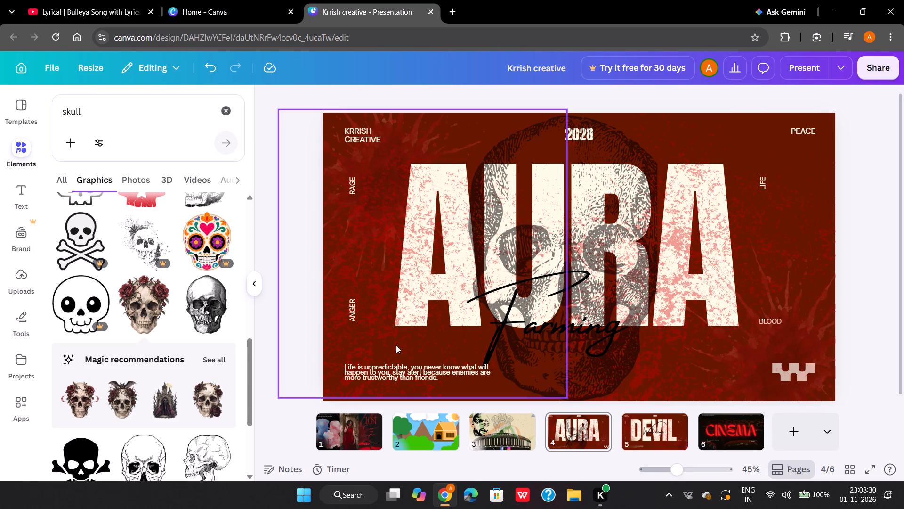
Swap the faded engraved skull for the orange-brown painted skull found further down the skull graphics results.
scroll(143, 324, "down", 1)
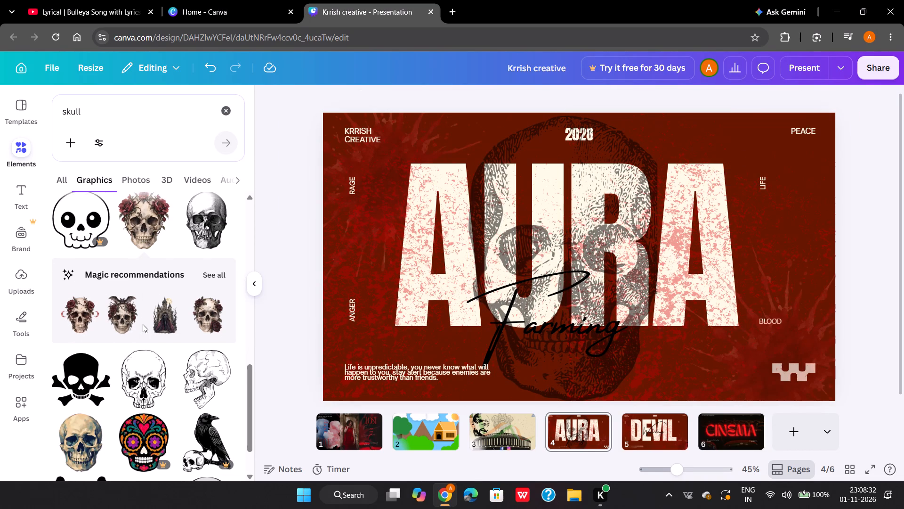
scroll(143, 324, "down", 3)
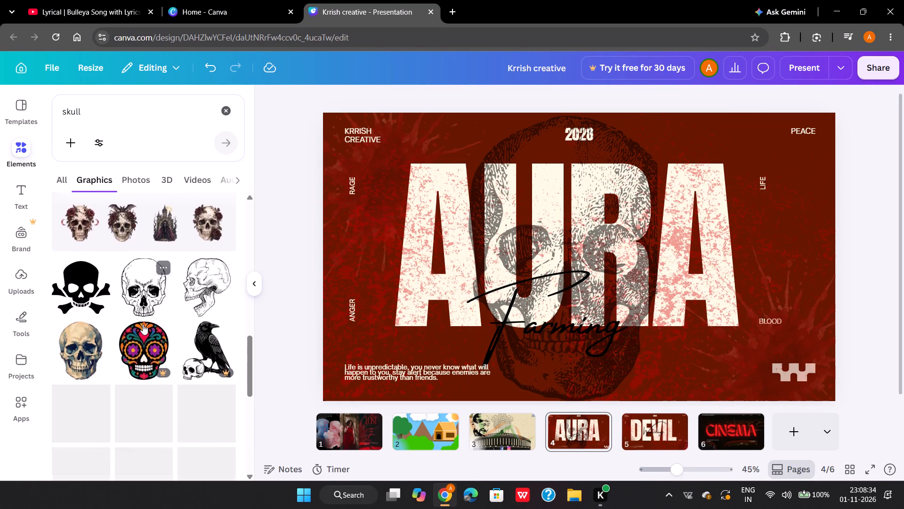
scroll(143, 324, "down", 1)
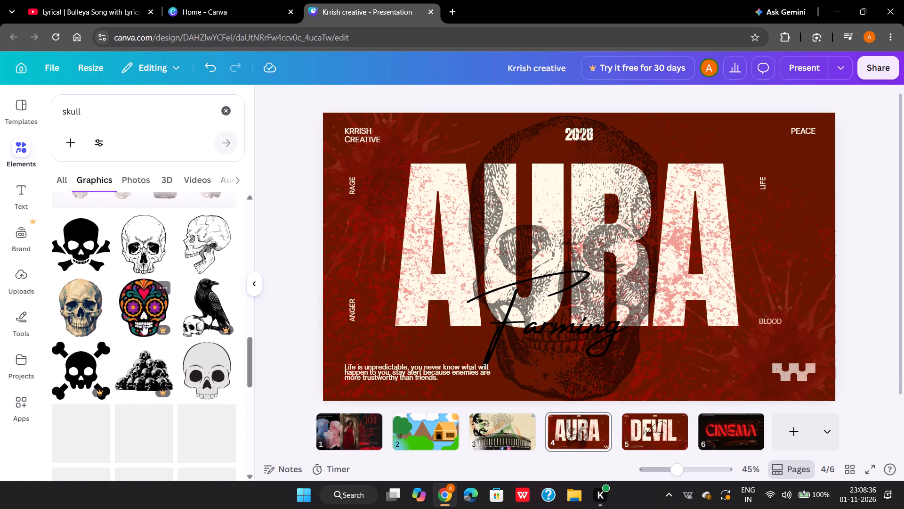
scroll(143, 324, "right", 1)
scroll(143, 324, "down", 1)
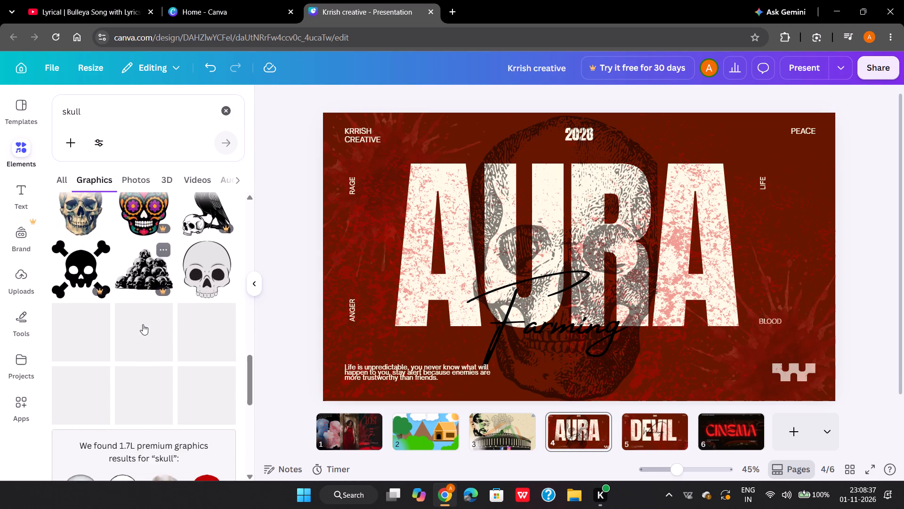
scroll(143, 324, "down", 1)
scroll(143, 324, "right", 2)
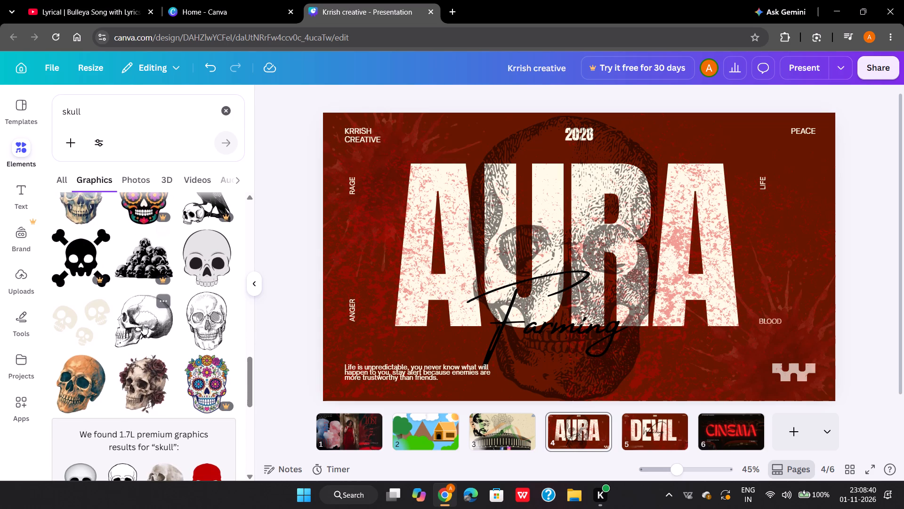
scroll(143, 324, "right", 2)
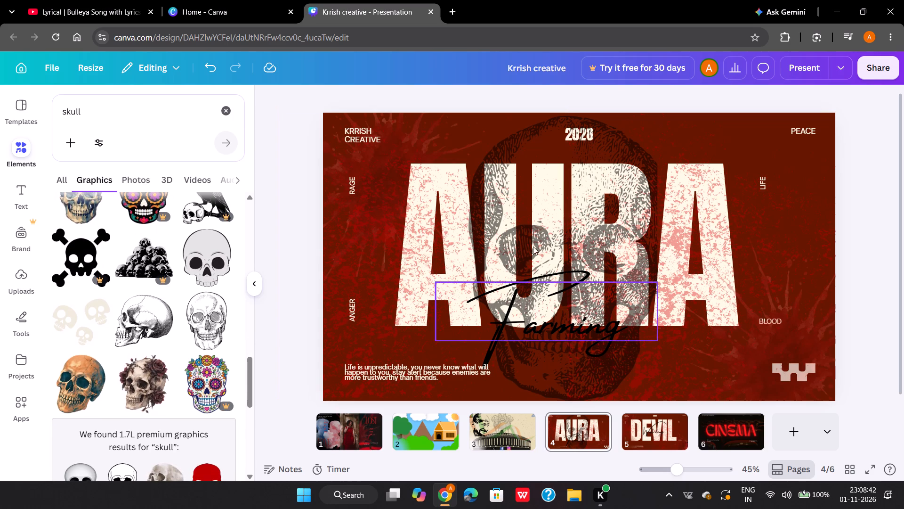
left_click(542, 242)
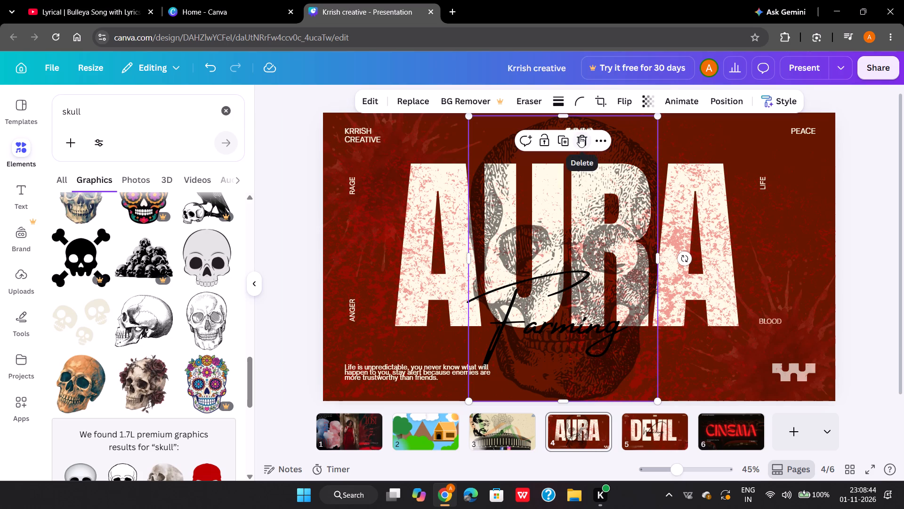
left_click(580, 137)
left_click(65, 370)
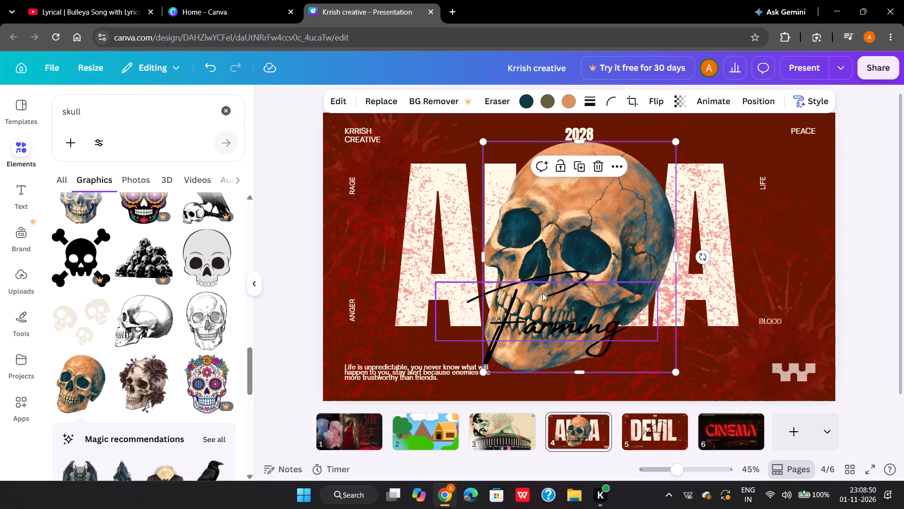
Enlarge the orange-brown painted skull to fill the full page height, centred over AURA.
left_click_drag(484, 373, 469, 399)
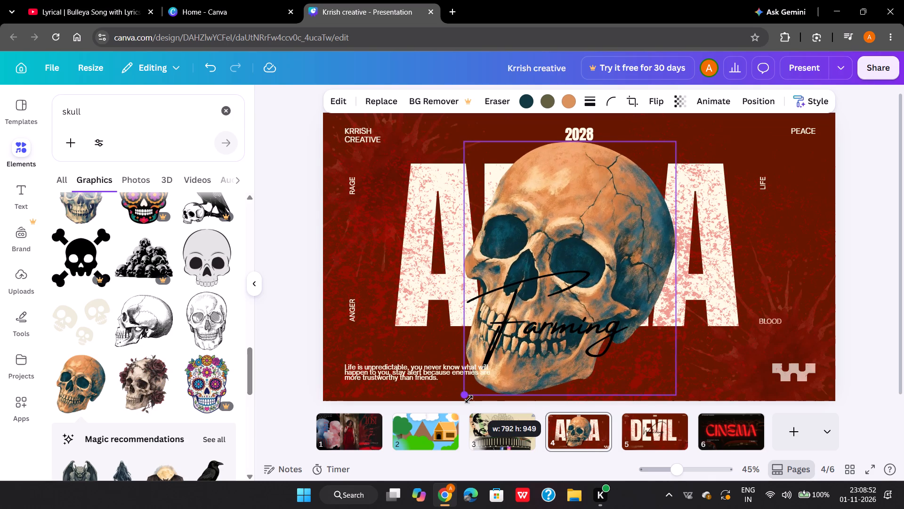
left_click_drag(469, 399, 465, 403)
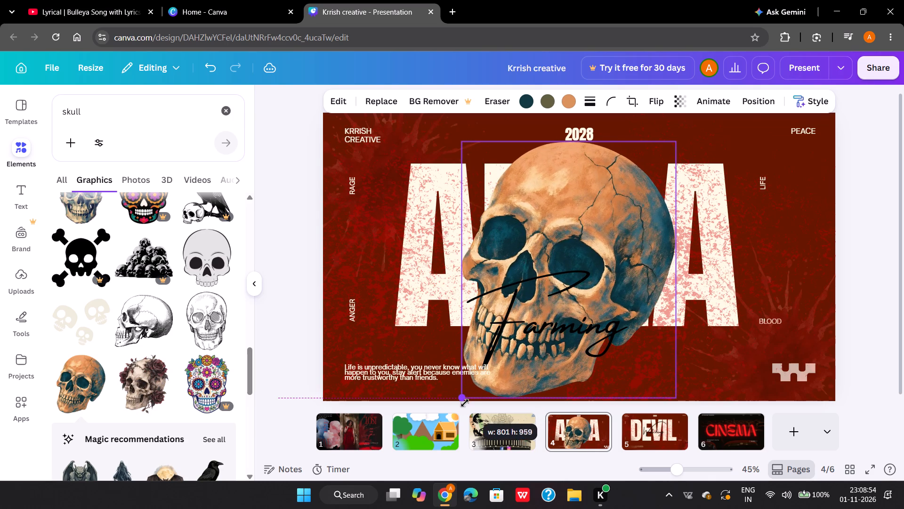
left_click_drag(465, 403, 463, 404)
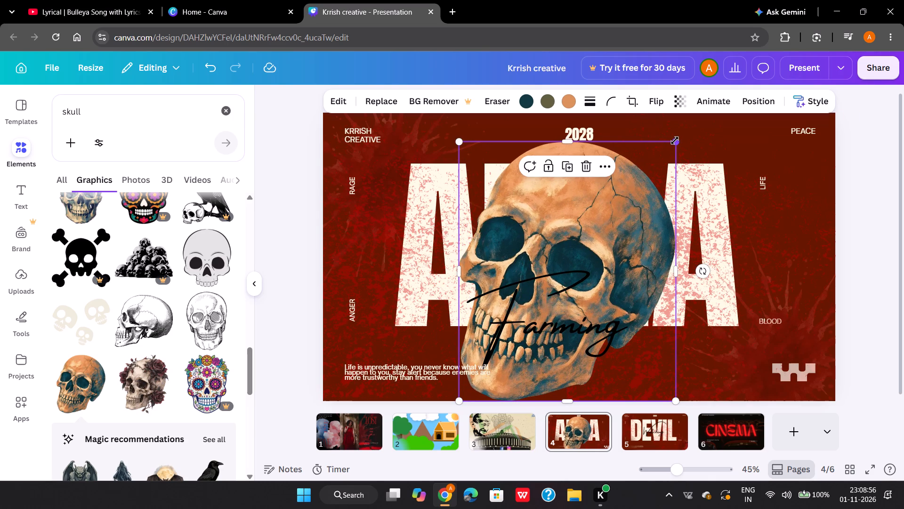
left_click_drag(675, 140, 704, 117)
Set the painted skull's transparency to about 52 so the AURA lettering shows through.
left_click(683, 102)
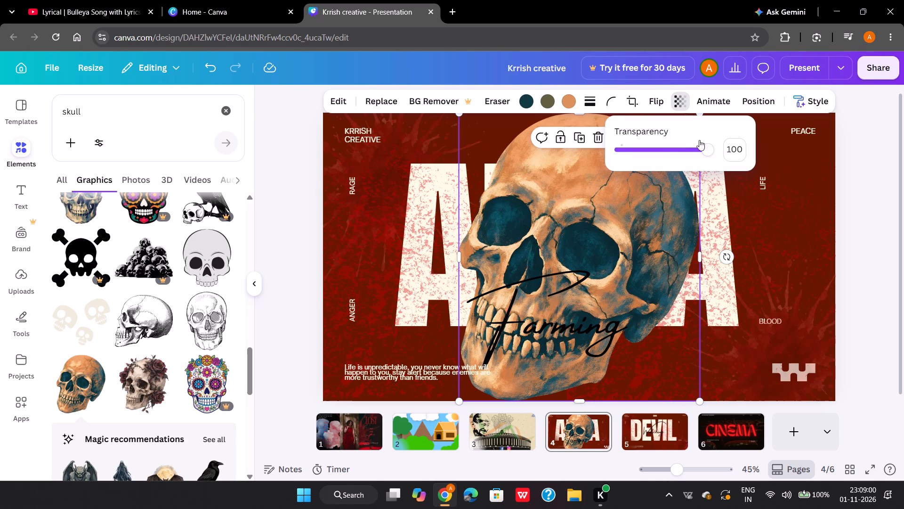
left_click_drag(709, 150, 666, 151)
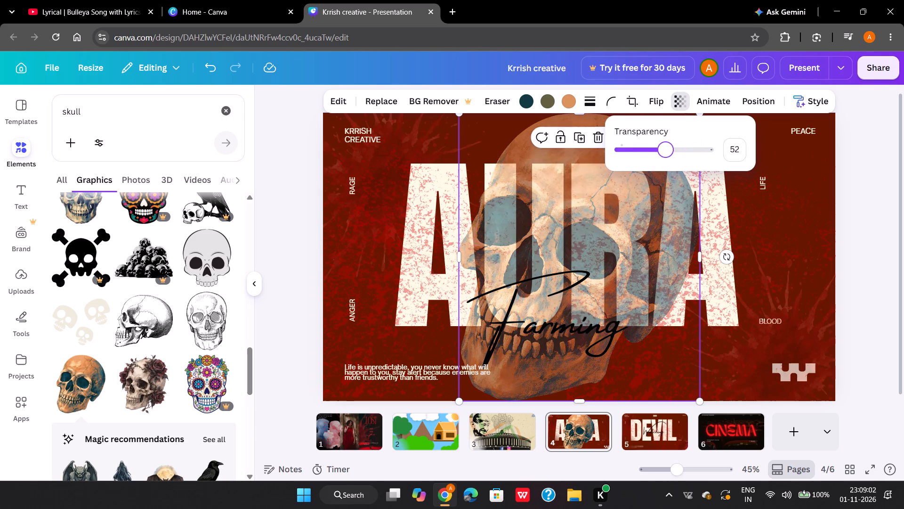
left_click_drag(666, 151, 664, 152)
left_click(870, 248)
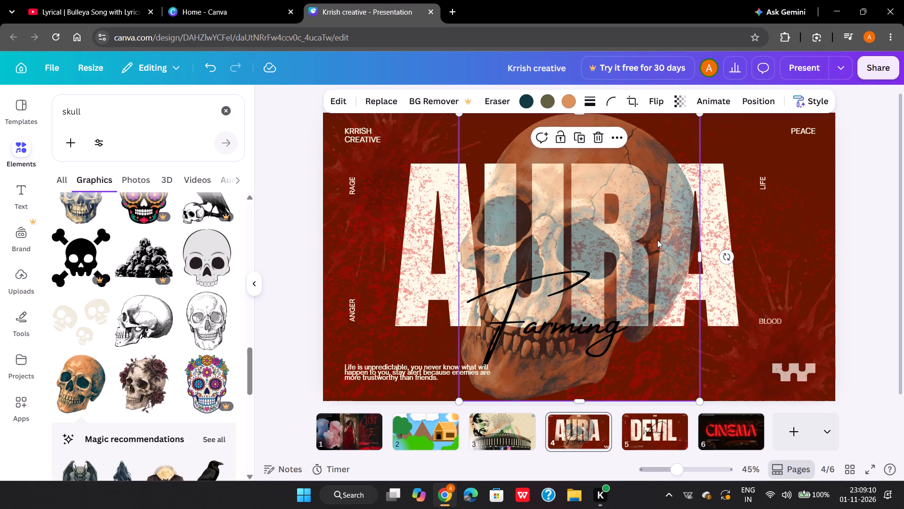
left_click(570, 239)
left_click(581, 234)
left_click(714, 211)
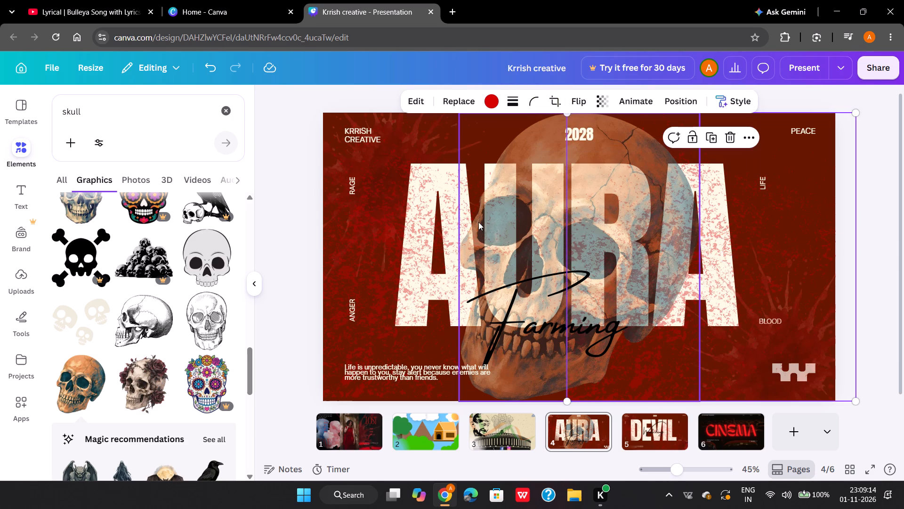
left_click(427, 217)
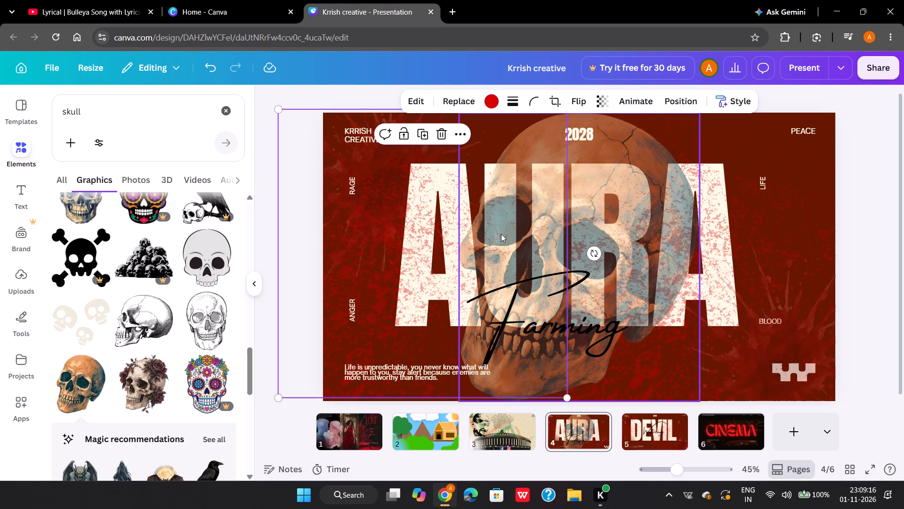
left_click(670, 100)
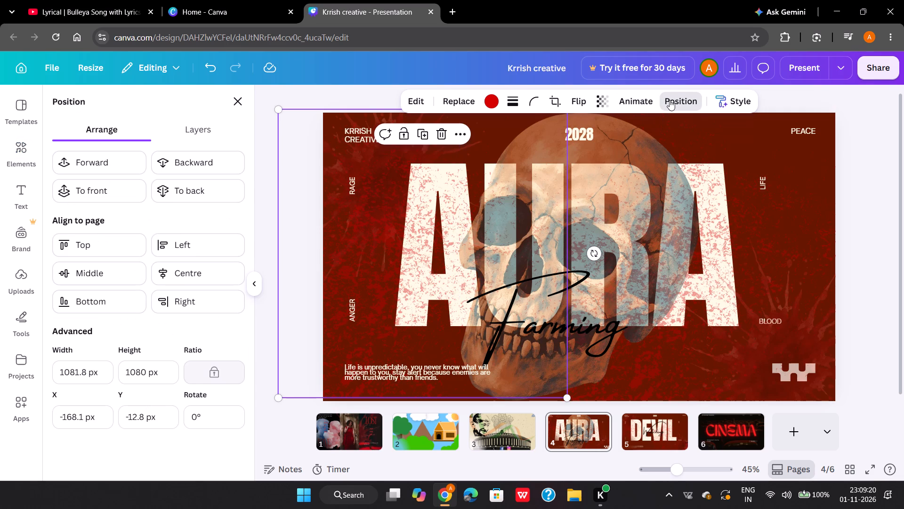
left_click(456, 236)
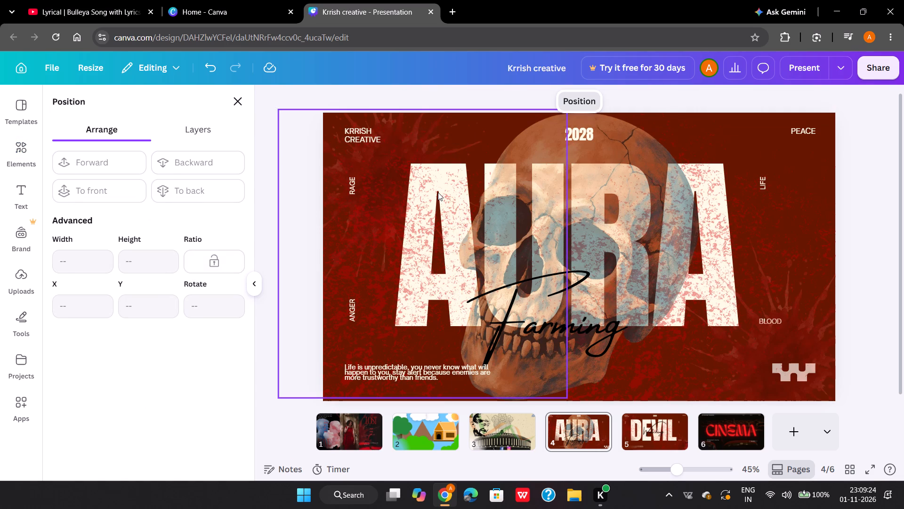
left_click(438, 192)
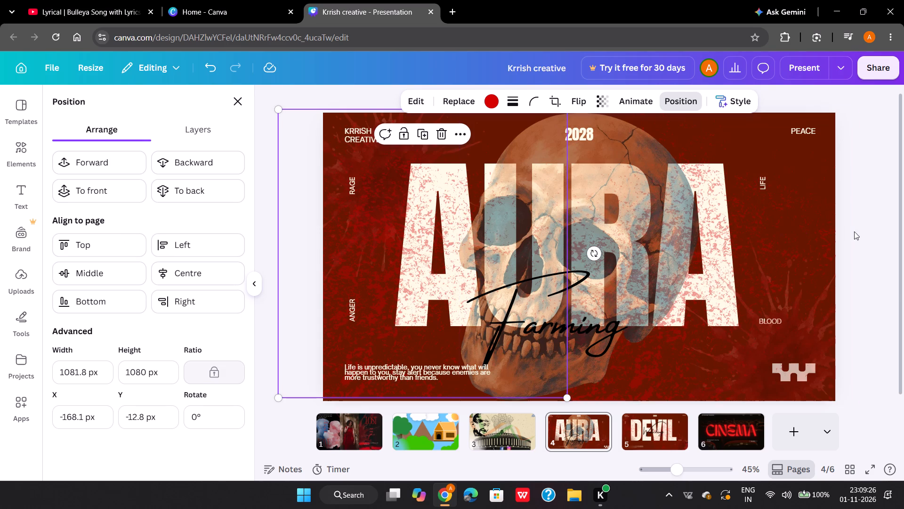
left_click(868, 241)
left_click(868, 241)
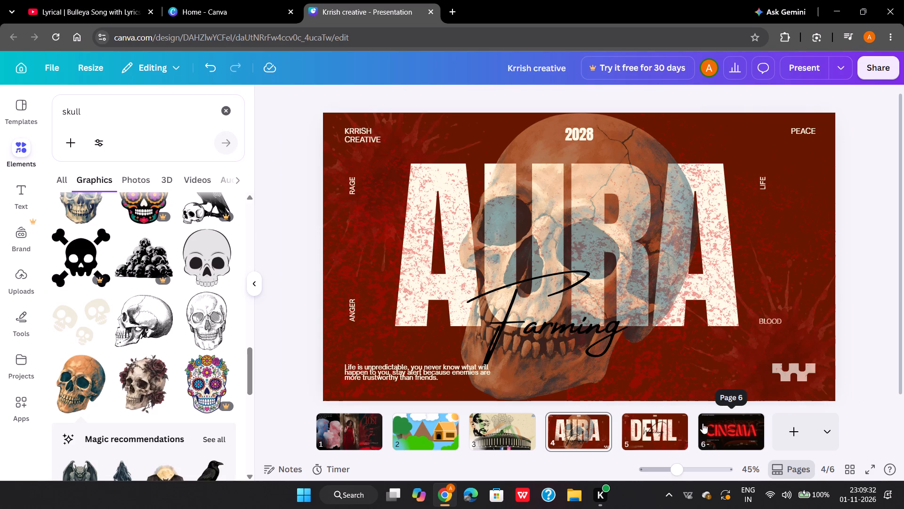
Open page 5 with the DEVIL Watching poster.
left_click(655, 425)
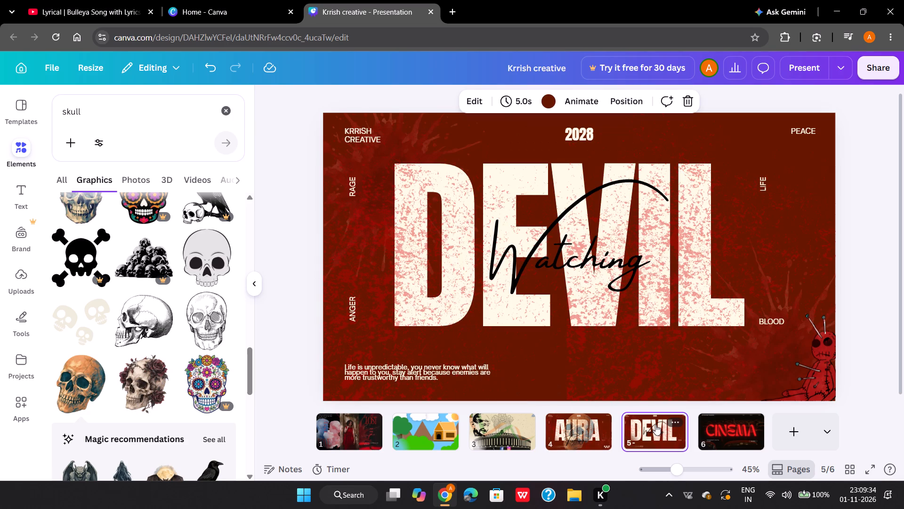
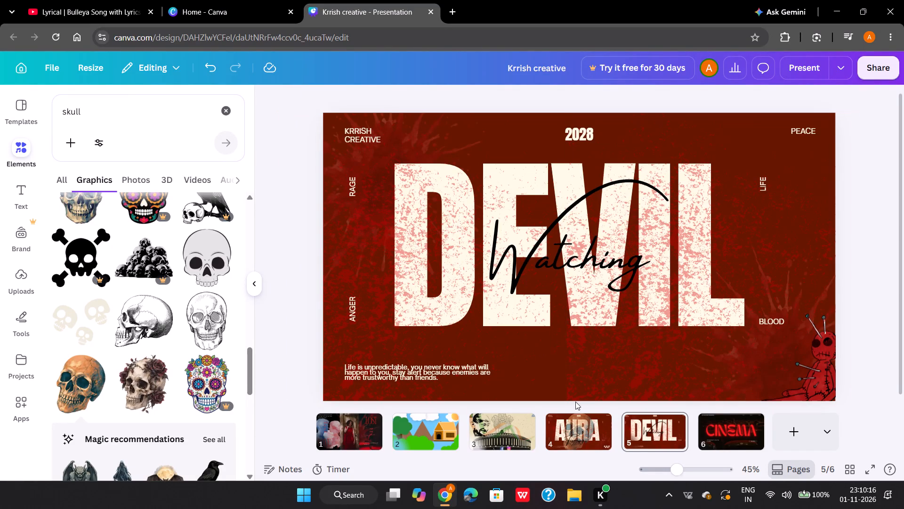
Open page 1 with the LOVE and LOST poster, passing by the AURA page.
left_click(580, 422)
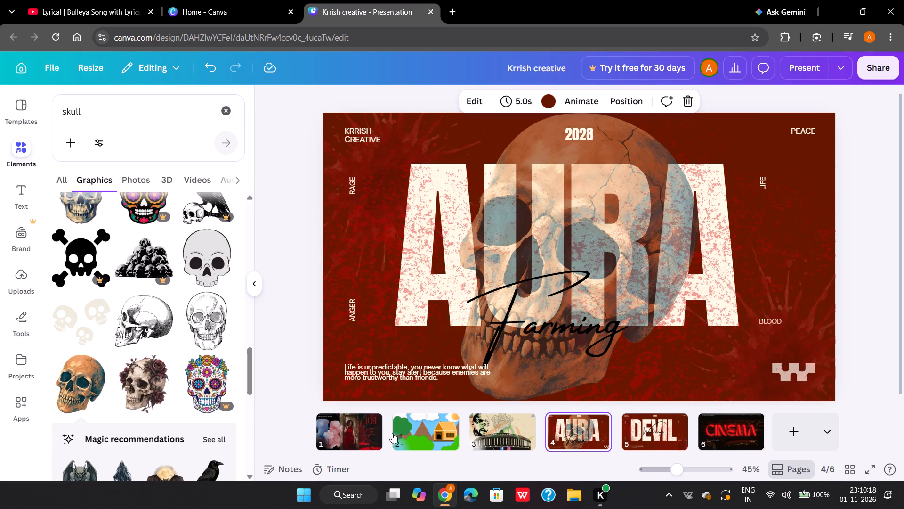
left_click(367, 429)
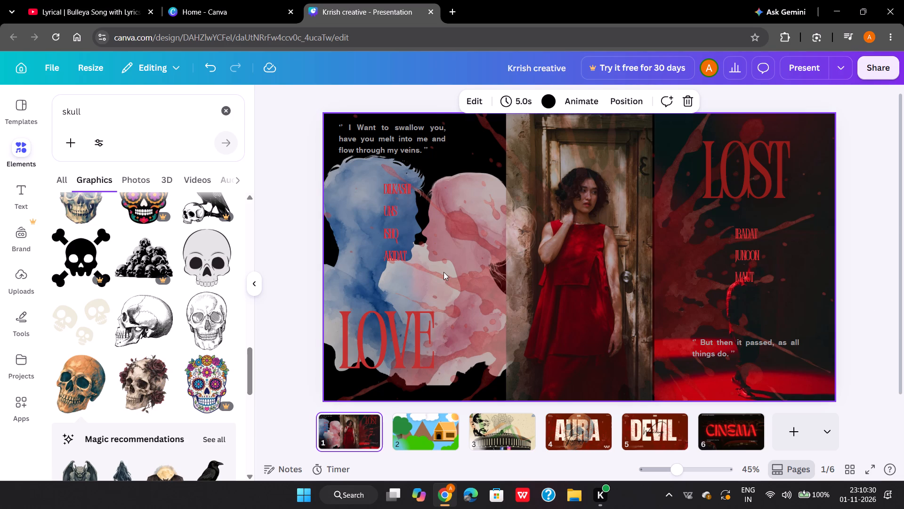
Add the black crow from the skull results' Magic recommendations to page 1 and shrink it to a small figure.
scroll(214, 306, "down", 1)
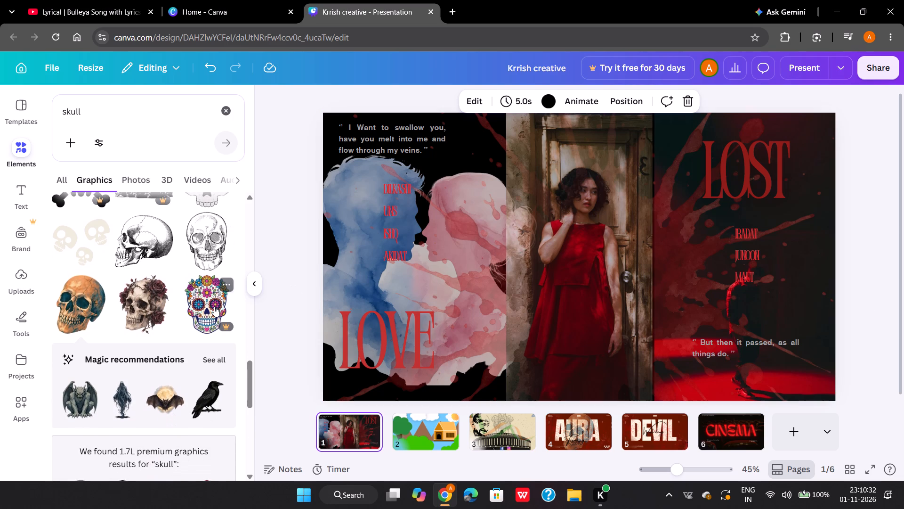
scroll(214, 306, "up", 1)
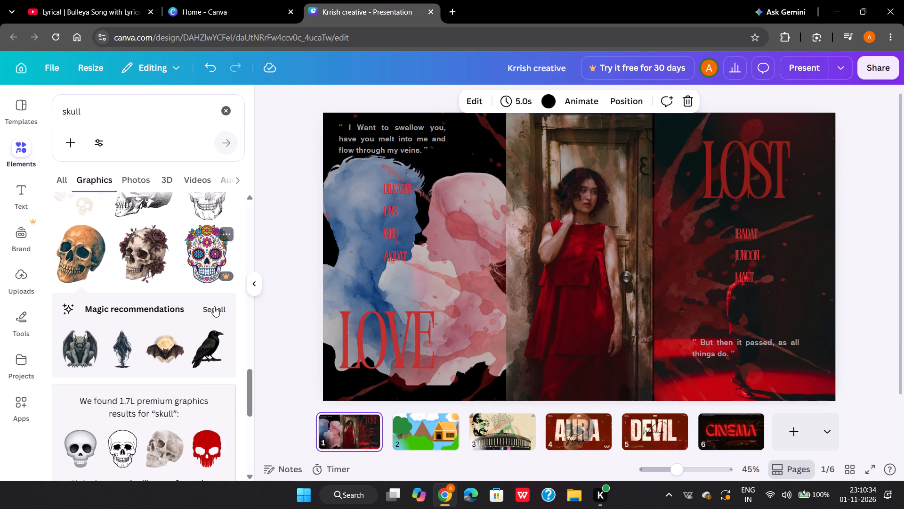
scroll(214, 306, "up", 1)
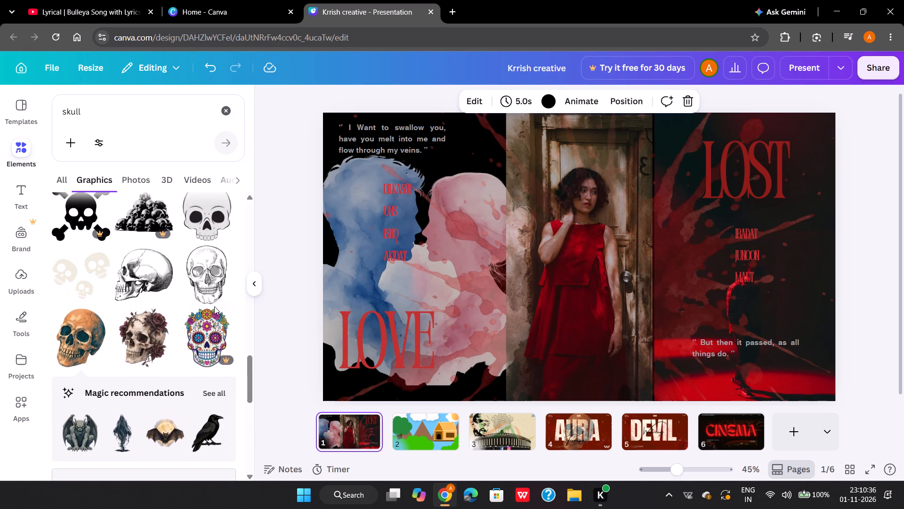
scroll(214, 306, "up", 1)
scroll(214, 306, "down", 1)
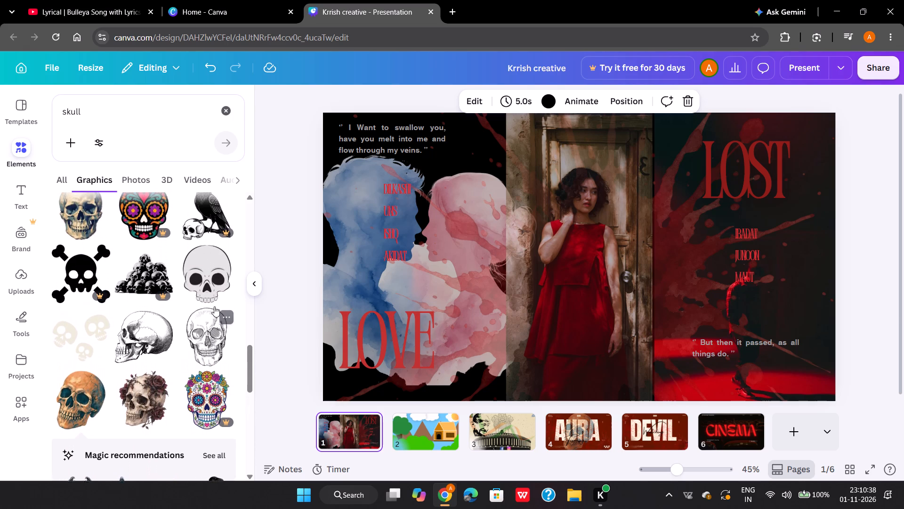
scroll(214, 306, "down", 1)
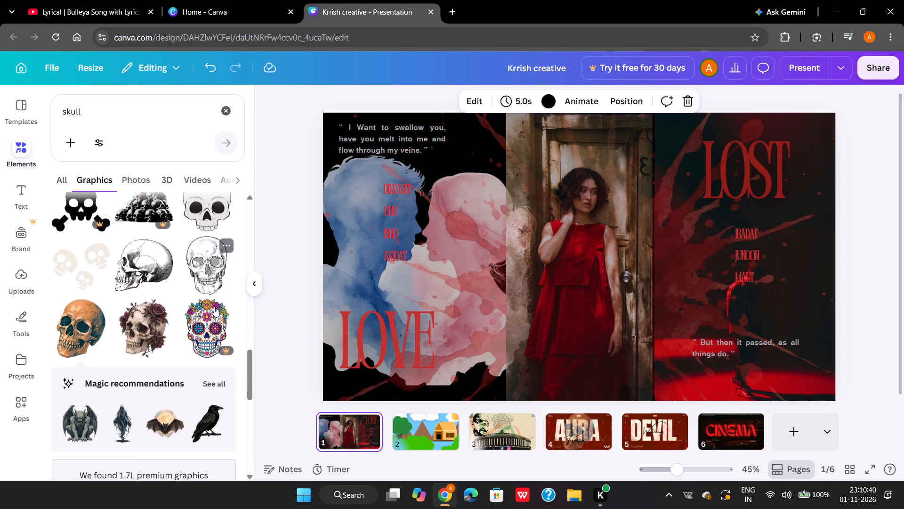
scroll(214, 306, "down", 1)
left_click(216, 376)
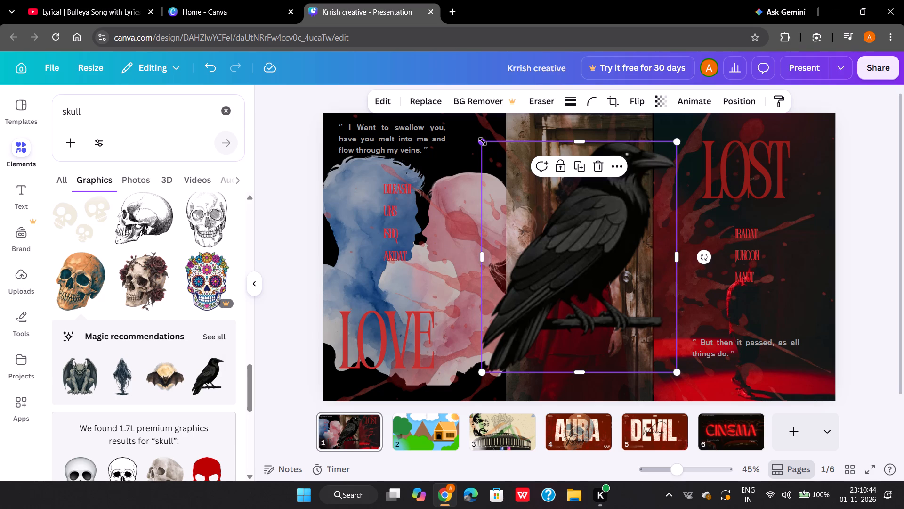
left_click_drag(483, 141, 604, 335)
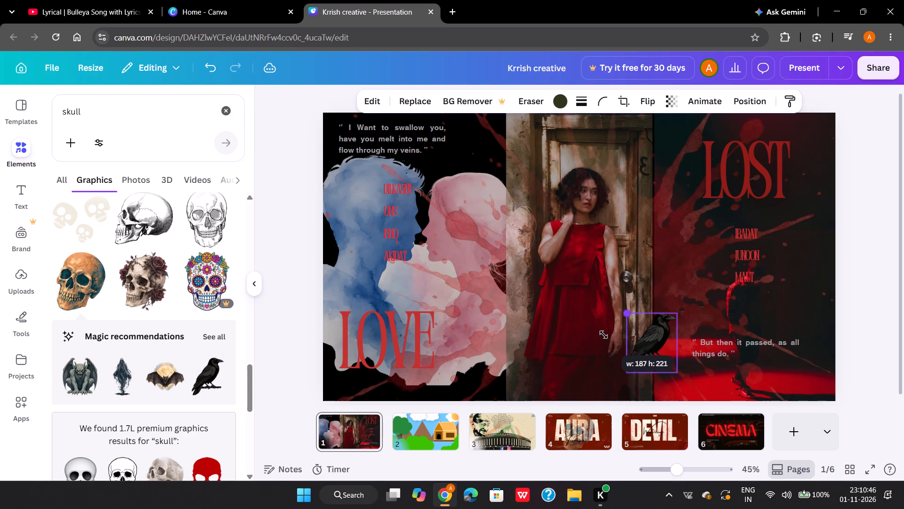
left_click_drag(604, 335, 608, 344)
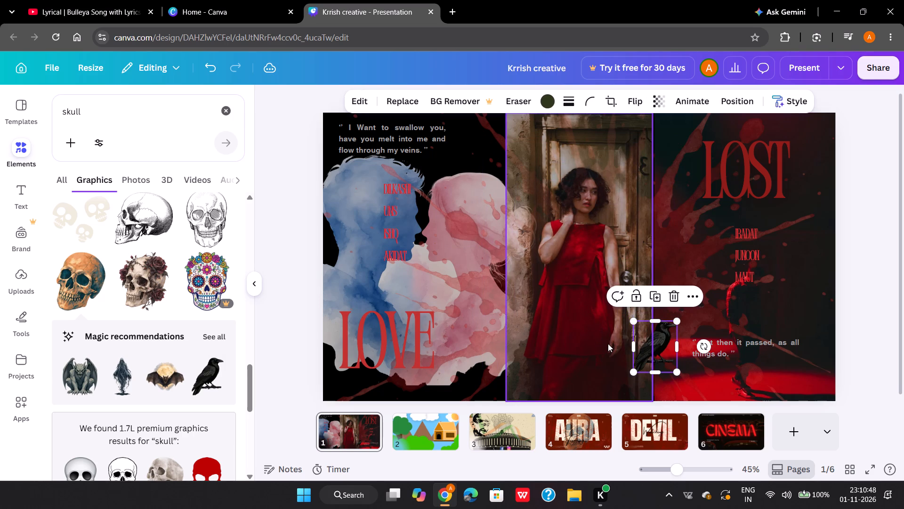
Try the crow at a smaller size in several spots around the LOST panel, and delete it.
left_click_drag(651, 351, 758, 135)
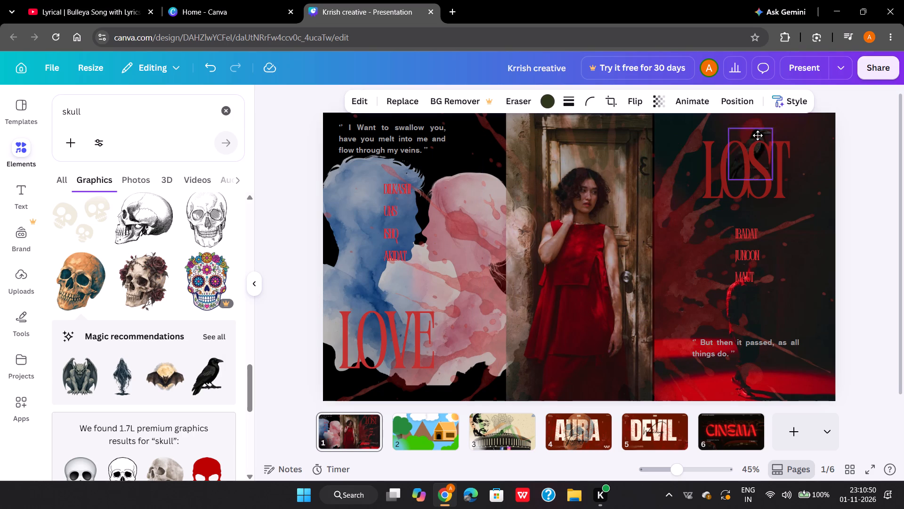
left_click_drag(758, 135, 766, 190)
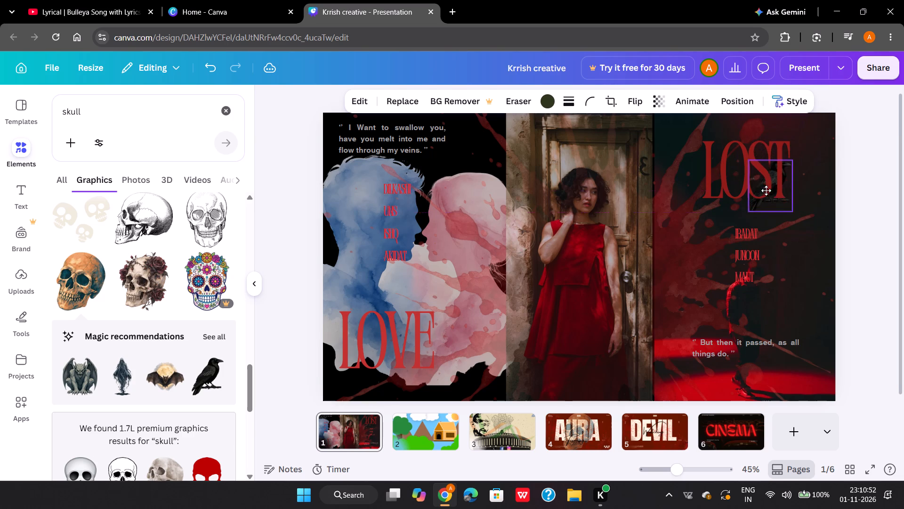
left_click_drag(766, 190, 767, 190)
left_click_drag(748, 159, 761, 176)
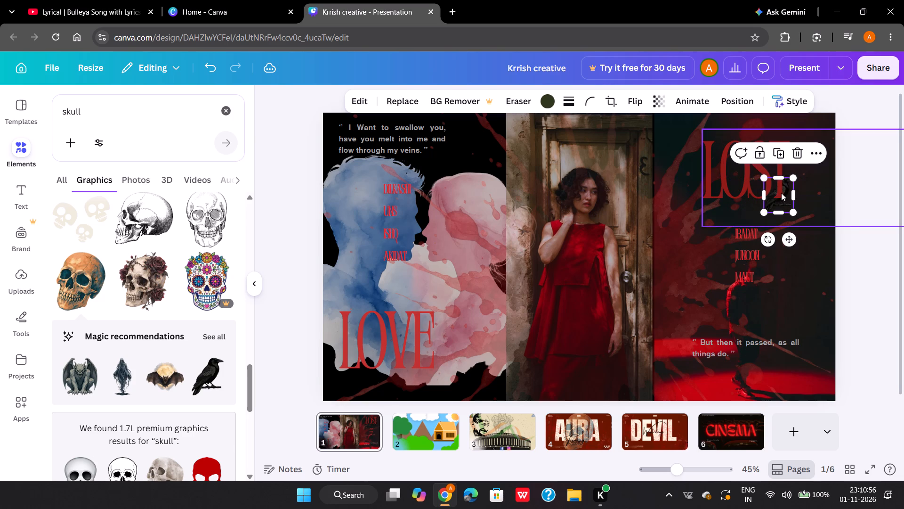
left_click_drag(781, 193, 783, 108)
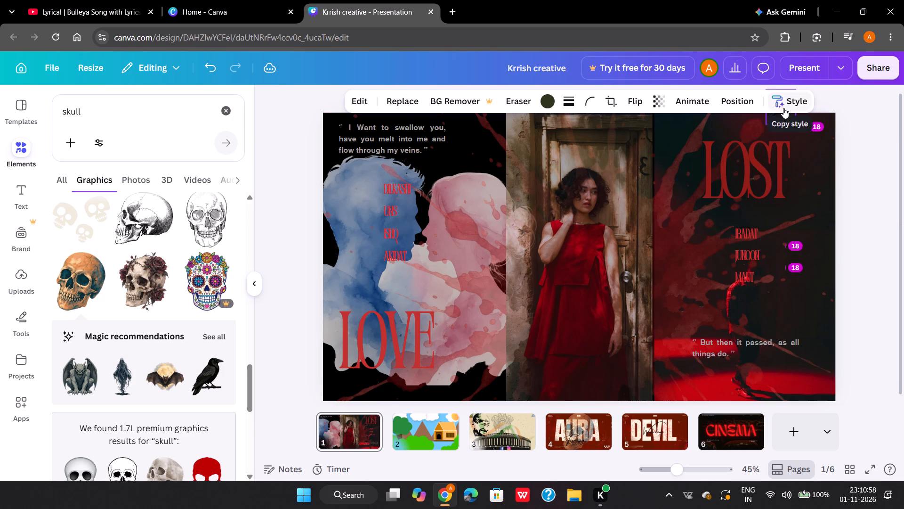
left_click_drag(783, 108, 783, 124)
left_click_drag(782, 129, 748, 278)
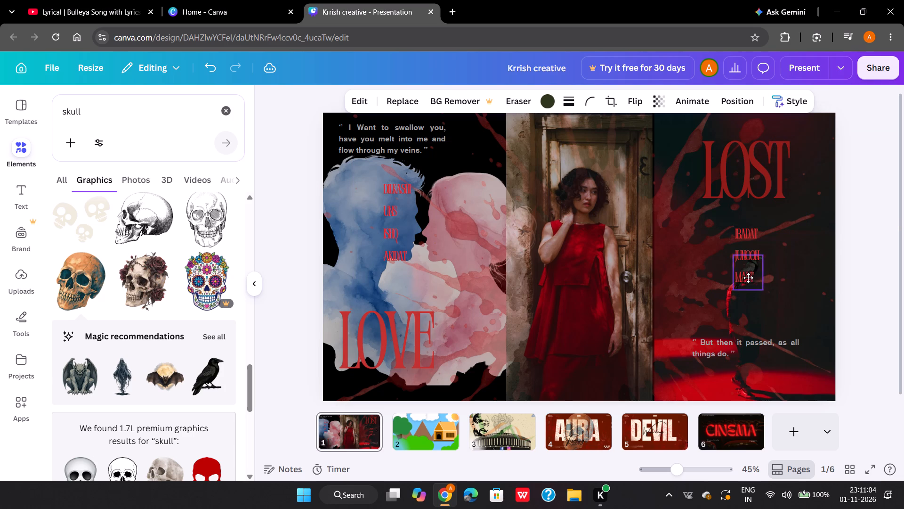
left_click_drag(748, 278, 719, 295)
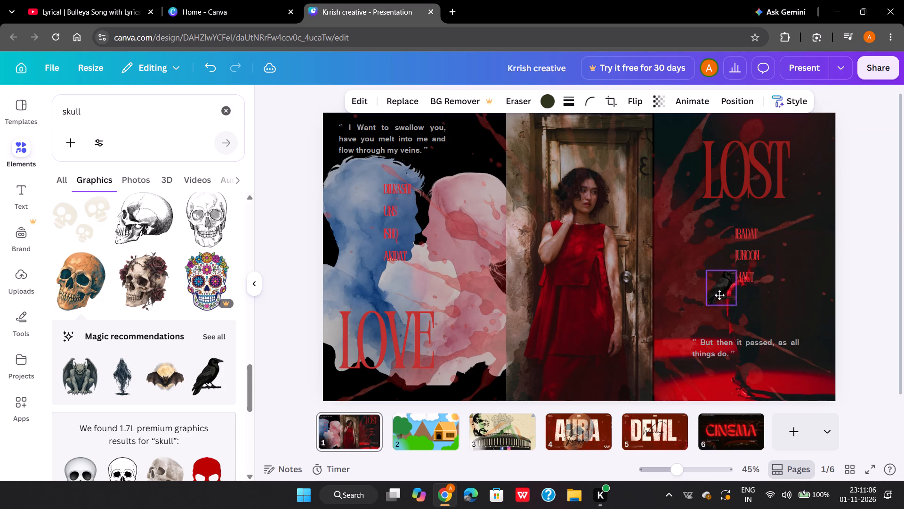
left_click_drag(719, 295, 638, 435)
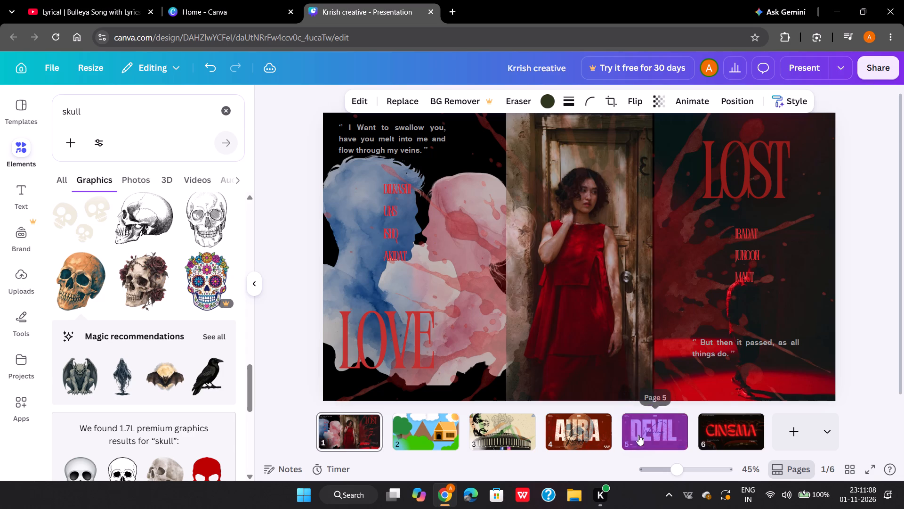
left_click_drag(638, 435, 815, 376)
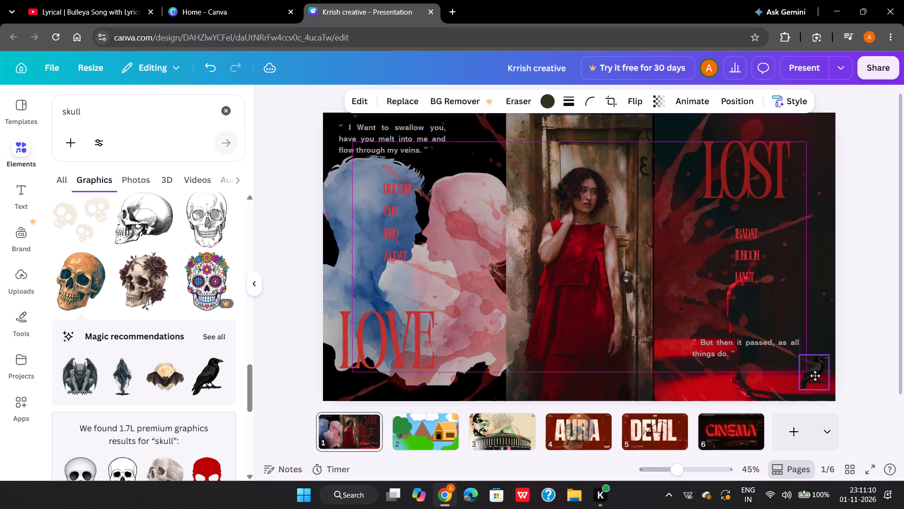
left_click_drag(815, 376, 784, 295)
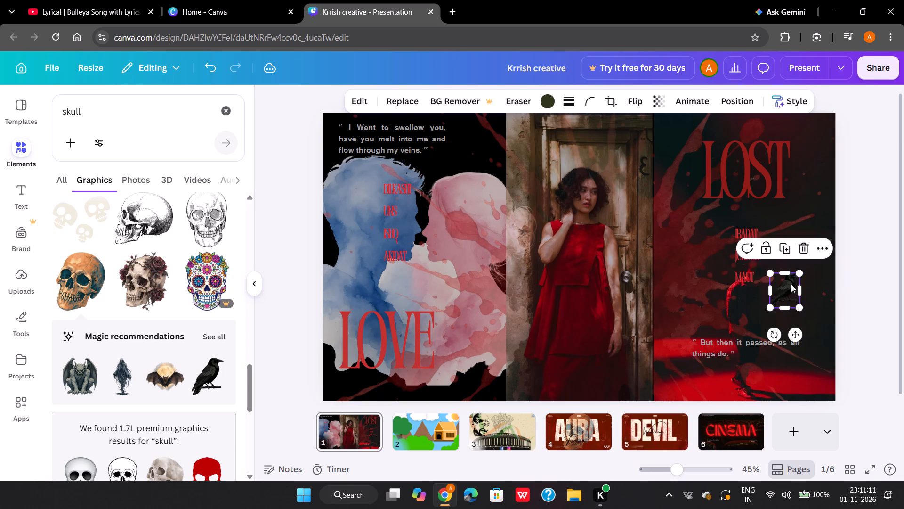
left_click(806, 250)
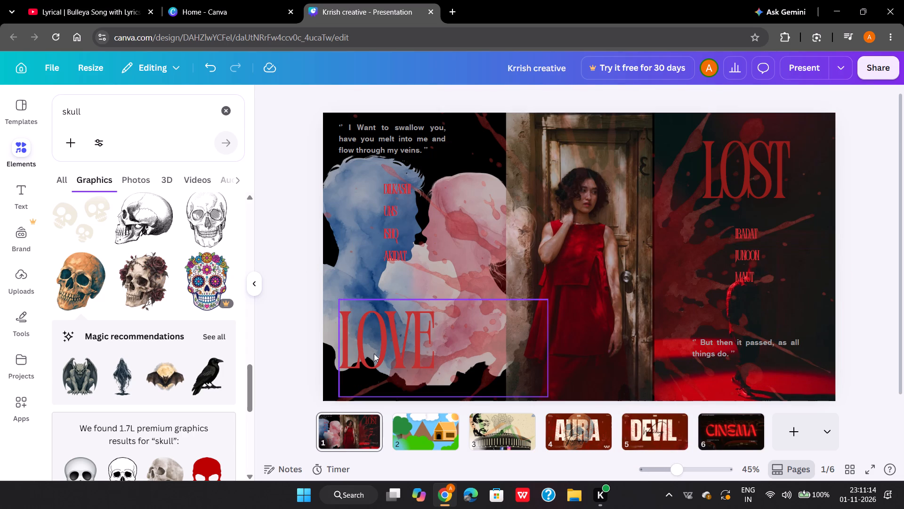
Look through the skull graphics results for another element that suits the LOVE and LOST poster.
scroll(119, 298, "up", 3)
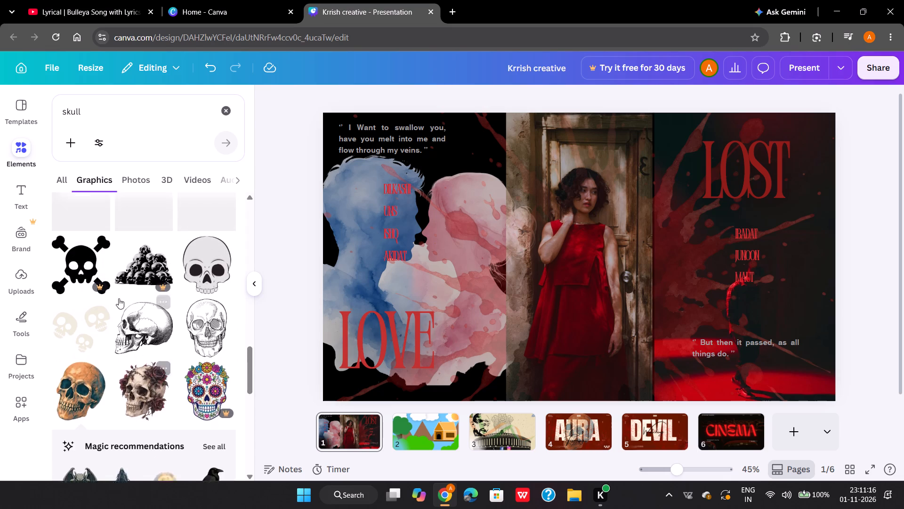
scroll(119, 298, "up", 4)
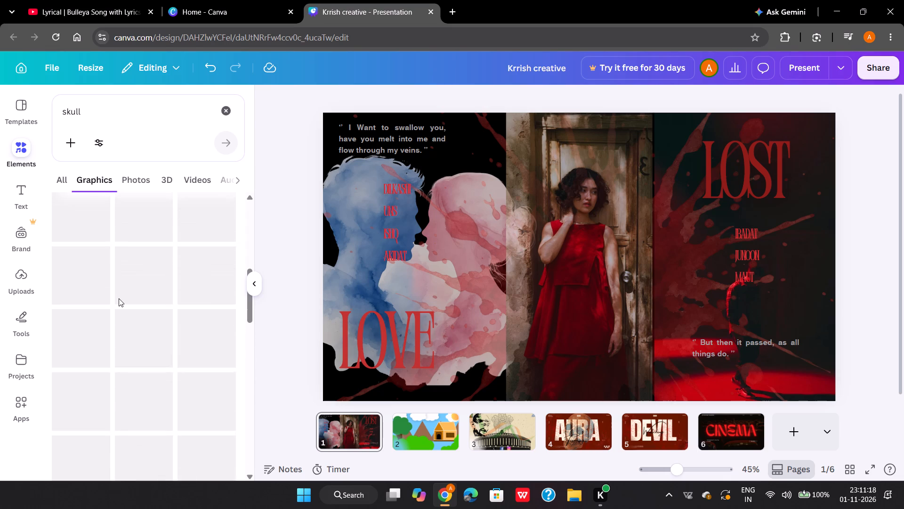
scroll(119, 298, "up", 9)
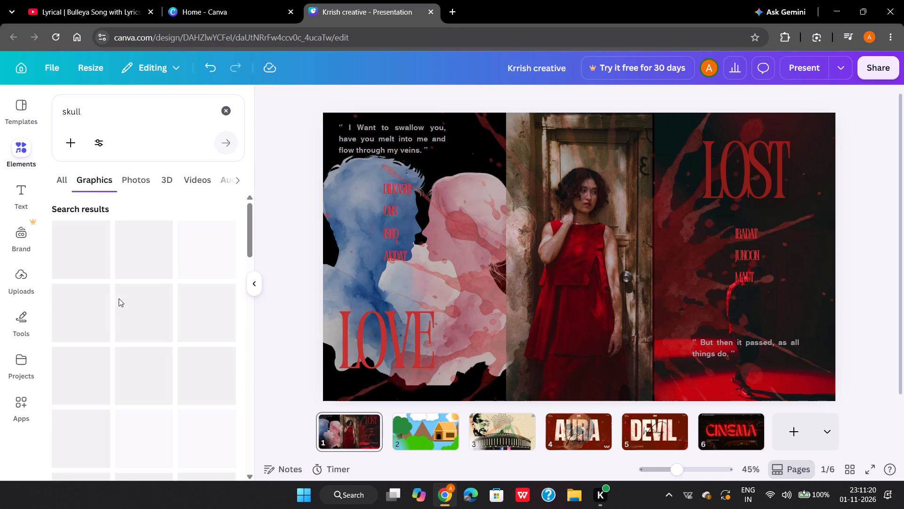
scroll(139, 275, "down", 1)
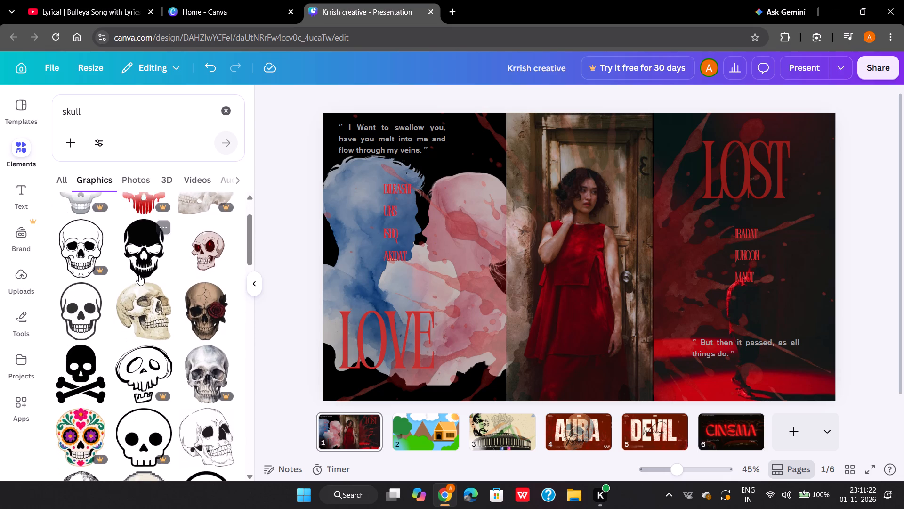
scroll(139, 275, "down", 3)
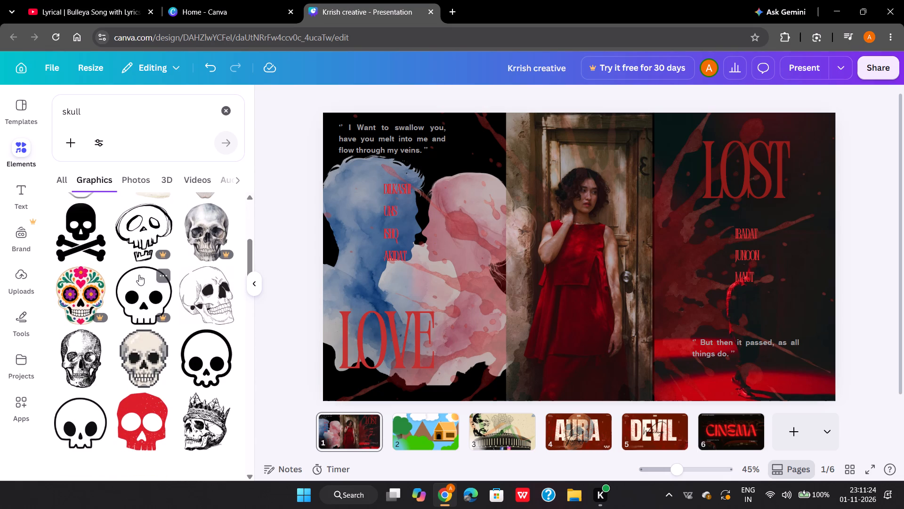
scroll(139, 275, "down", 2)
scroll(139, 275, "up", 1)
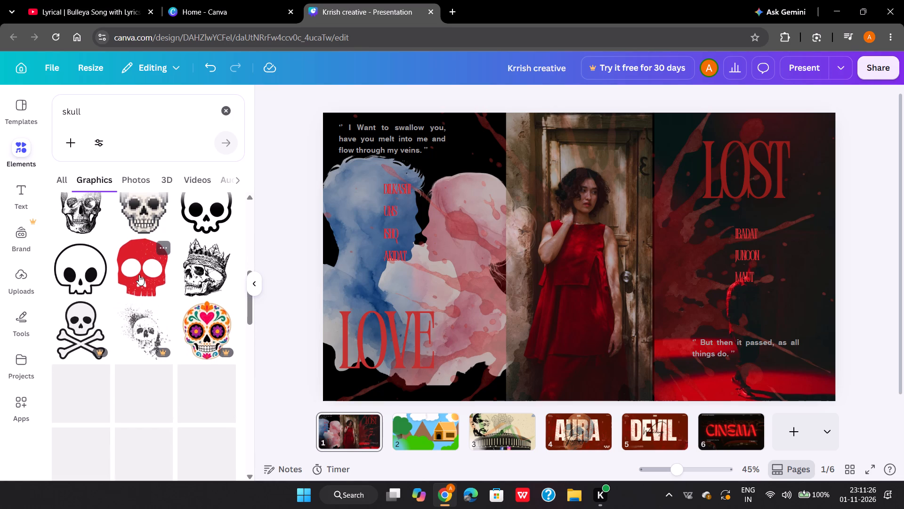
scroll(139, 275, "up", 1)
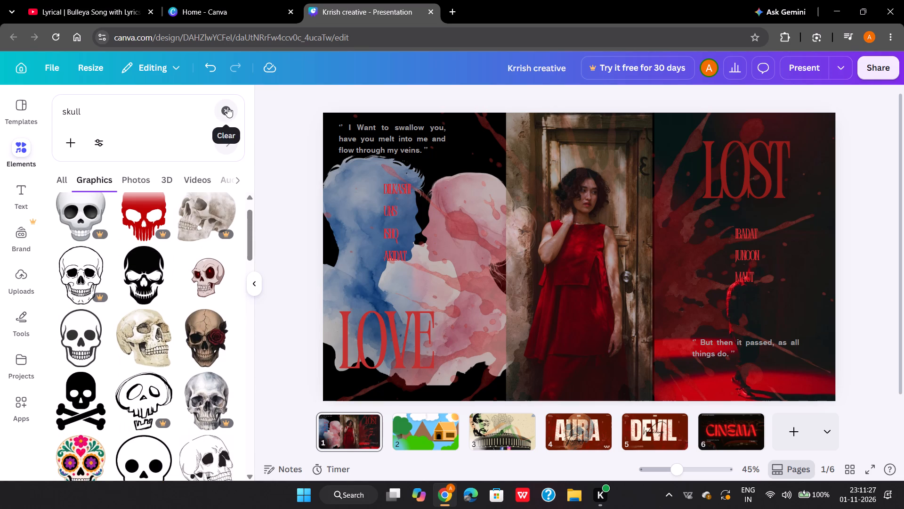
Clear the skull search and the recent search history in Elements.
left_click(227, 107)
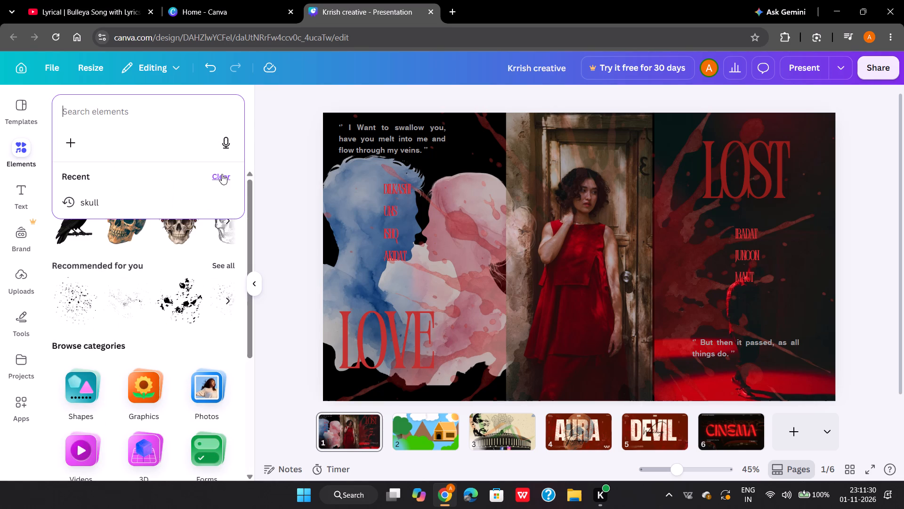
left_click(222, 179)
Look through the trending photos in the Photos category for an image that suits the LOVE and LOST poster.
scroll(136, 265, "down", 1)
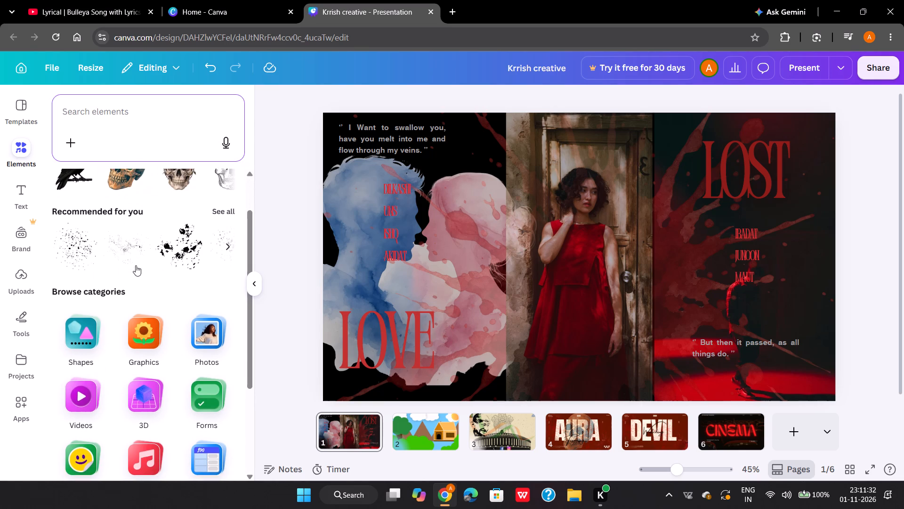
scroll(136, 265, "down", 1)
left_click(203, 319)
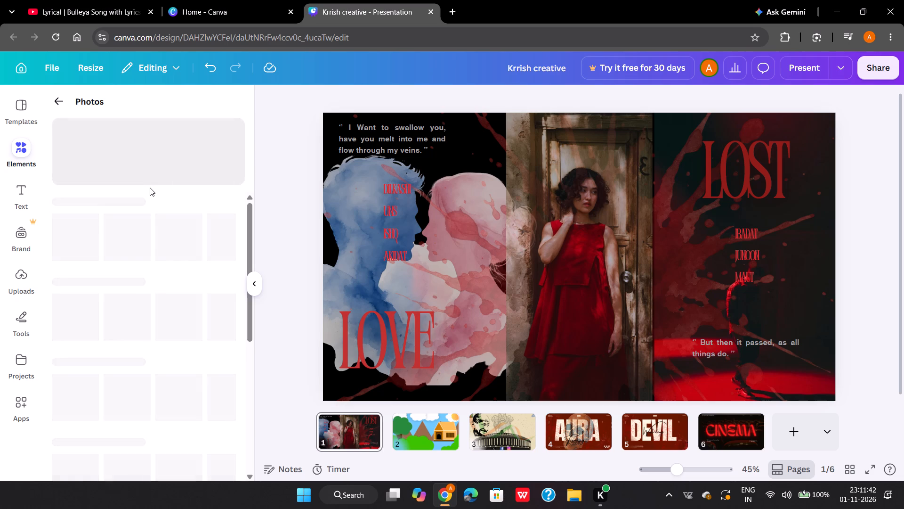
scroll(150, 188, "down", 2)
scroll(143, 247, "right", 2)
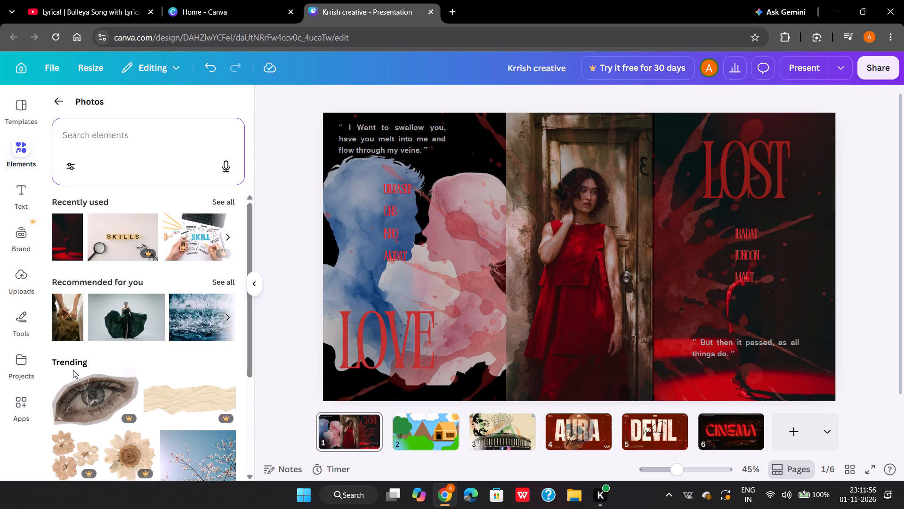
scroll(144, 334, "down", 2)
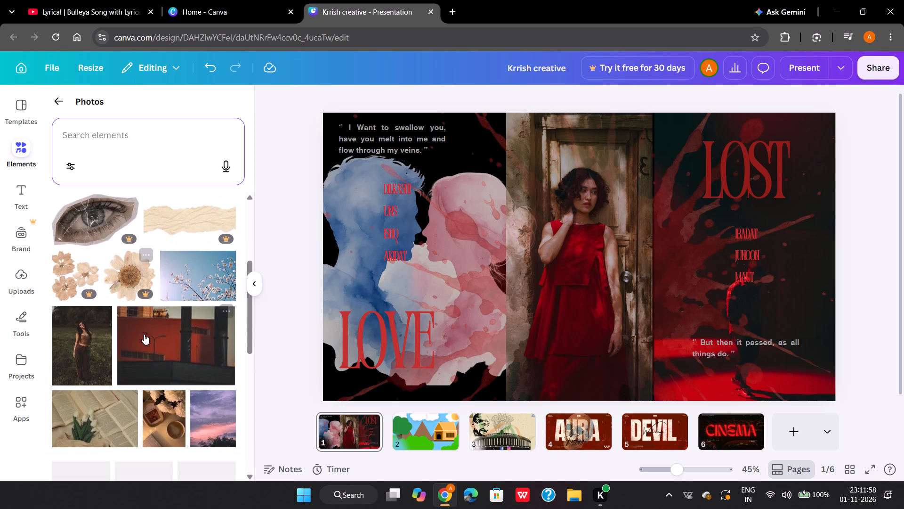
scroll(144, 334, "down", 1)
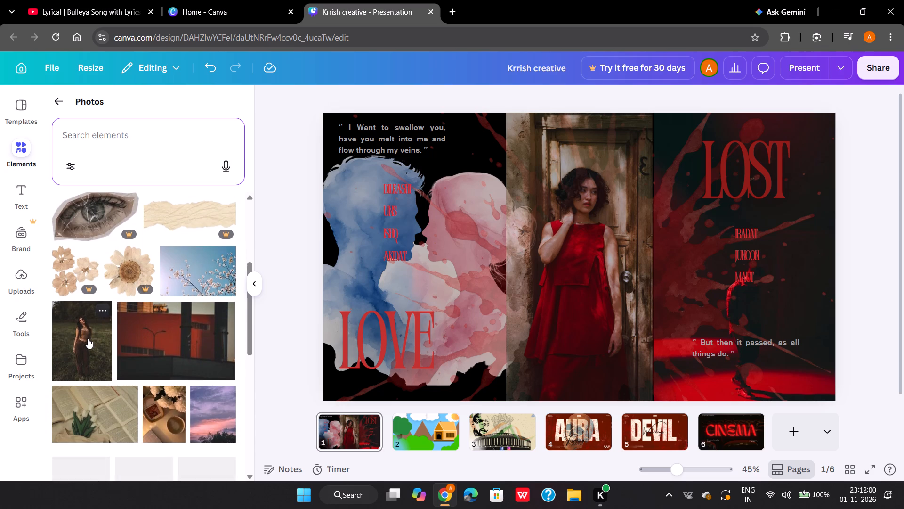
scroll(156, 358, "down", 2)
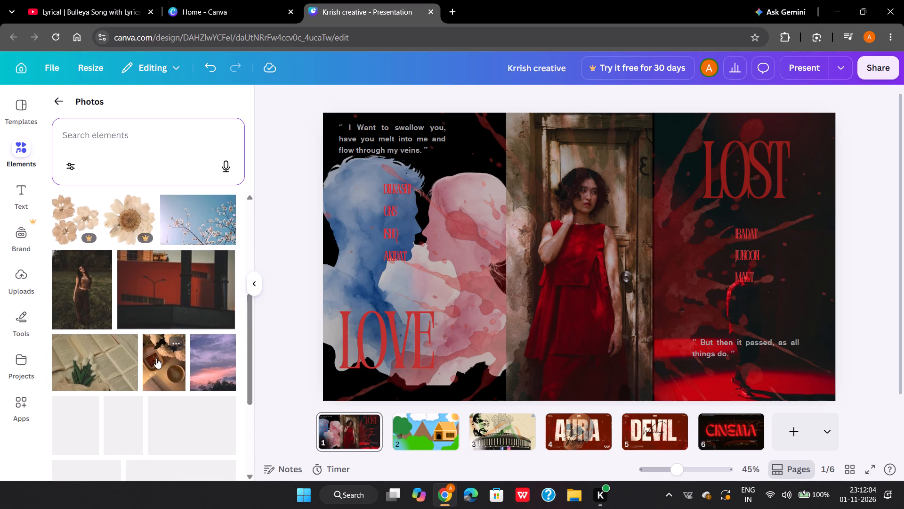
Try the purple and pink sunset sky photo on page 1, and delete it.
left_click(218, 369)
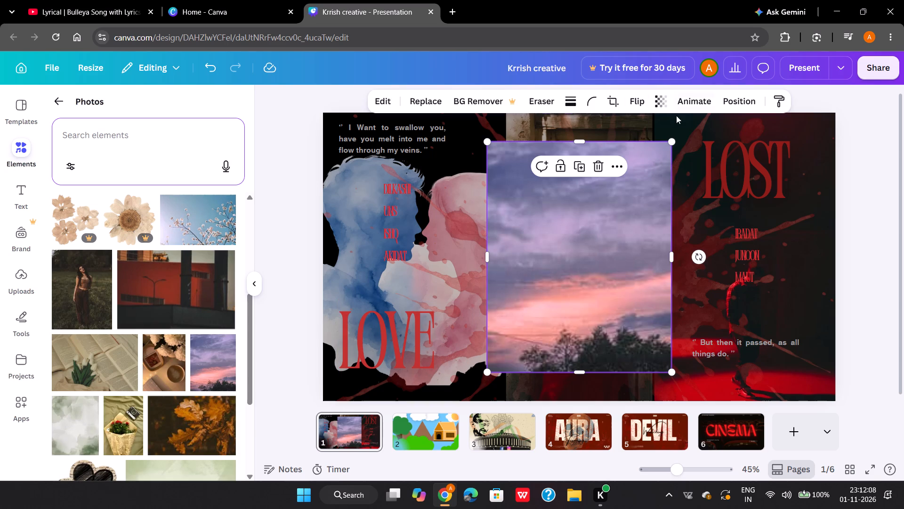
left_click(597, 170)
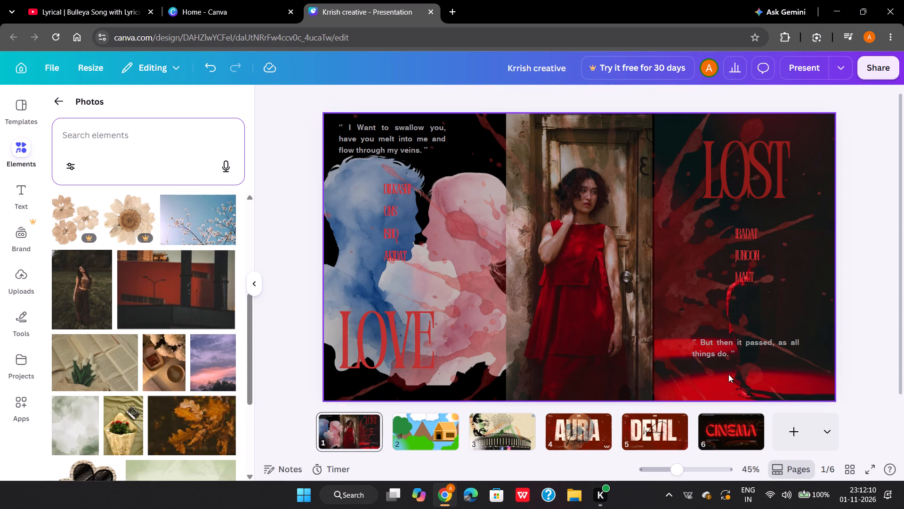
Open the CINEMA design on page 6 and look through the recommended and trending photos for a suitable image.
left_click(728, 429)
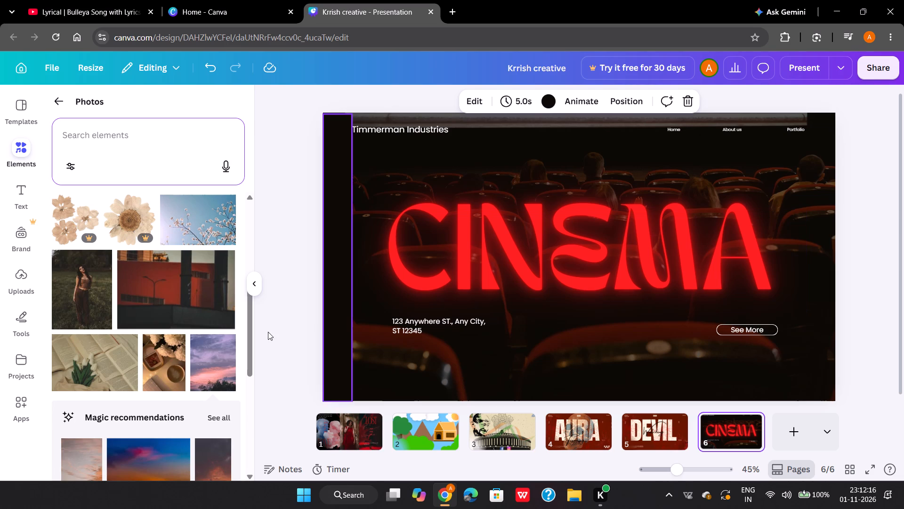
scroll(202, 369, "down", 1)
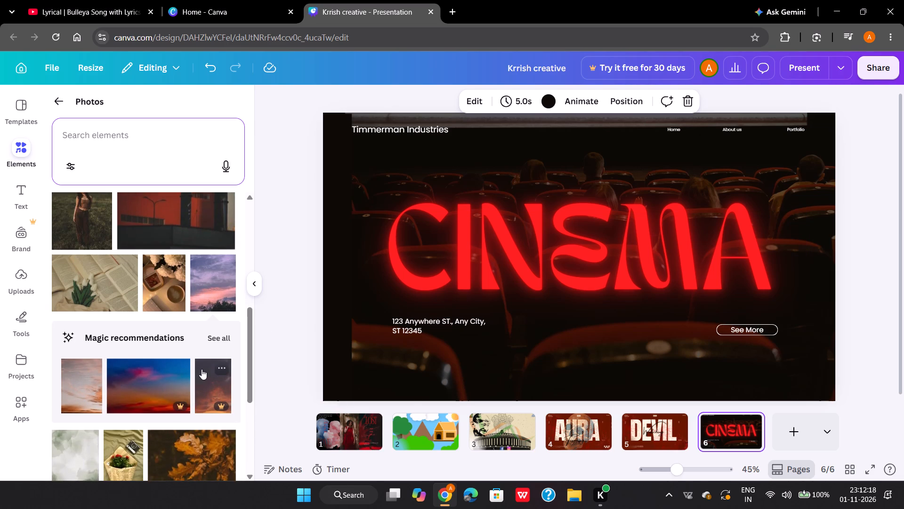
scroll(202, 369, "down", 6)
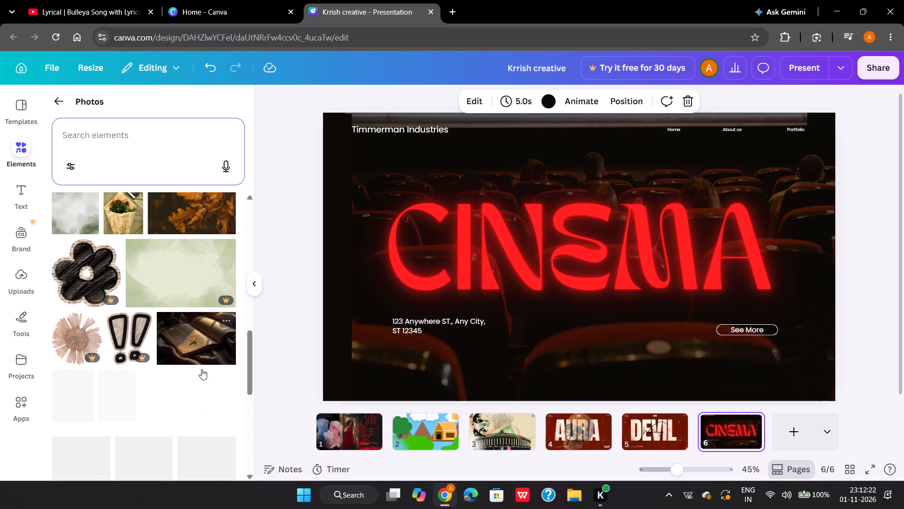
scroll(202, 369, "down", 2)
scroll(202, 369, "up", 2)
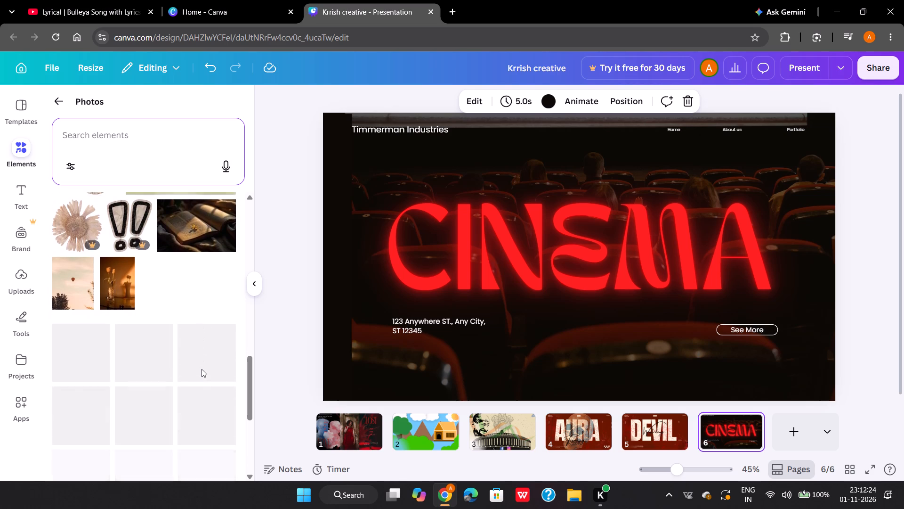
scroll(202, 369, "up", 7)
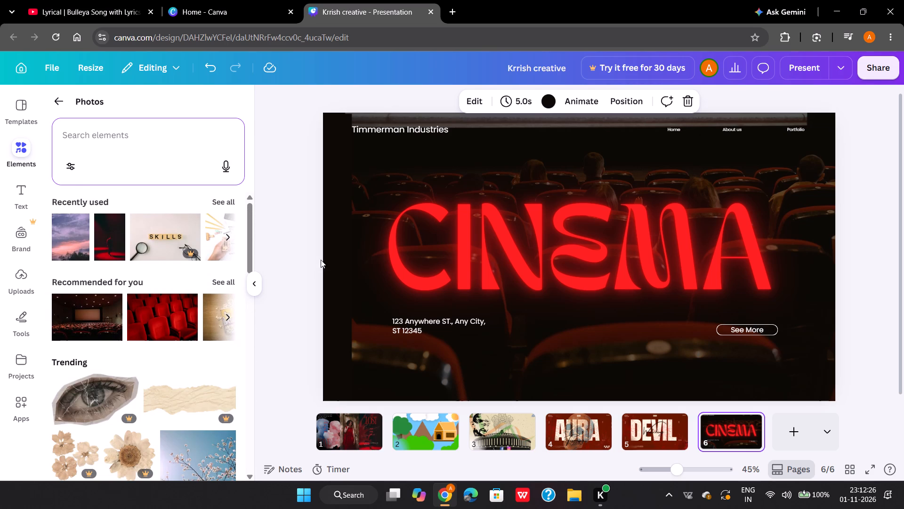
Switch to the YouTube page with the Bulleya lyric video.
left_click(112, 10)
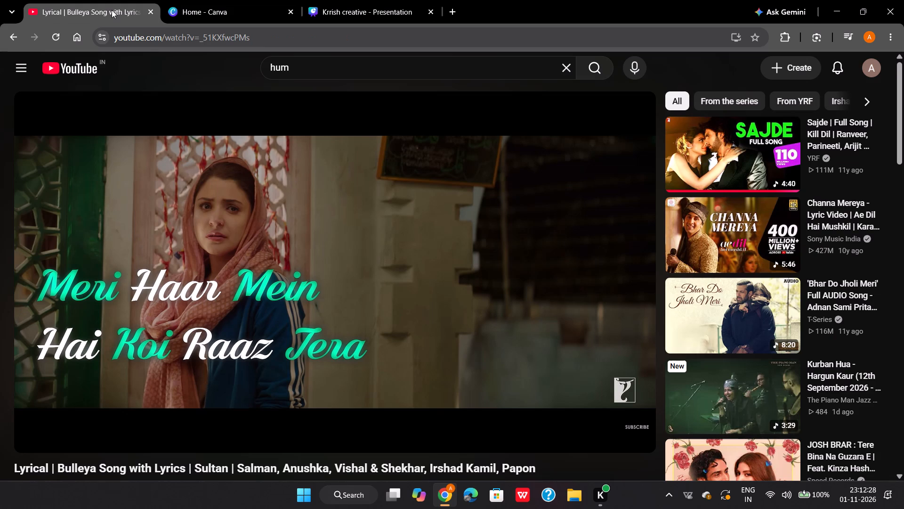
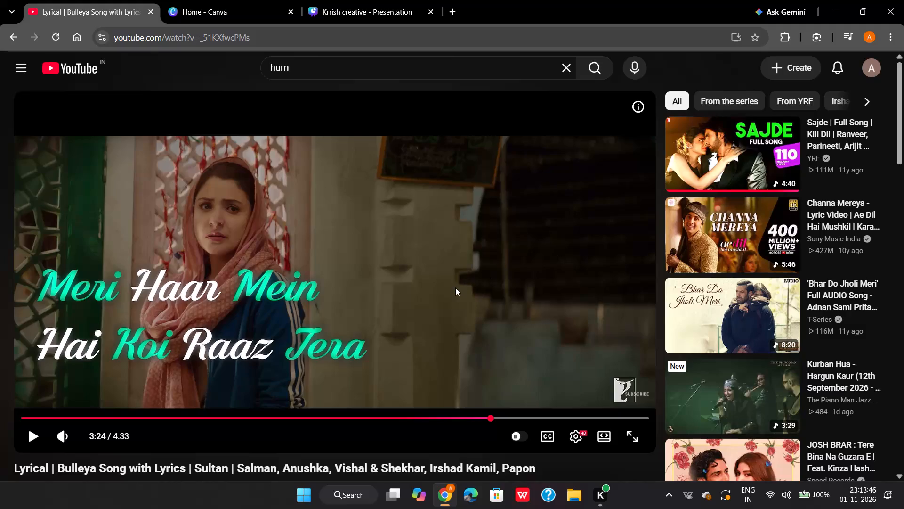
Open the YouTube home feed and look through the recommended videos for a song to play.
left_click(48, 65)
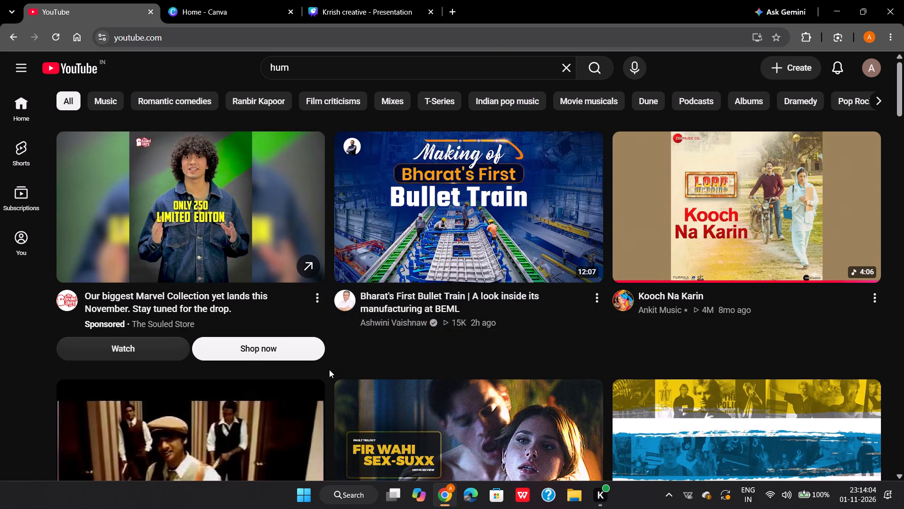
scroll(329, 369, "down", 2)
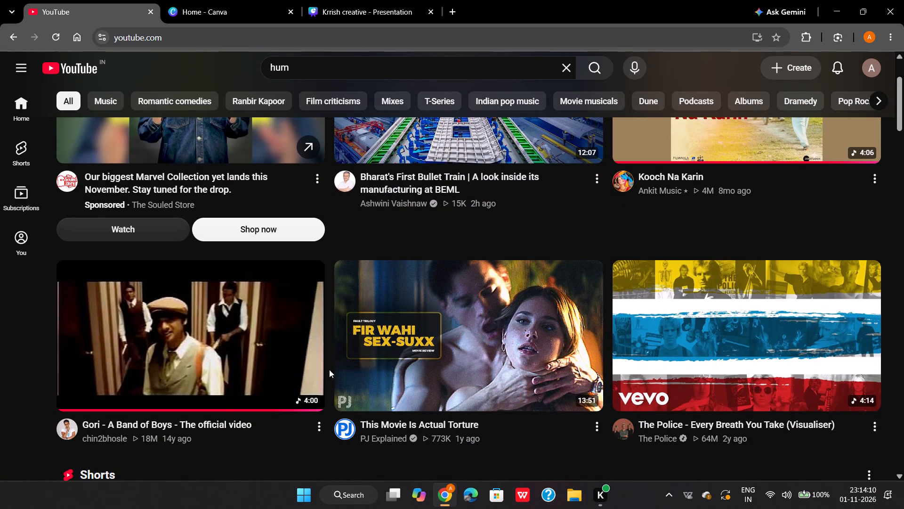
scroll(329, 369, "down", 1)
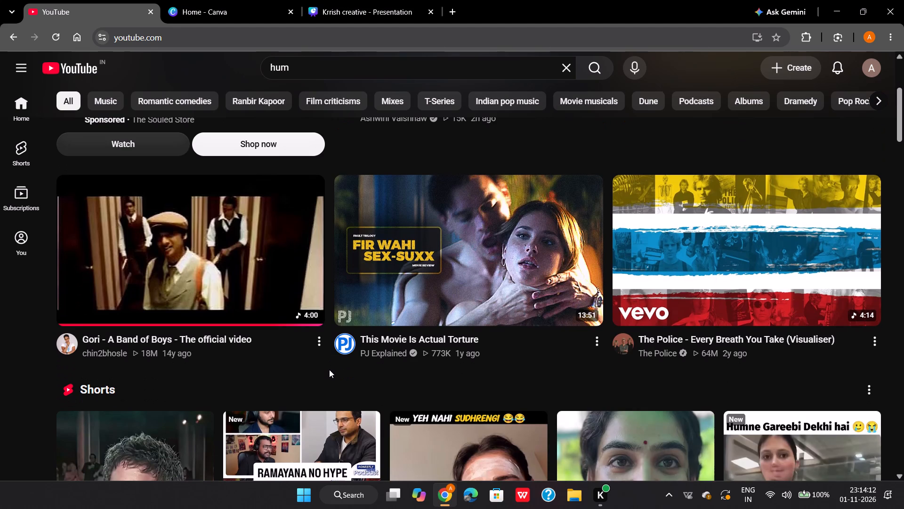
scroll(329, 369, "down", 2)
scroll(329, 369, "right", 1)
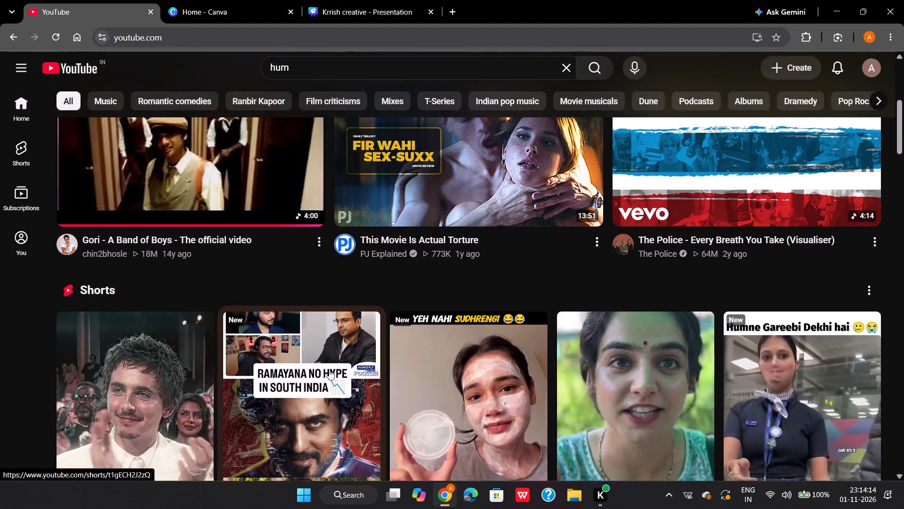
scroll(329, 369, "right", 1)
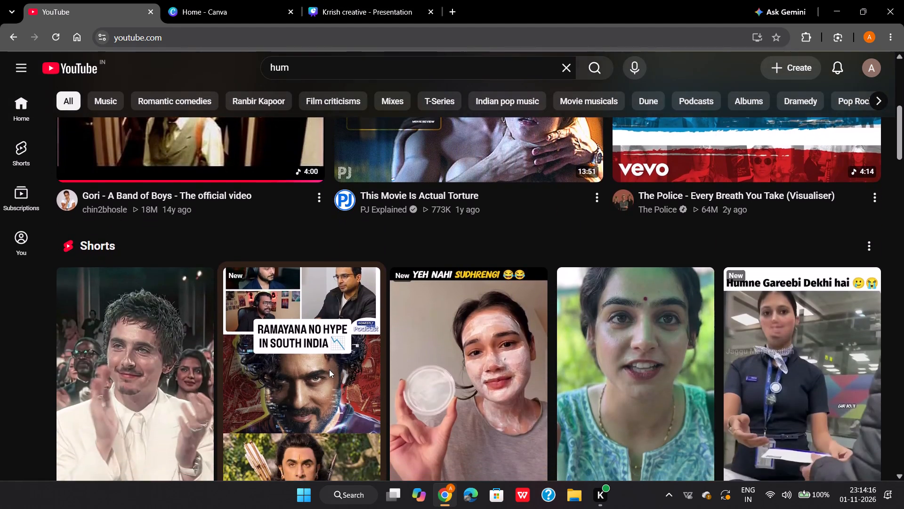
scroll(329, 369, "down", 1)
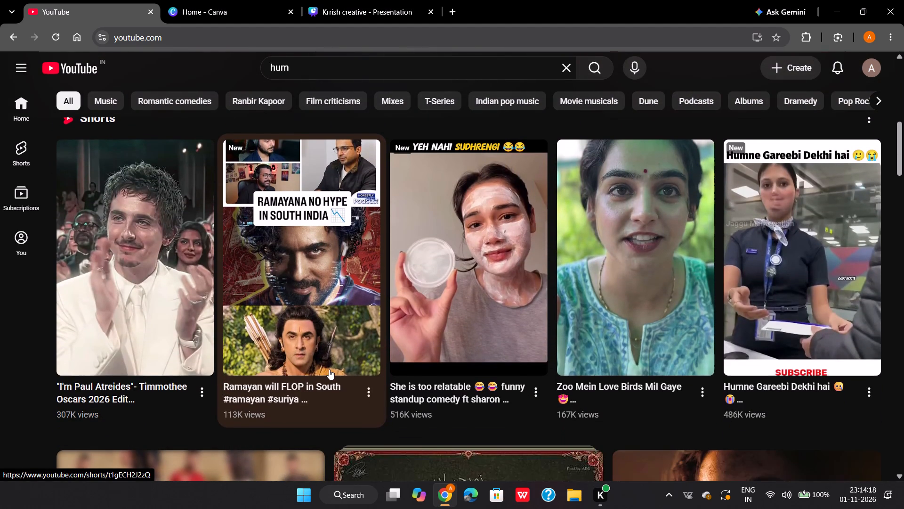
scroll(329, 369, "down", 2)
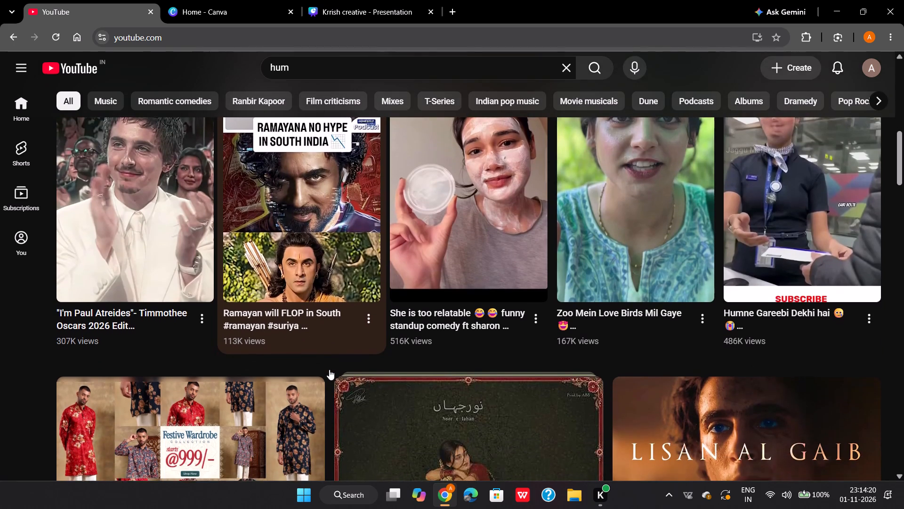
scroll(329, 369, "down", 4)
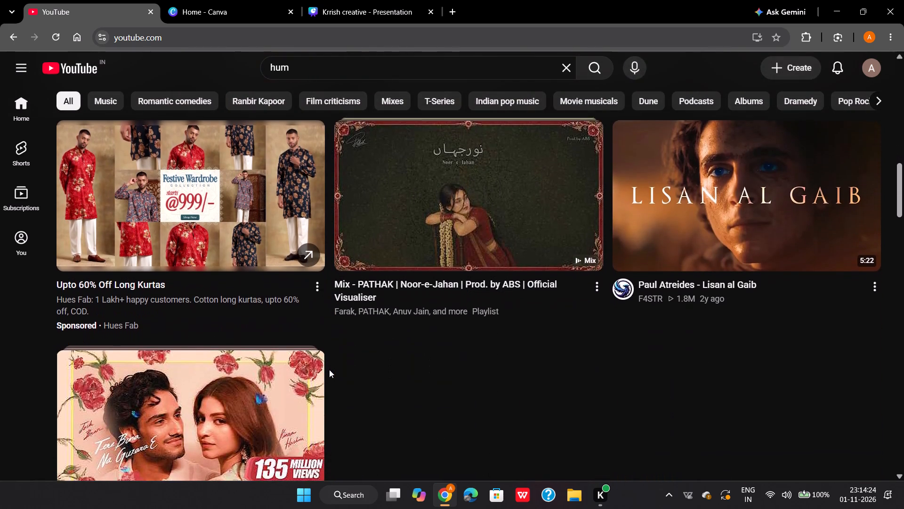
scroll(329, 369, "down", 1)
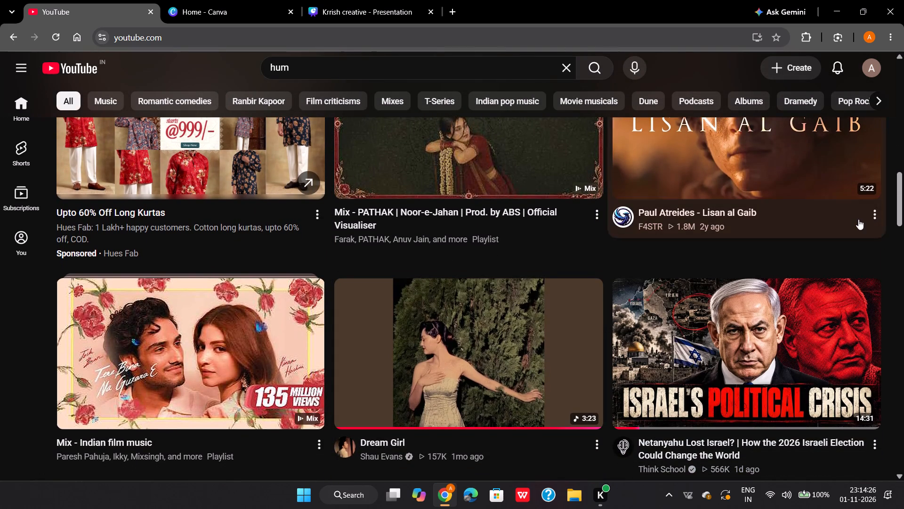
Mark the Paul Atreides - Lisan al Gaib video in the home feed as not interested.
left_click(871, 215)
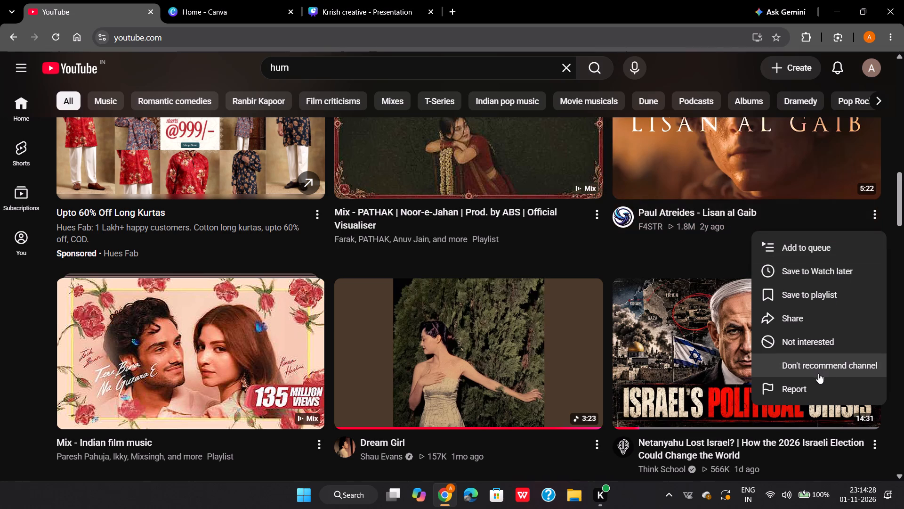
left_click(818, 338)
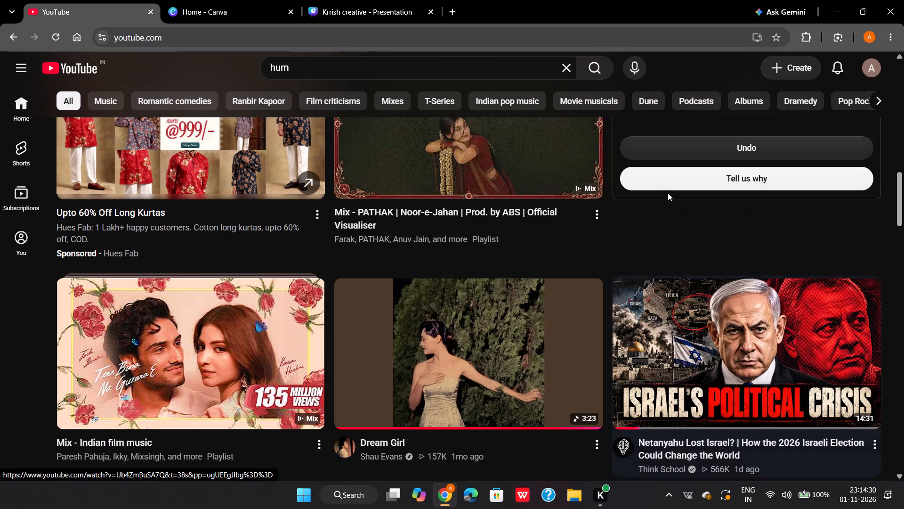
Look further through the home feed and play the Dream Girl song.
scroll(328, 269, "down", 1)
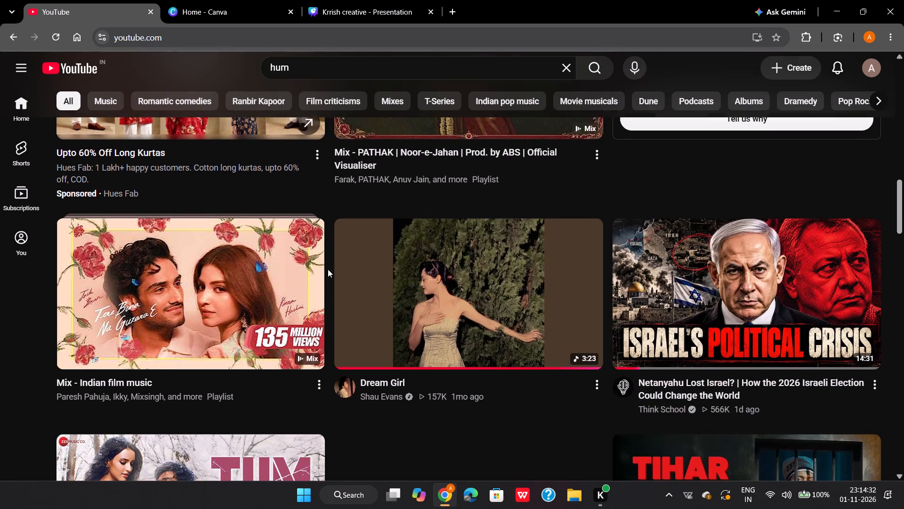
scroll(328, 269, "down", 3)
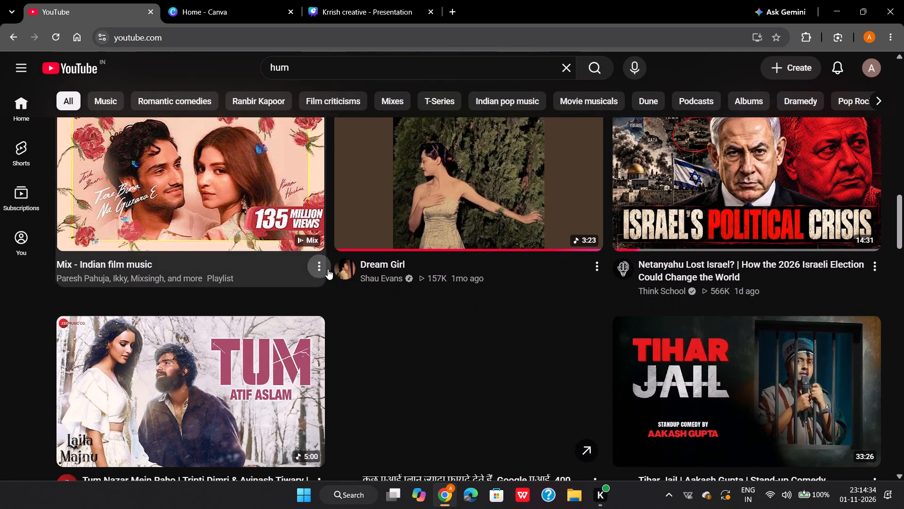
scroll(328, 269, "down", 1)
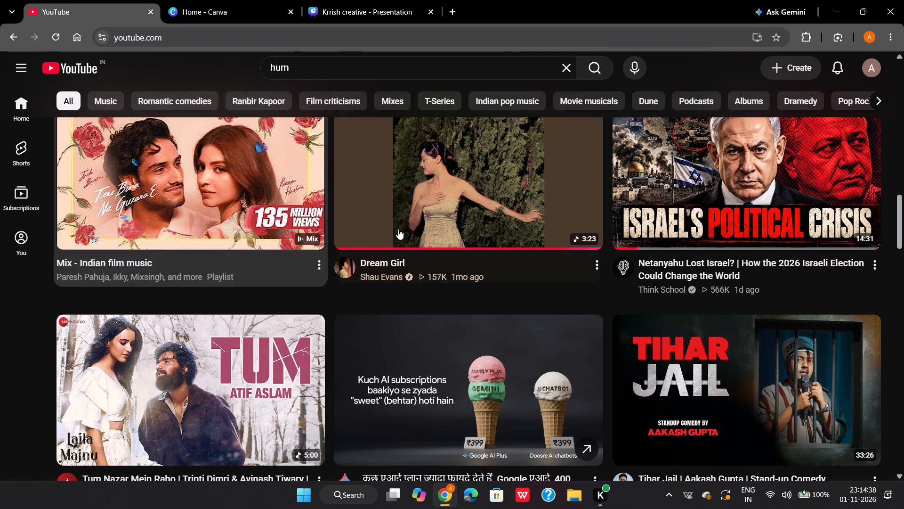
left_click(420, 215)
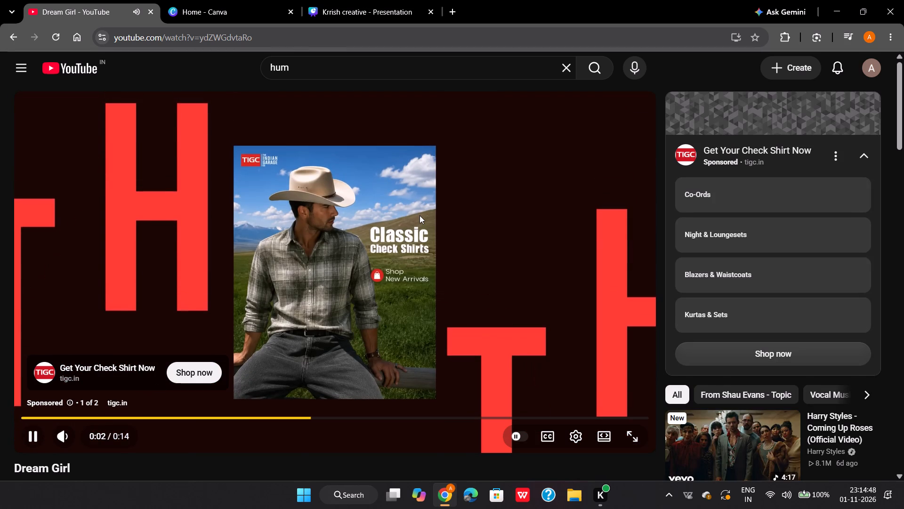
Switch to the Krrish creative presentation in Canva and open page 1 with the LOVE and LOST poster.
left_click(387, 11)
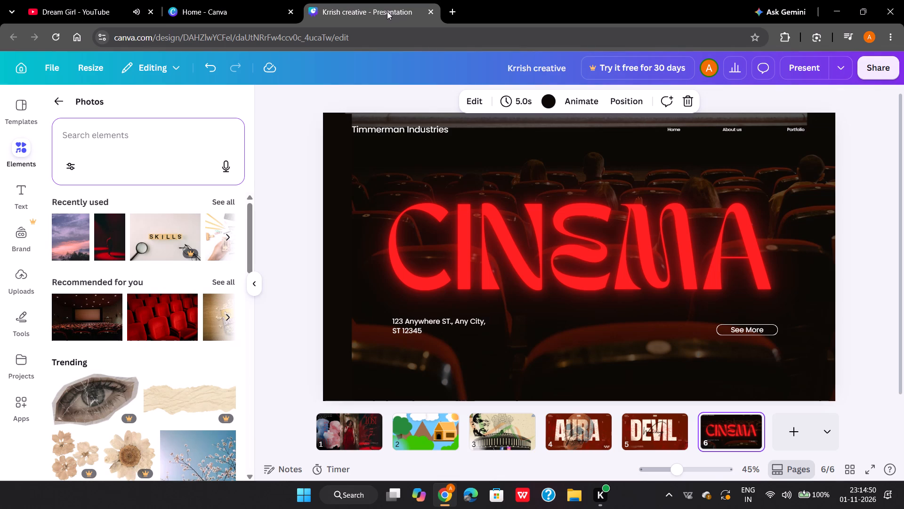
left_click(346, 433)
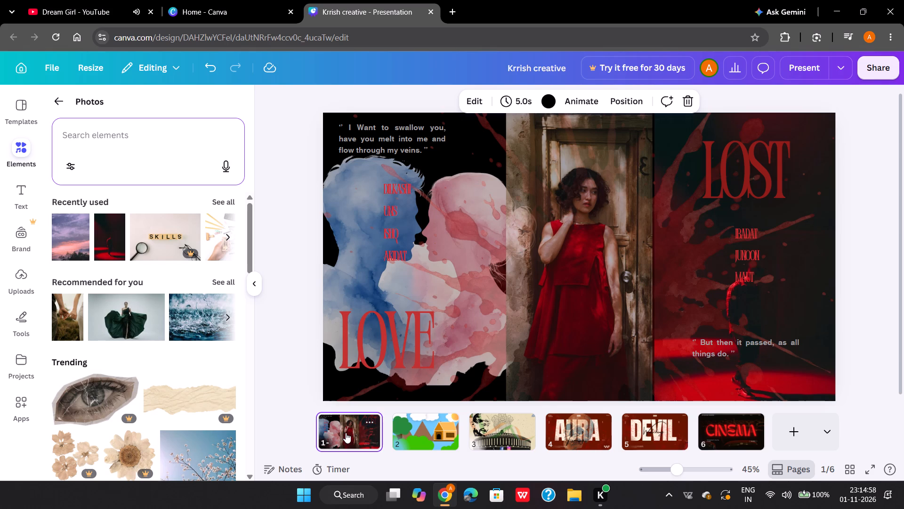
Return to the Dream Girl video on YouTube and skip the advertisement so the song plays.
left_click(76, 9)
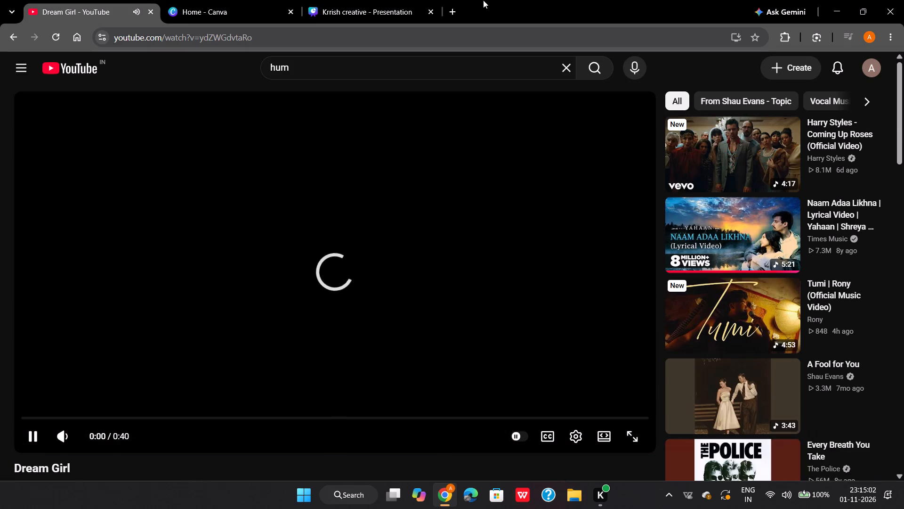
left_click(380, 1)
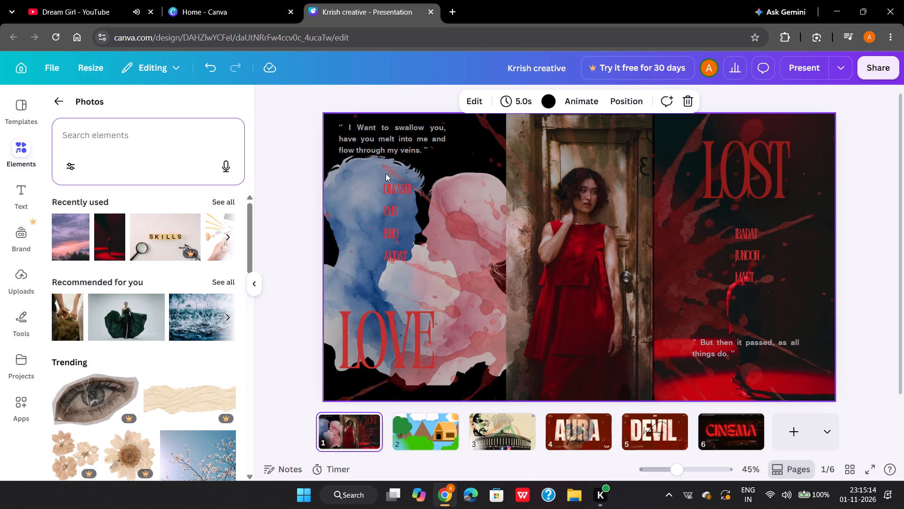
left_click(111, 7)
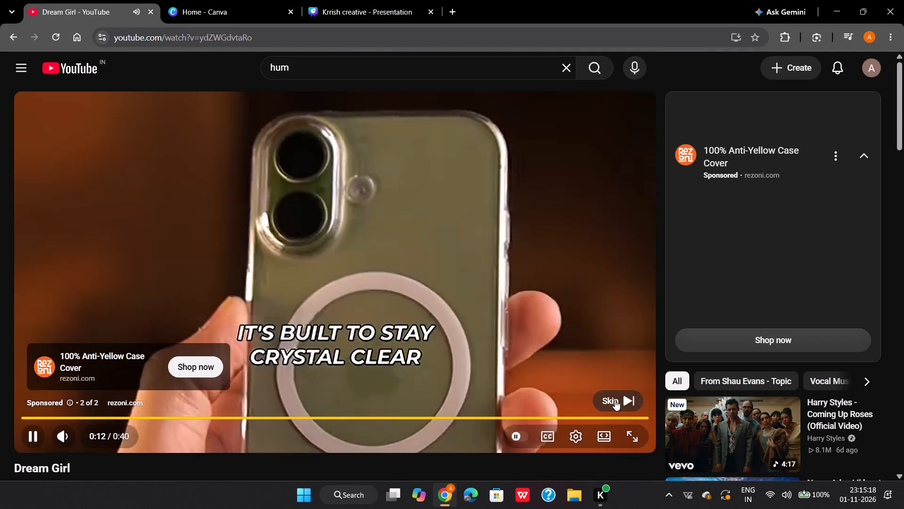
left_click(615, 400)
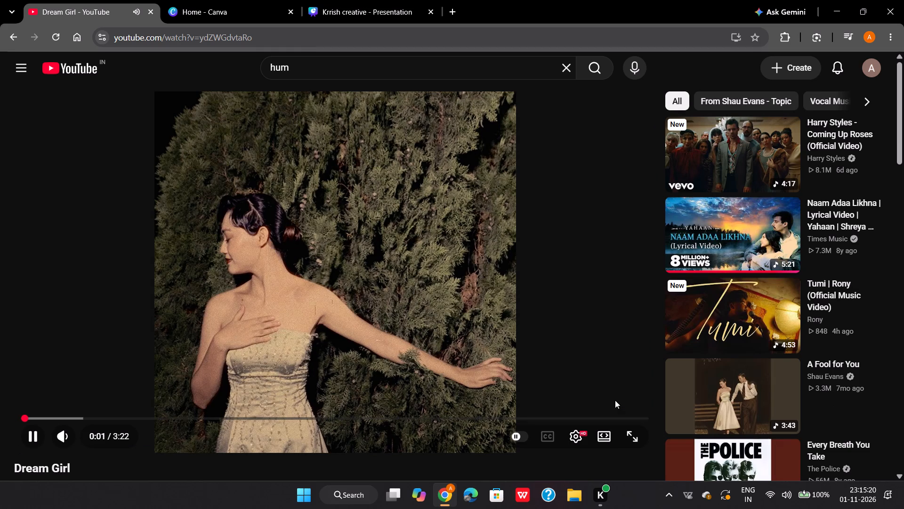
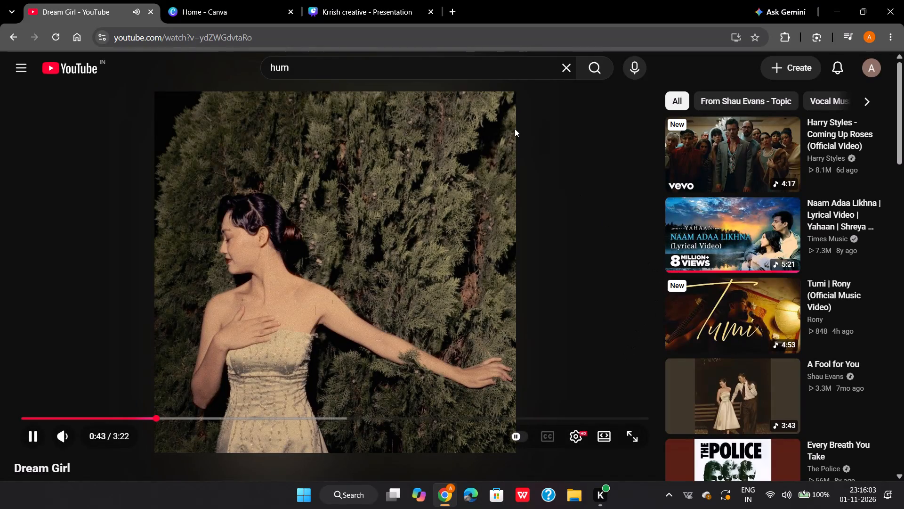
Switch to the Krrish creative presentation in Canva and add a blank page at the end.
left_click(385, 8)
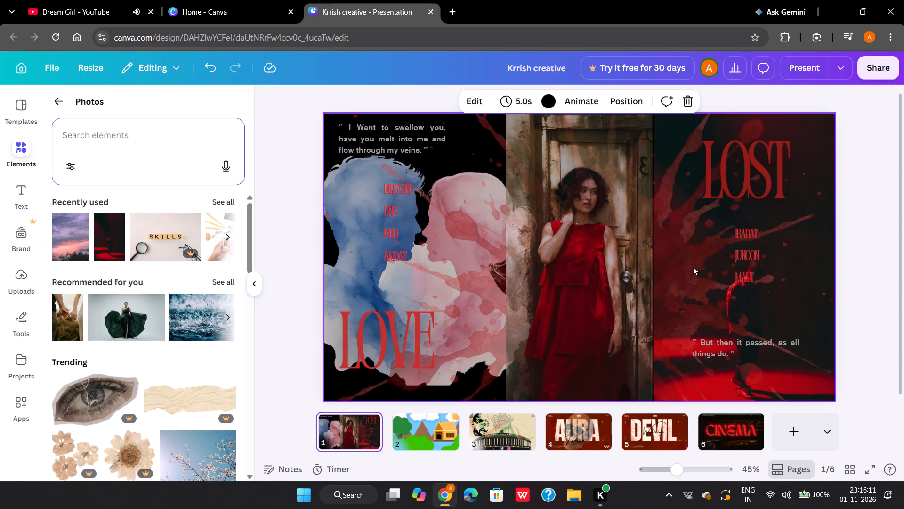
left_click(582, 329)
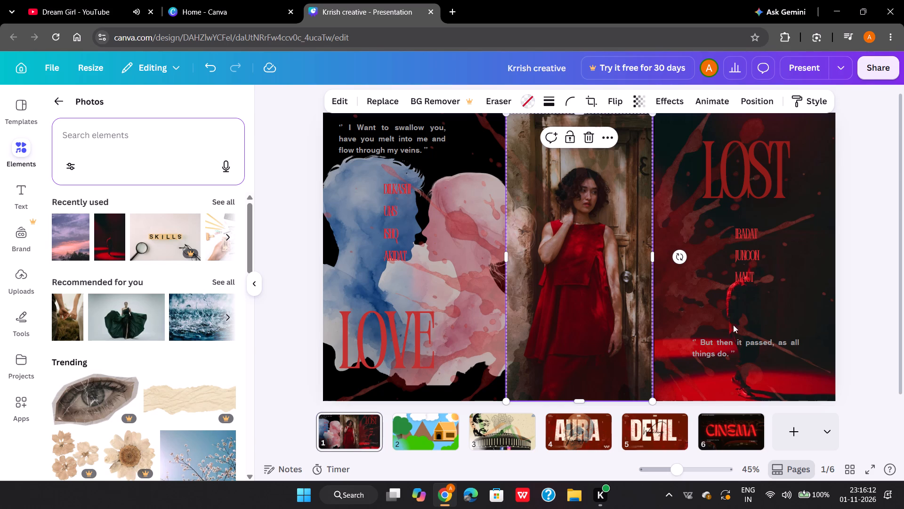
left_click(756, 333)
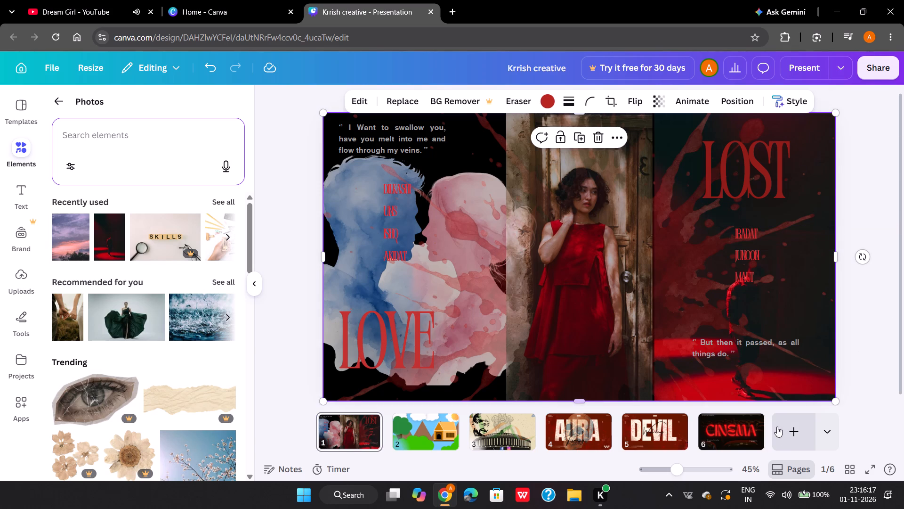
left_click(791, 441)
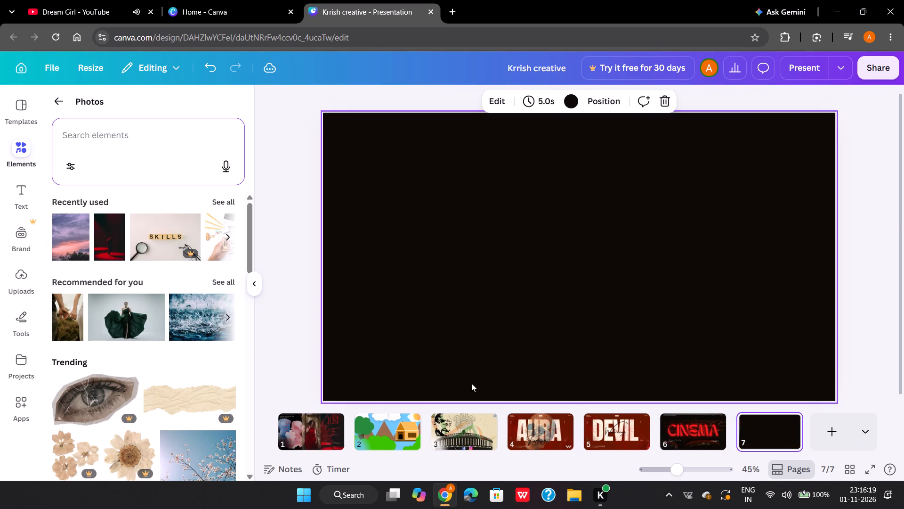
Return to page 1 with the LOVE and LOST poster and collapse the photo library beside the canvas.
left_click(326, 433)
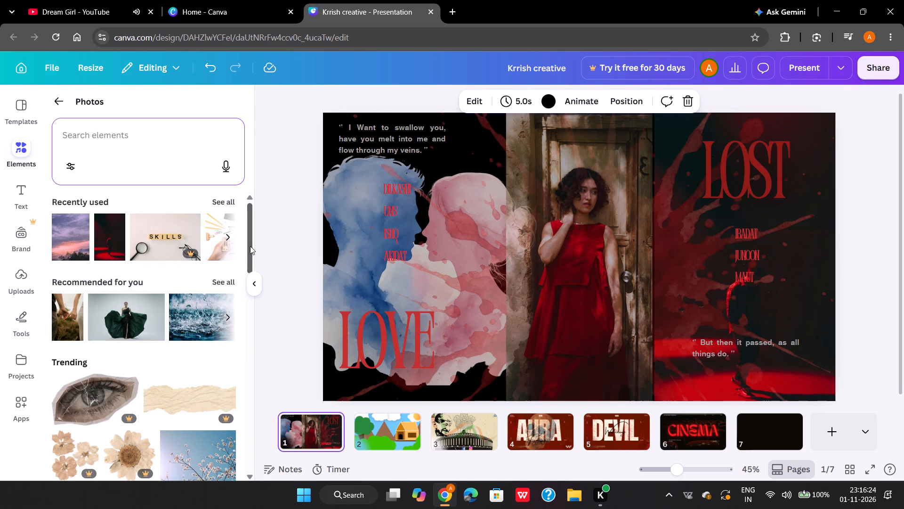
left_click(251, 281)
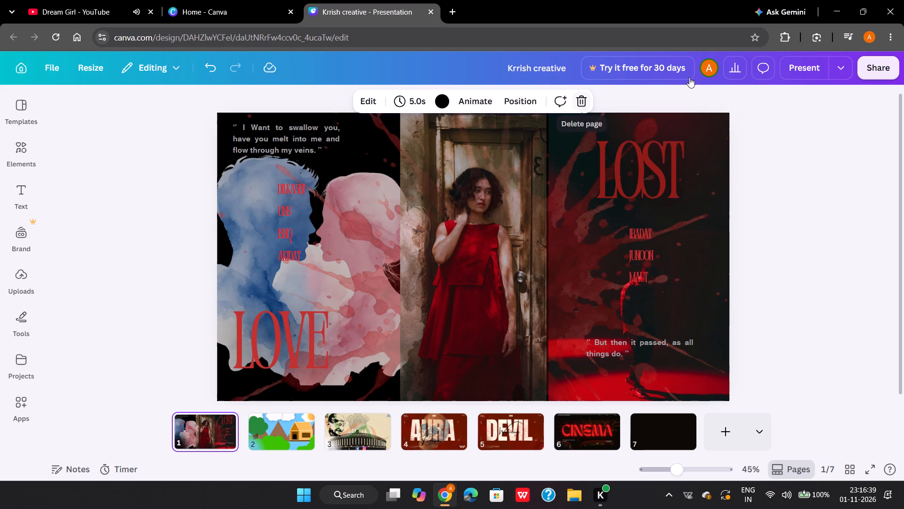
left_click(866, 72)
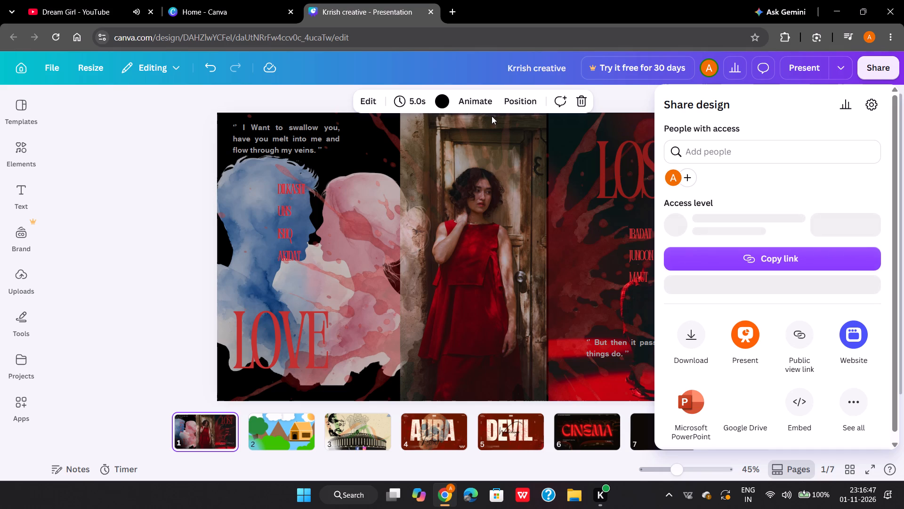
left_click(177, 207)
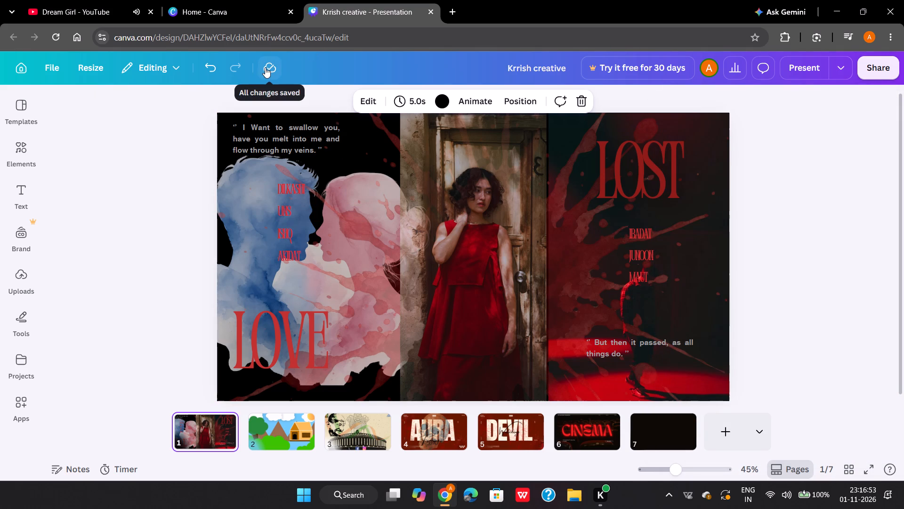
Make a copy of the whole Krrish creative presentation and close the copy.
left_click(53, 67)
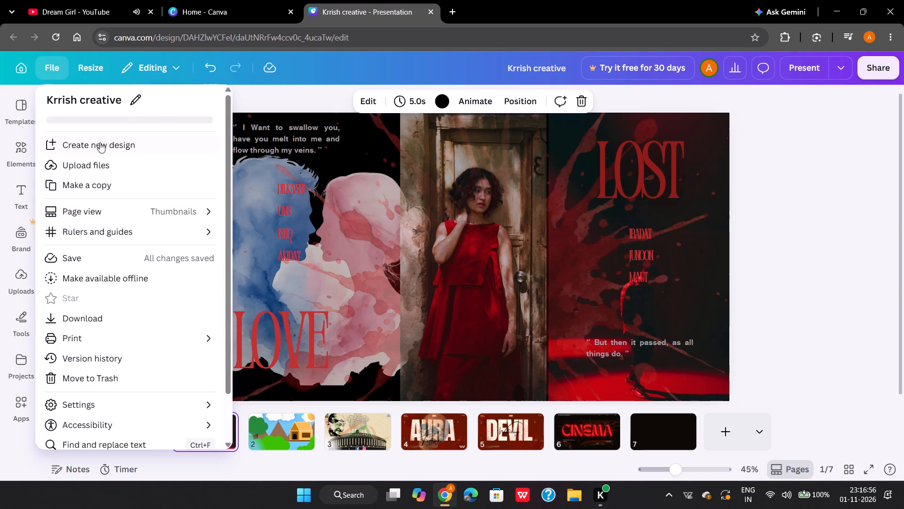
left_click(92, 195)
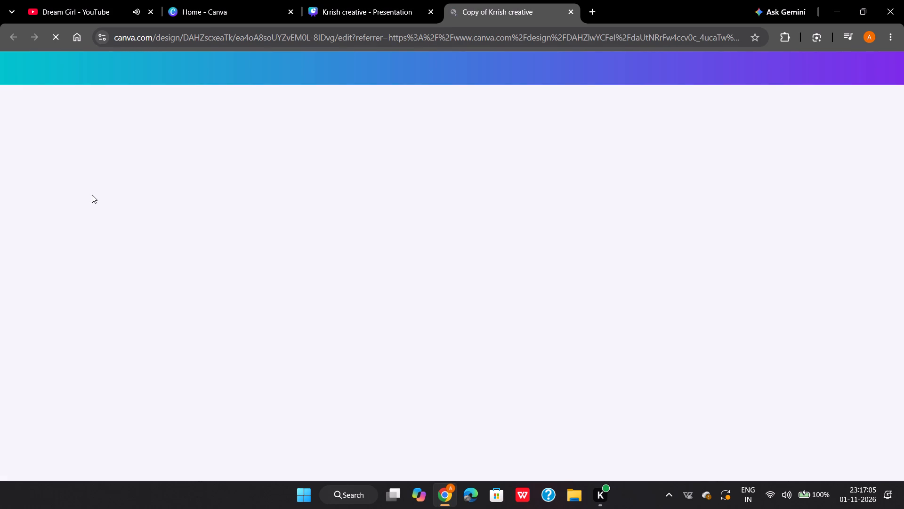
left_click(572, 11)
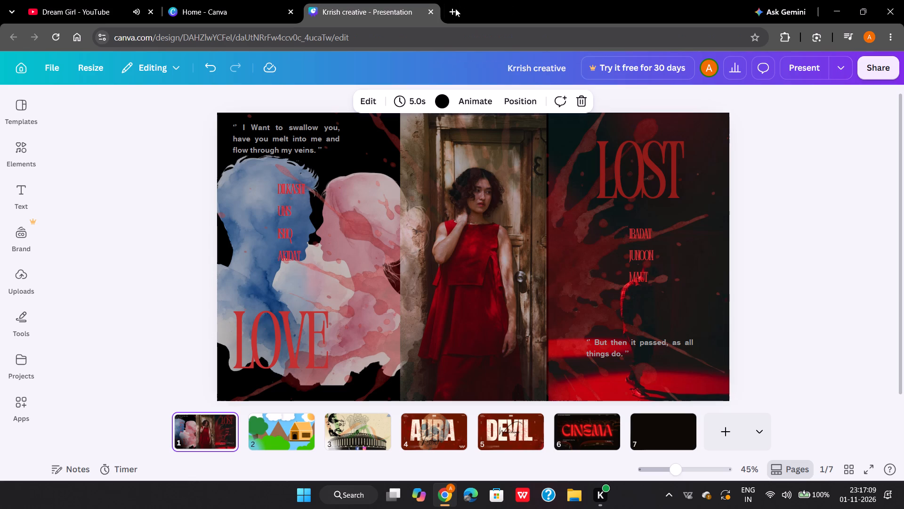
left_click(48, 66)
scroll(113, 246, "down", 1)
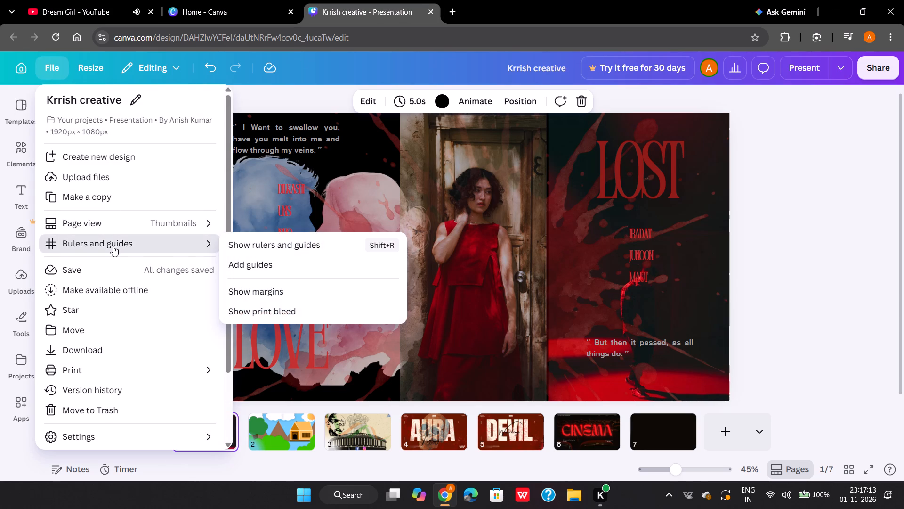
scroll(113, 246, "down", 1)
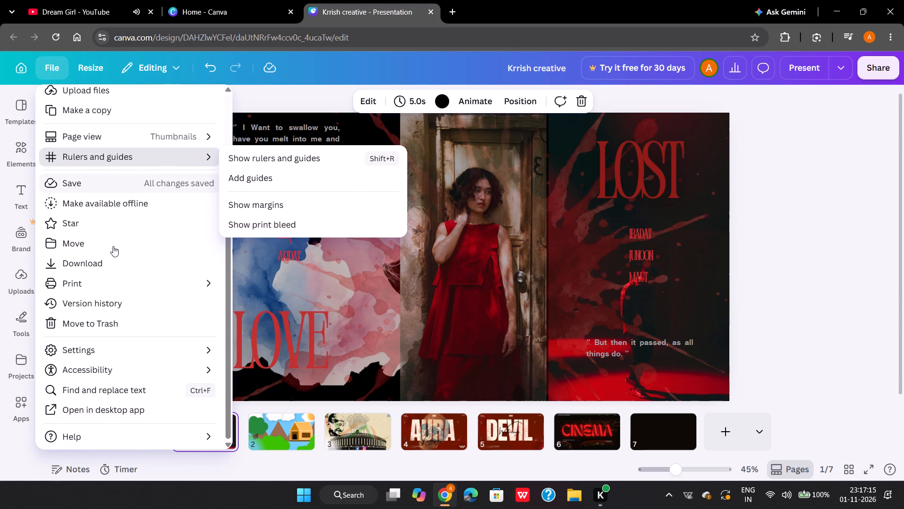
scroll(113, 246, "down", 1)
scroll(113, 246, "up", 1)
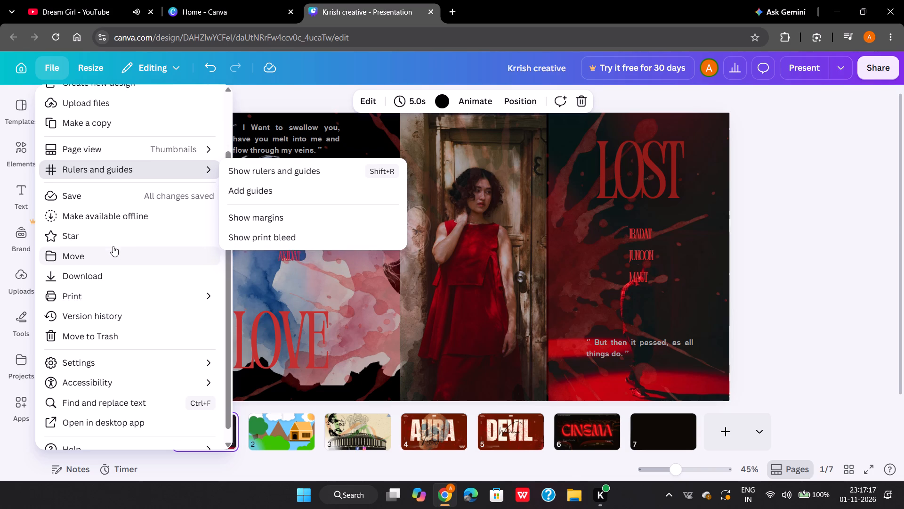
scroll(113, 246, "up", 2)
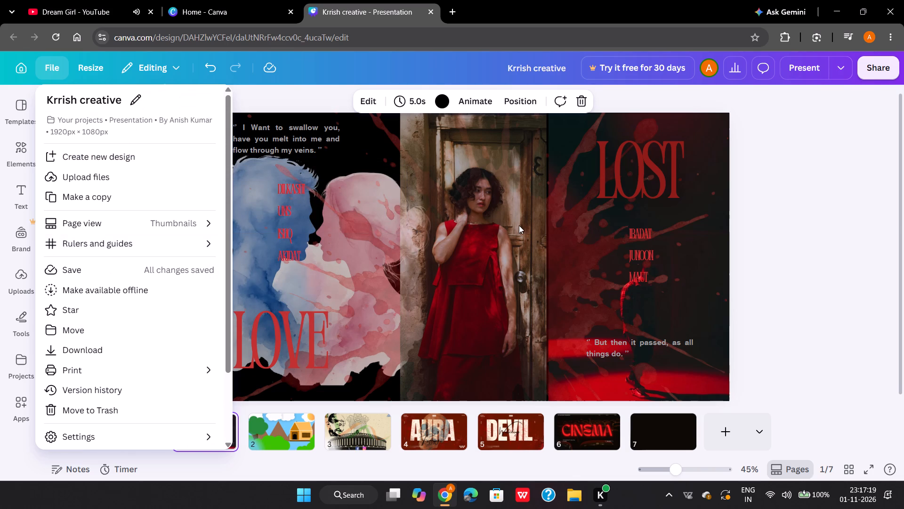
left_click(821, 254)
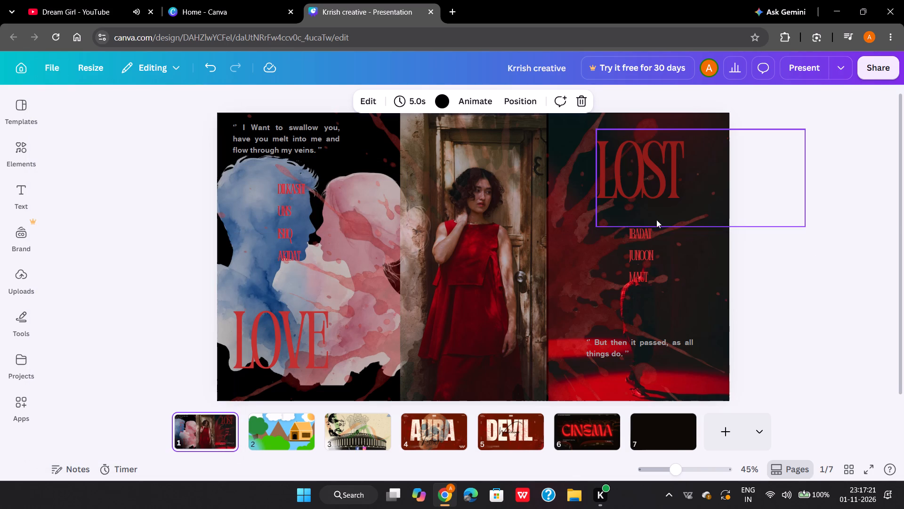
Copy the LOVE and LOST poster page and paste it after the blank page 7.
left_click(670, 435)
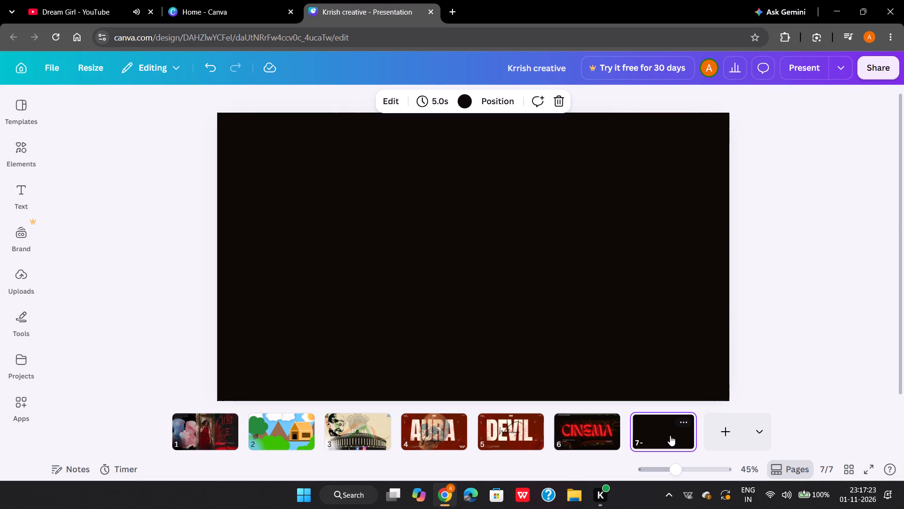
left_click_drag(210, 424, 219, 417)
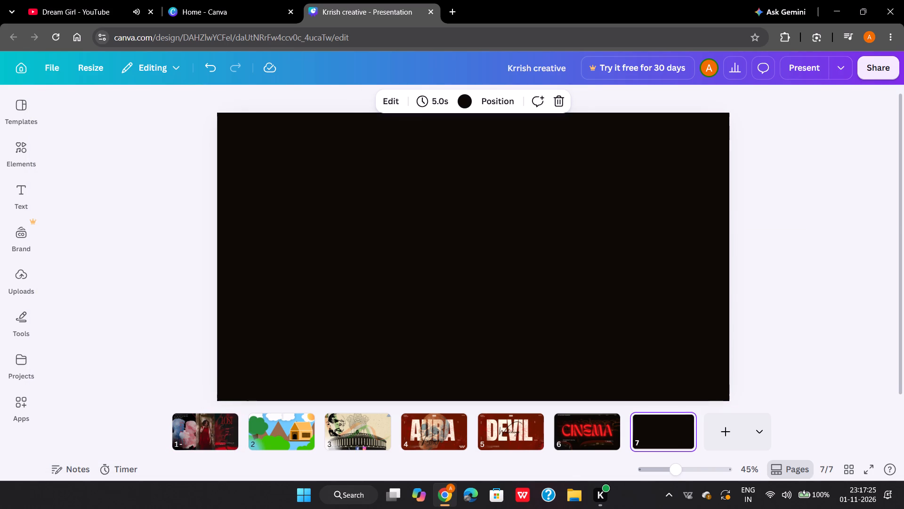
left_click_drag(219, 417, 613, 402)
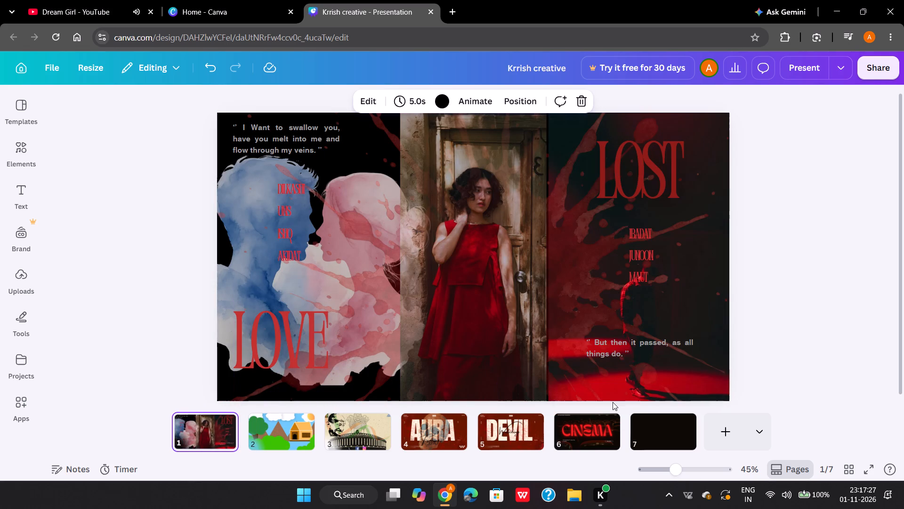
left_click(223, 421)
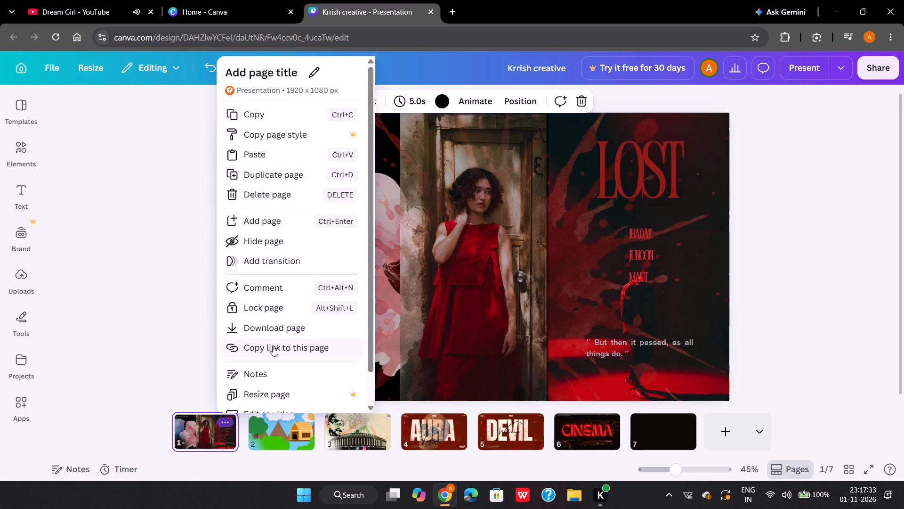
scroll(273, 345, "right", 1)
left_click(287, 116)
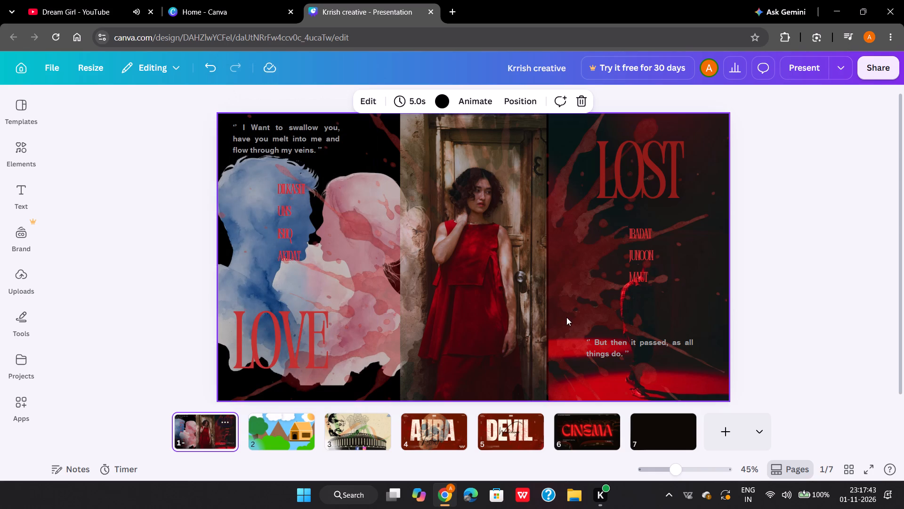
left_click(679, 421)
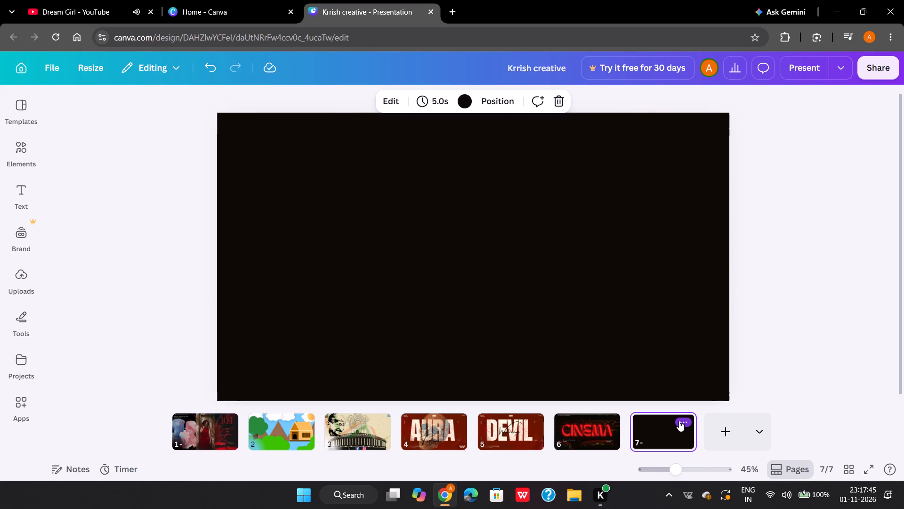
key("ctrl+v")
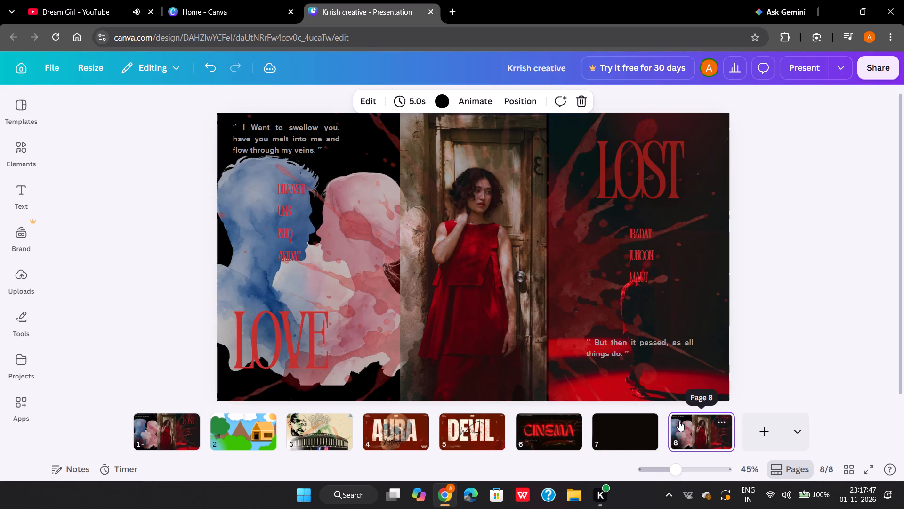
Delete the wording of the quote above the LOVE silhouettes on page 8, keeping its quotation marks and final period.
left_click(316, 149)
left_click(312, 149)
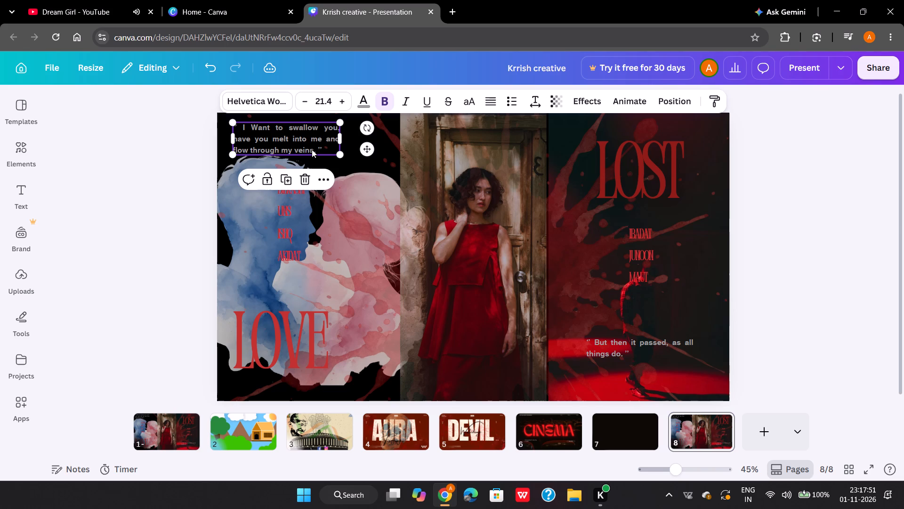
left_click(313, 149)
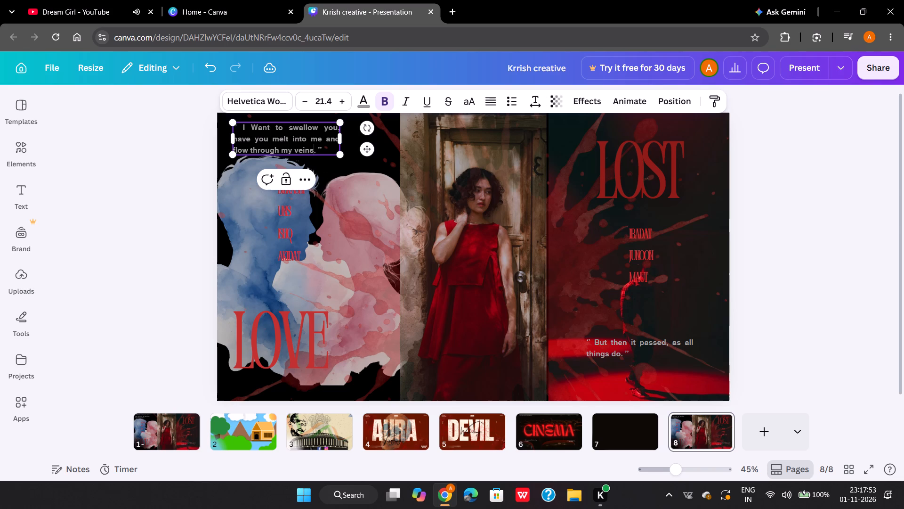
key("BackSpace")
key("BackSpace")
key("BackSpace")
key("BackSpace")
key("BackSpace")
key("BackSpace")
key("BackSpace")
key("BackSpace")
key("BackSpace")
key("BackSpace")
key("BackSpace")
key("BackSpace")
key("BackSpace")
key("BackSpace")
key("BackSpace")
key("BackSpace")
key("BackSpace")
key("BackSpace")
key("BackSpace")
key("BackSpace")
key("BackSpace")
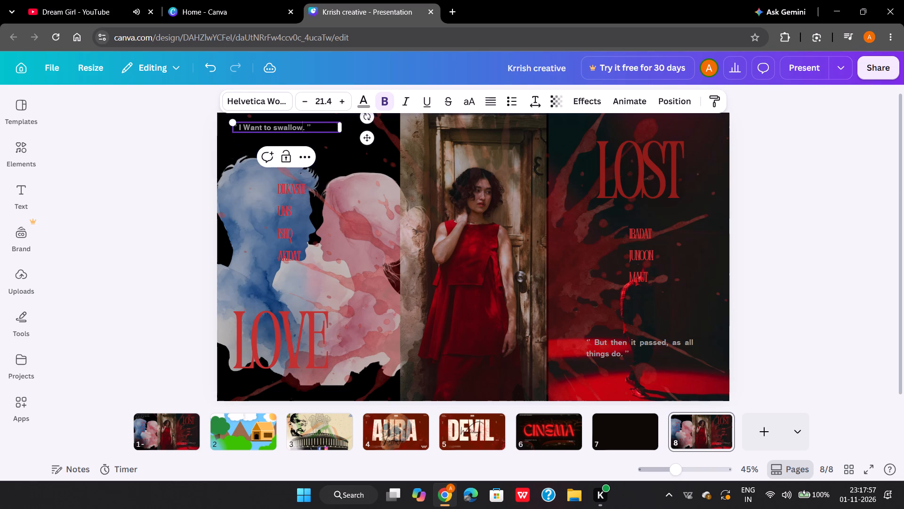
key("BackSpace")
key("BackSpace")
key("BackSpace")
key("BackSpace")
key("BackSpace")
key("BackSpace")
key("BackSpace")
key("BackSpace")
key("BackSpace")
key("BackSpace")
key("BackSpace")
key("BackSpace")
key("BackSpace")
key("BackSpace")
key("BackSpace")
key("BackSpace")
key("BackSpace")
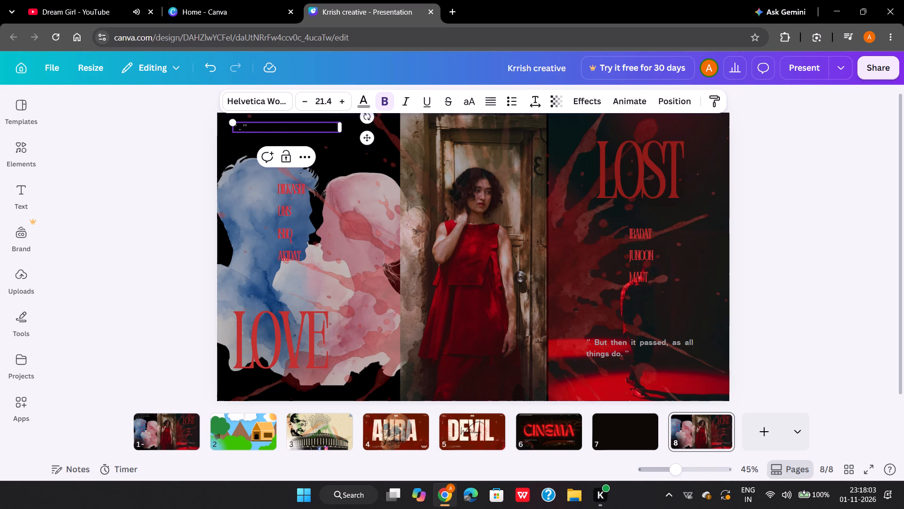
Write "When you come back you will not be you. And I may" inside the emptied quotation marks of the LOVE quote.
key("w")
type("hen")
key("space")
type("you come back")
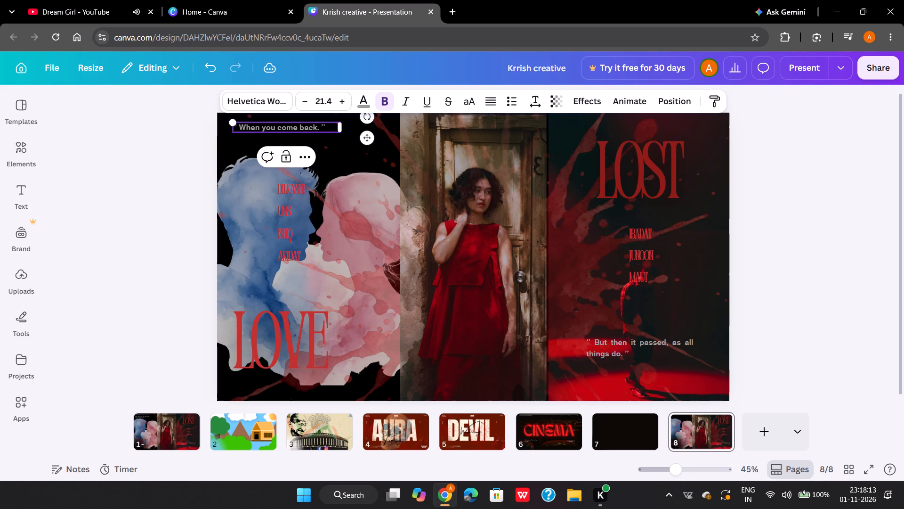
key("space")
type("y")
type("ou w")
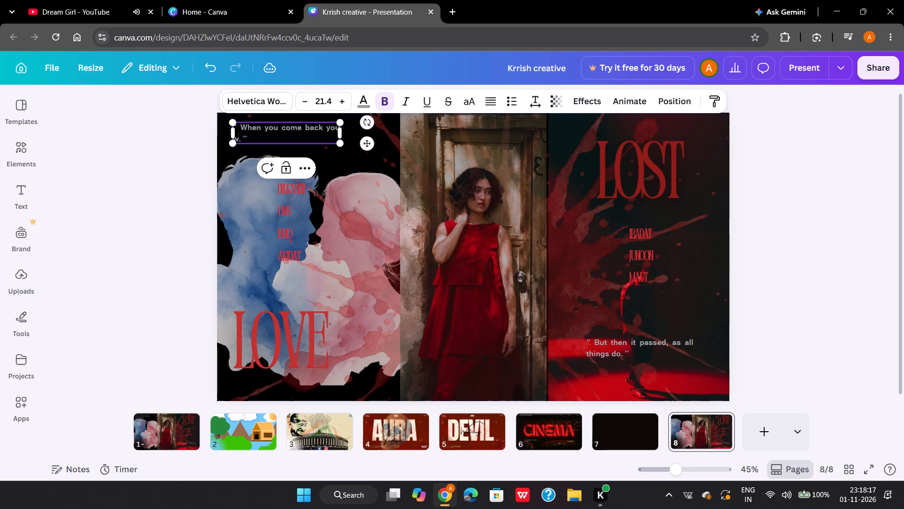
type("ill m")
key("BackSpace")
type("not be")
key("space")
type("you")
key("period")
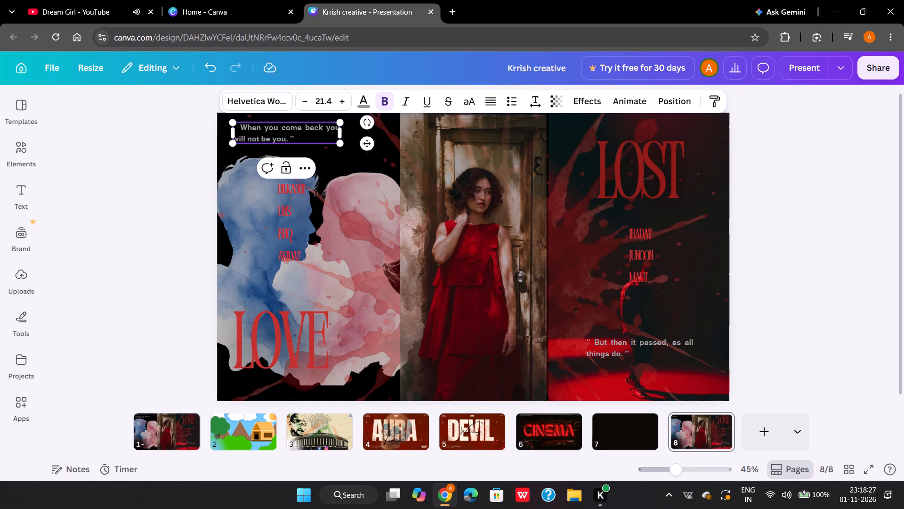
key("space")
type("nd")
key("space")
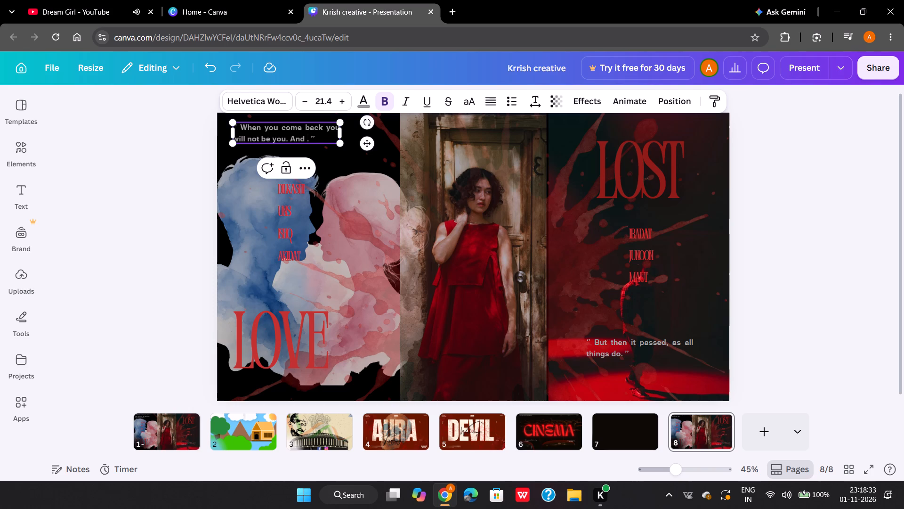
type("i")
key("space")
key("BackSpace")
key("BackSpace")
key("space")
type("mau")
key("BackSpace")
type("y")
key("space")
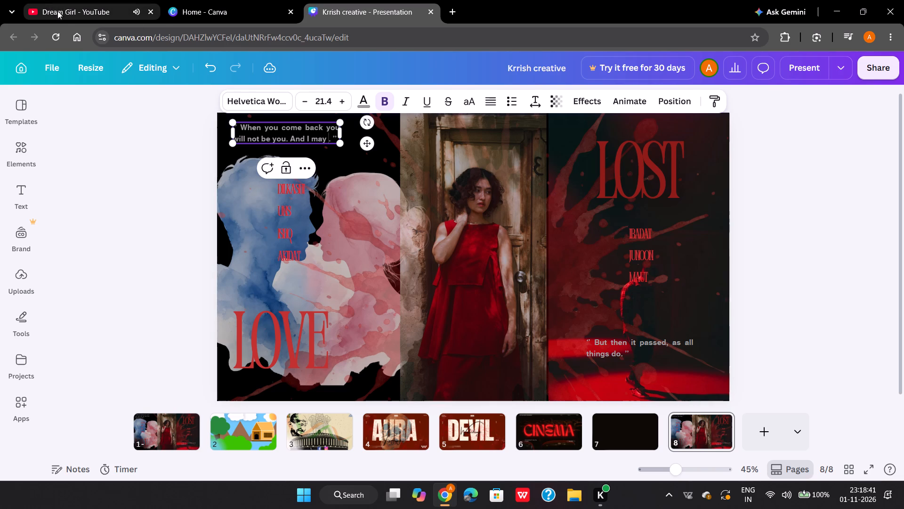
Switch to YouTube and play the suggested video "Harry Styles - Coming Up Roses (Official Video)".
left_click(64, 18)
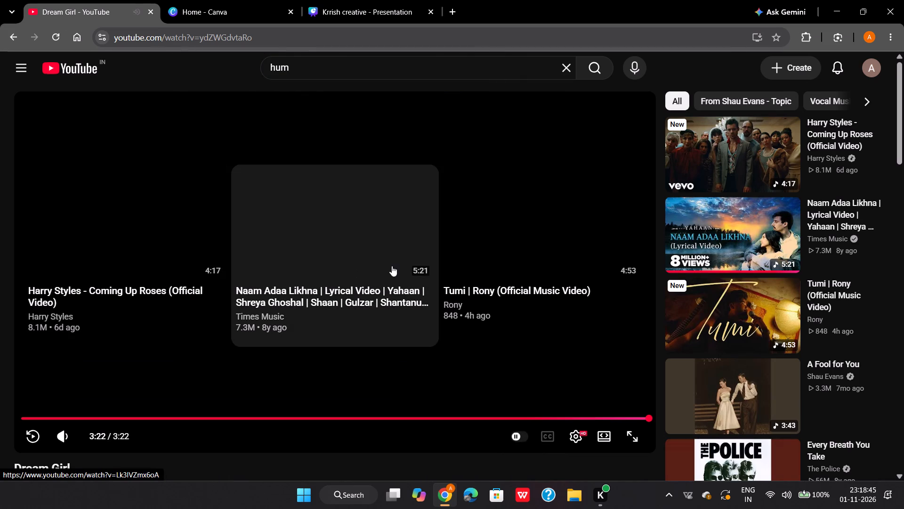
scroll(787, 205, "down", 2)
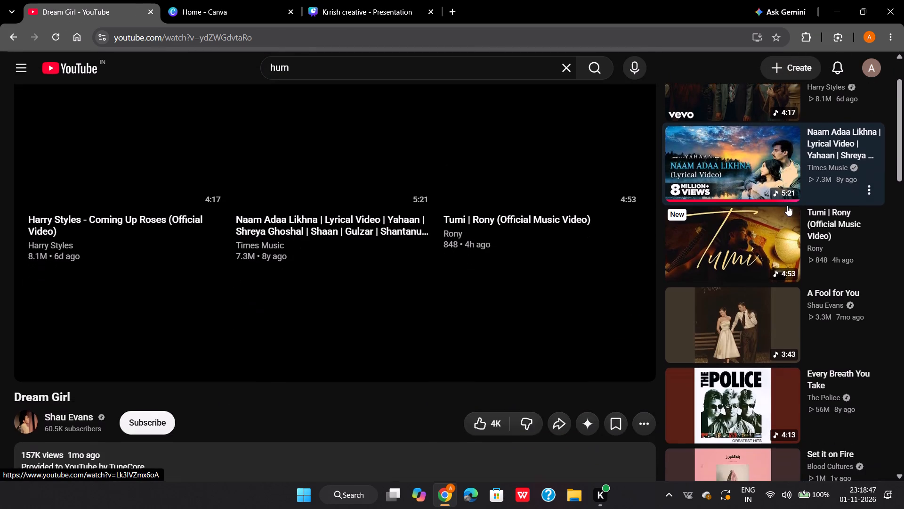
scroll(787, 205, "down", 4)
scroll(787, 205, "up", 5)
left_click(749, 162)
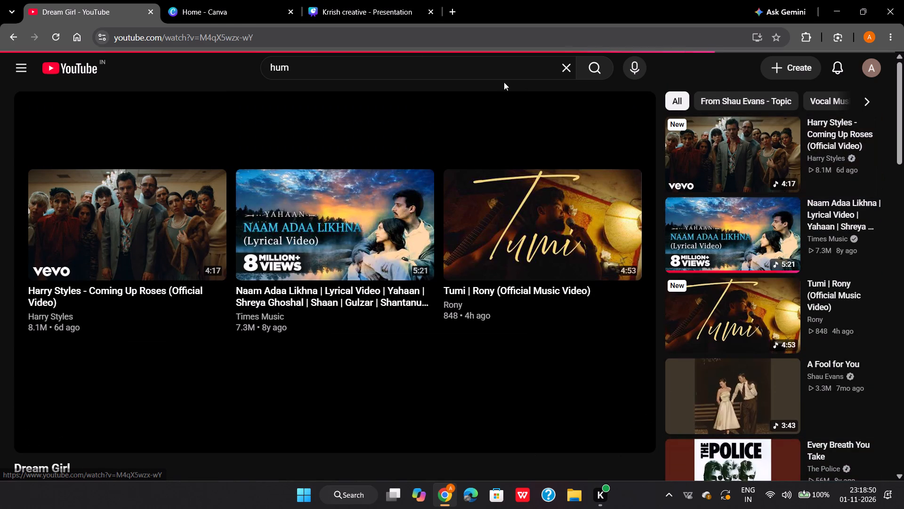
Return to the Krrish creative presentation and complete the LOVE quote with "not be I" before the period.
left_click(367, 6)
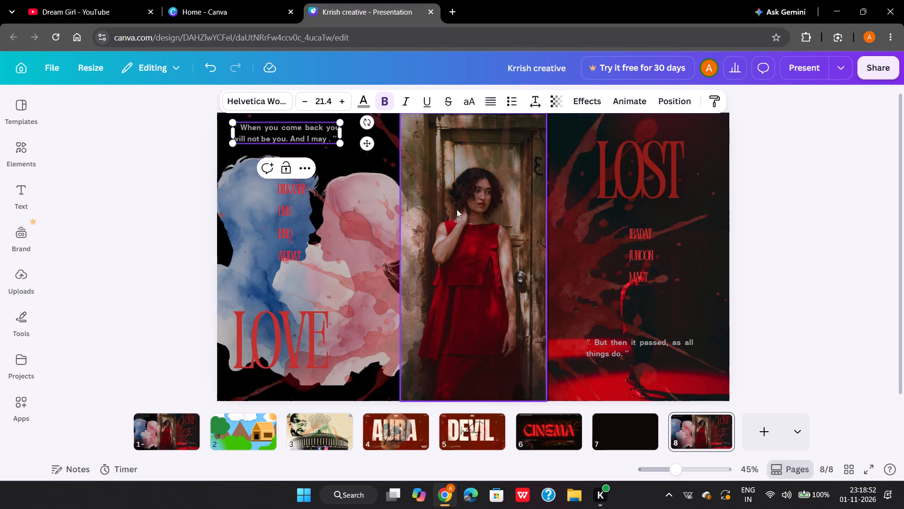
type("not")
key("space")
type("be")
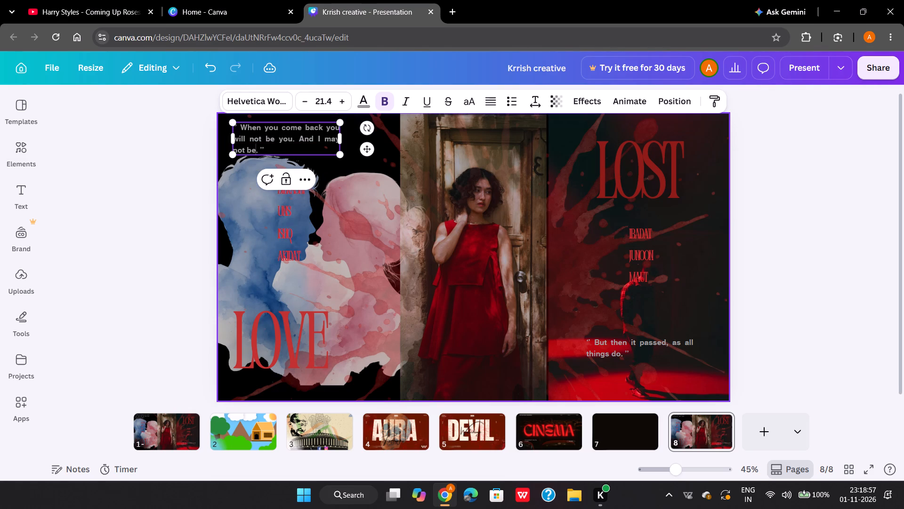
key("space")
key("i")
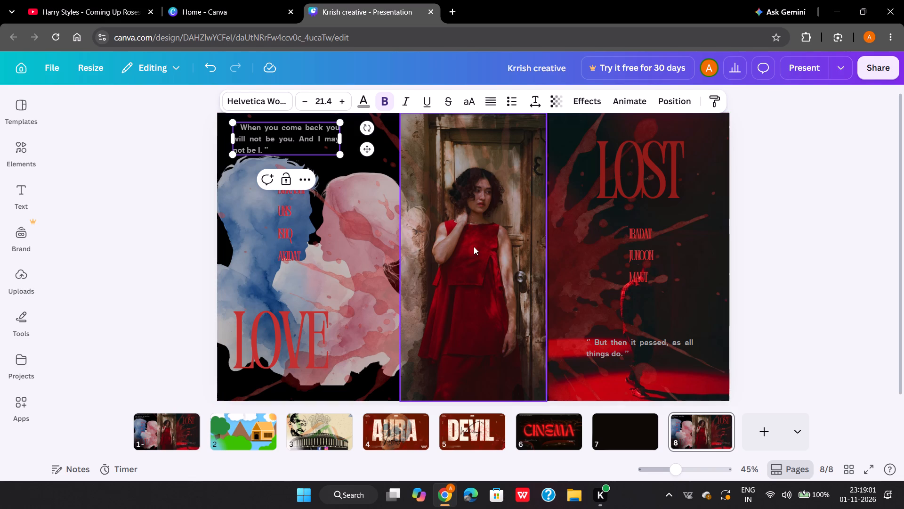
Open the quote beneath the LOST word list for editing, with the cursor just before its final period.
left_click(621, 352)
left_click(618, 354)
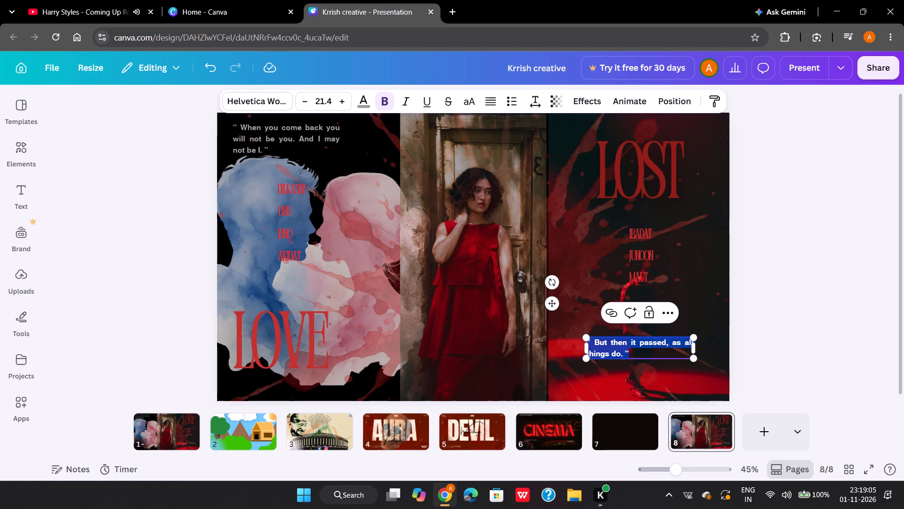
left_click(621, 354)
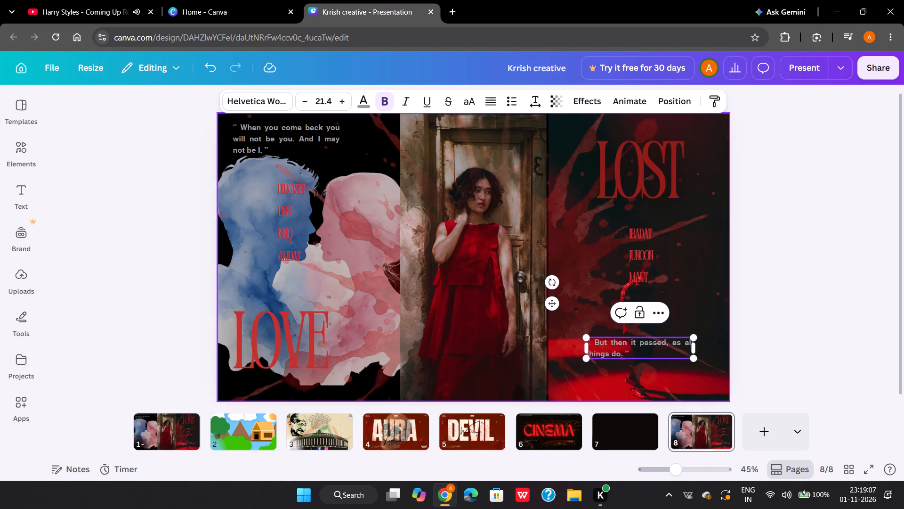
Switch to YouTube and skip the advertisement before the Harry Styles video.
left_click(100, 7)
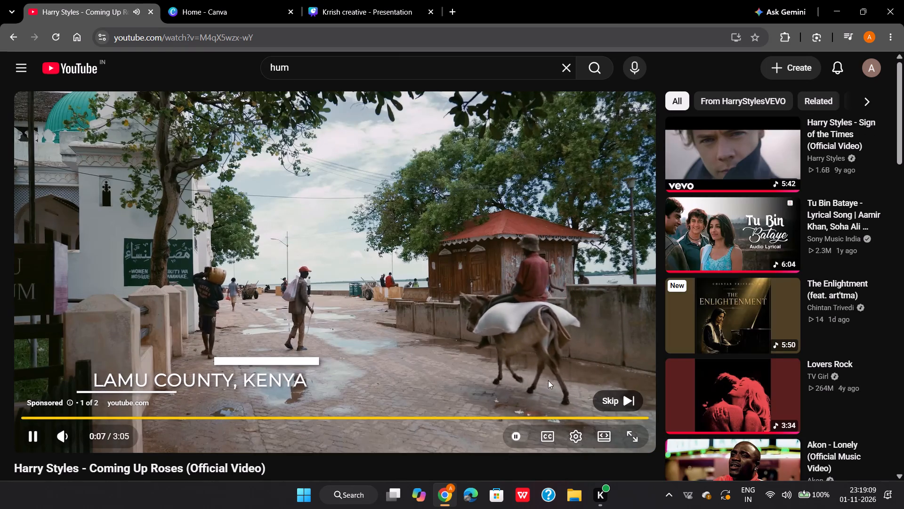
left_click(608, 397)
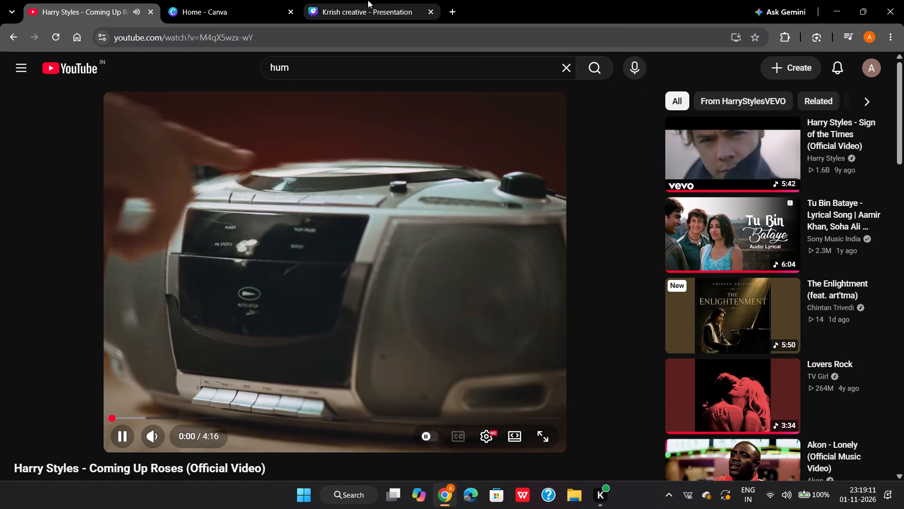
Return to the Krrish creative presentation and delete the LOST quote's wording, keeping its quotation marks and final period.
left_click(370, 15)
key("BackSpace")
key("BackSpace")
key("BackSpace")
key("BackSpace")
key("BackSpace")
key("BackSpace")
key("BackSpace")
key("BackSpace")
key("BackSpace")
key("BackSpace")
key("BackSpace")
key("BackSpace")
key("BackSpace")
key("BackSpace")
key("BackSpace")
key("BackSpace")
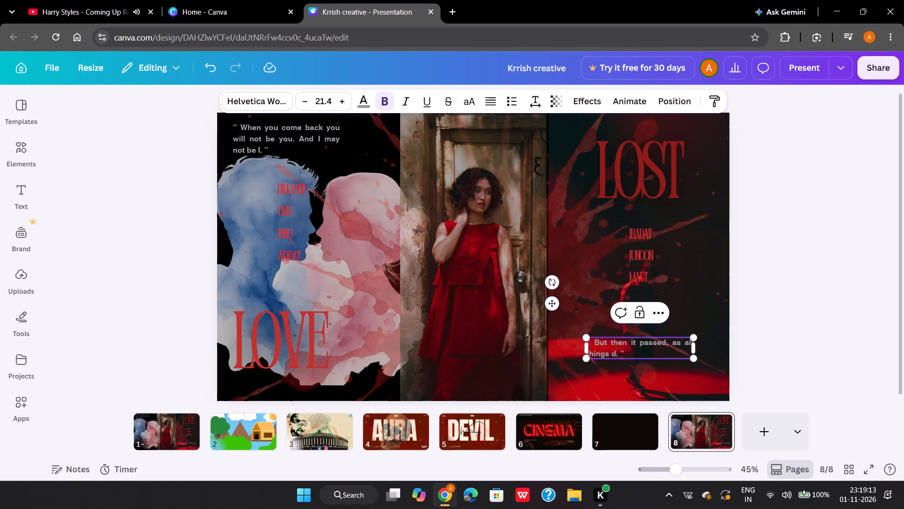
key("BackSpace")
key("BackSpace")
key("BackSpace")
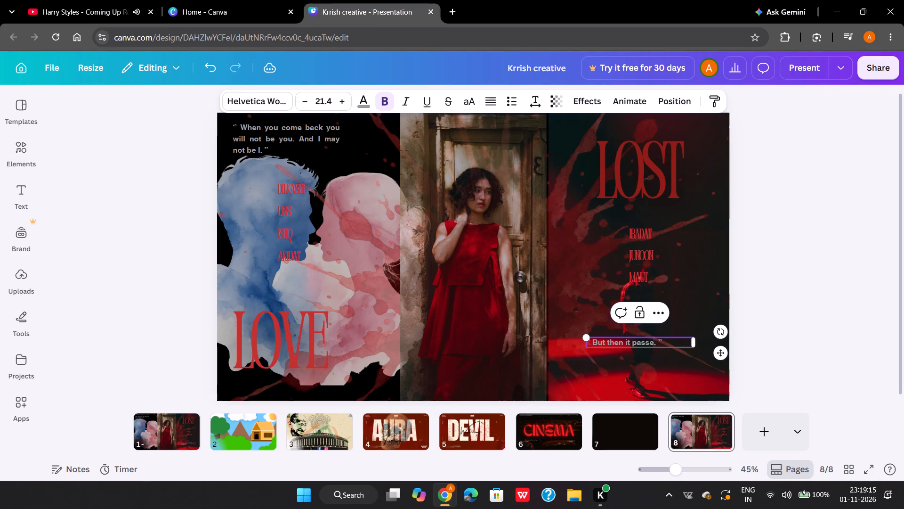
key("BackSpace")
key("BackSpace")
key("BackSpace")
key("BackSpace")
key("BackSpace")
key("BackSpace")
key("BackSpace")
key("BackSpace")
key("BackSpace")
key("BackSpace")
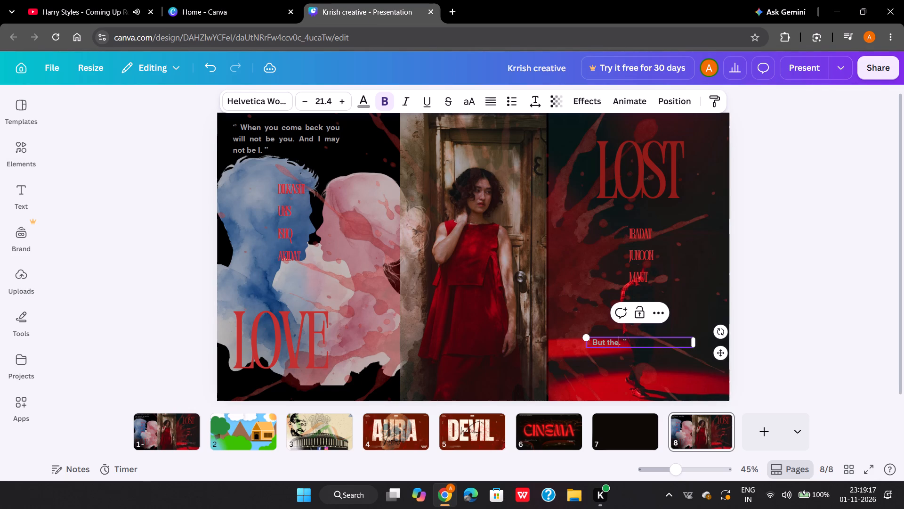
key("BackSpace")
key("BackSpace")
key("BackSpace")
key("BackSpace")
key("BackSpace")
key("BackSpace")
key("BackSpace")
key("BackSpace")
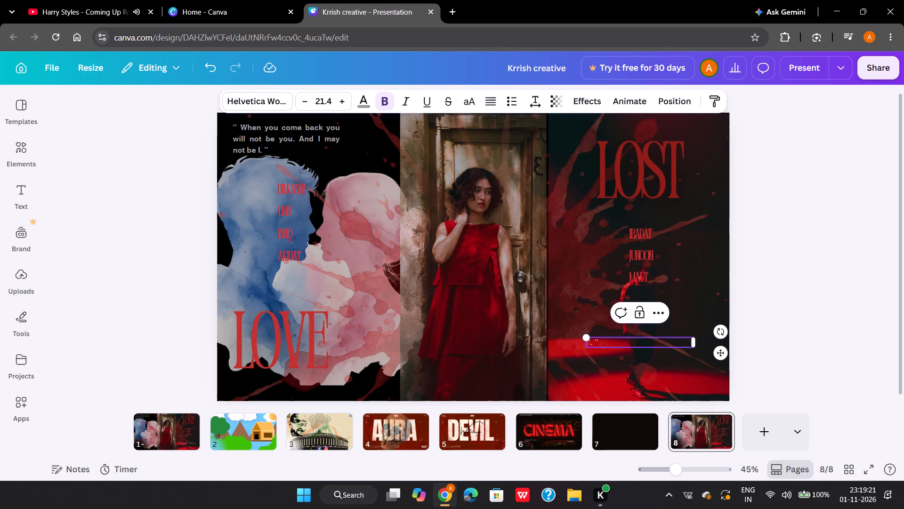
Write the LOST quote as "Also everything returns, but what returns is not what was lost" before the final period.
type("la")
key("BackSpace")
type("so")
key("space")
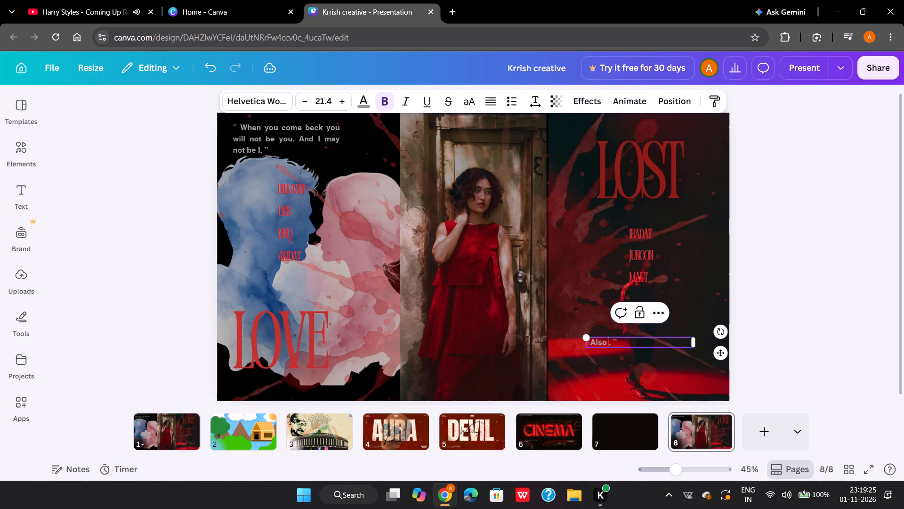
type("everything returns")
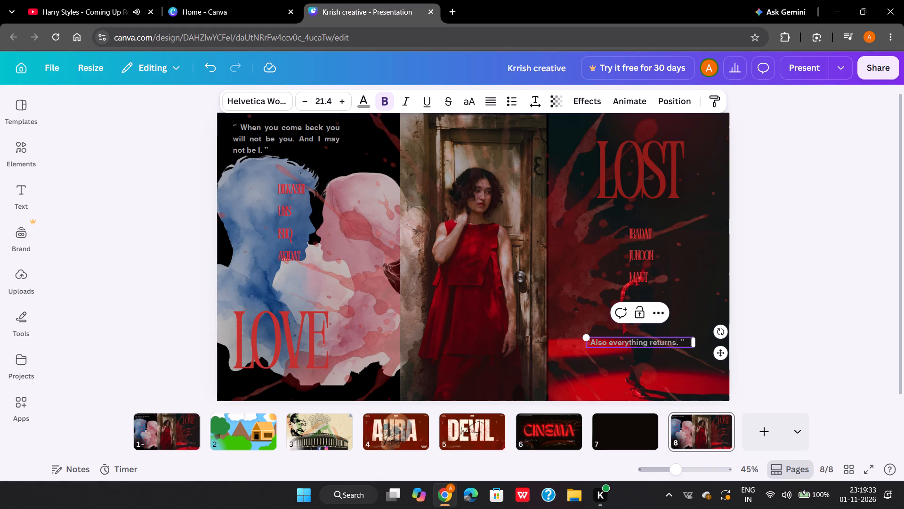
type(", but")
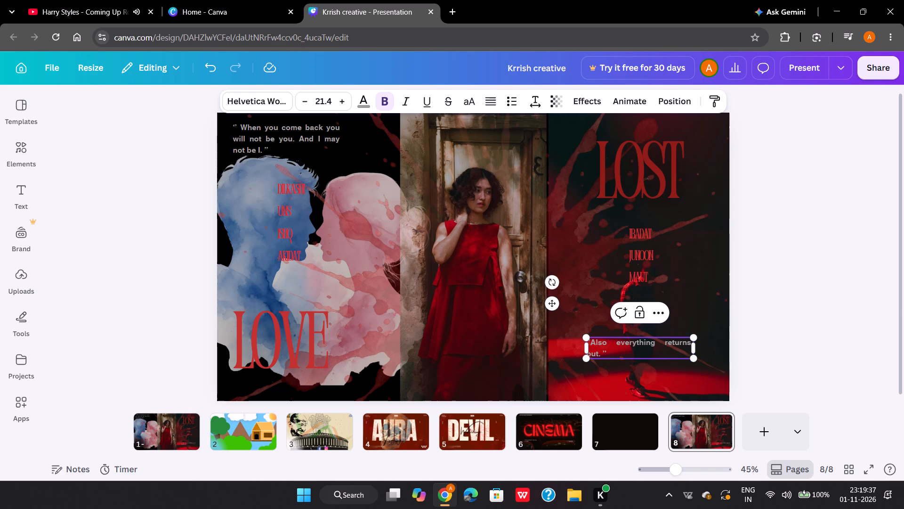
key("space")
type("what ret")
type("urns is")
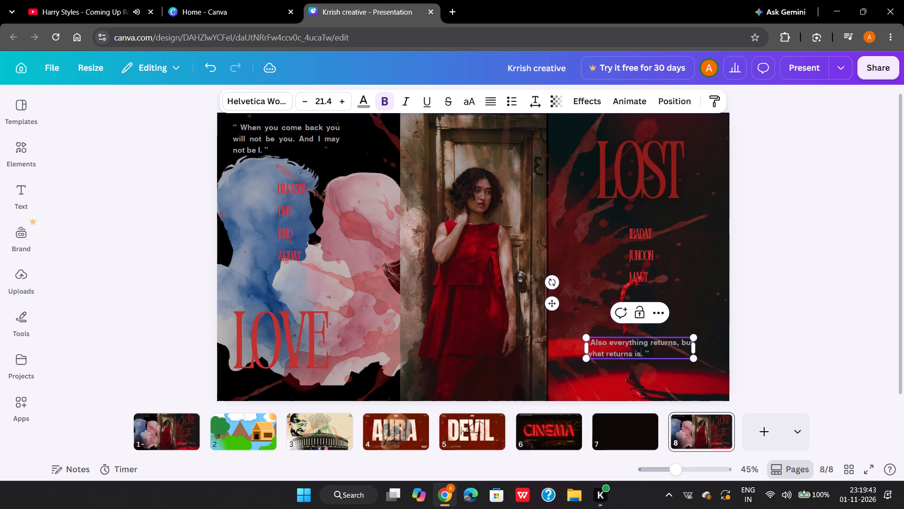
key("space")
type("not what was lost")
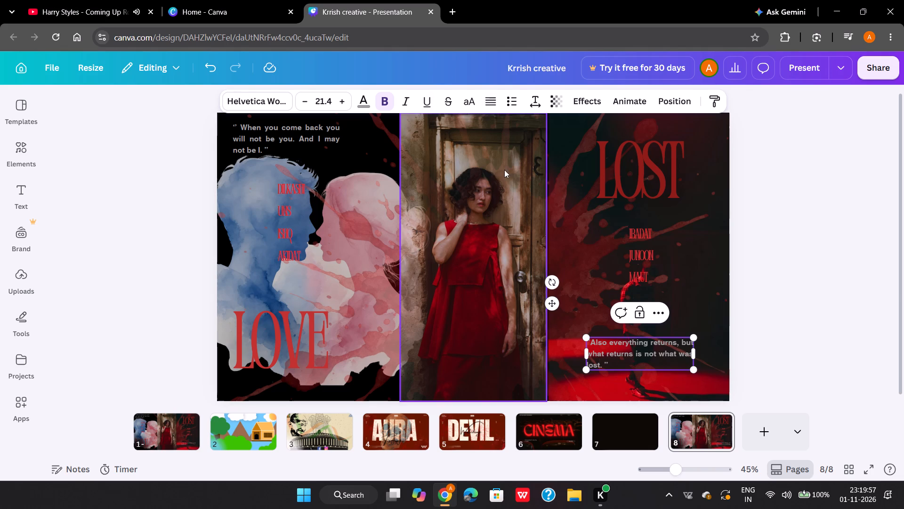
Change the LOST quote's ending to "went away.", with no space before the closing quotation mark.
left_click(603, 364)
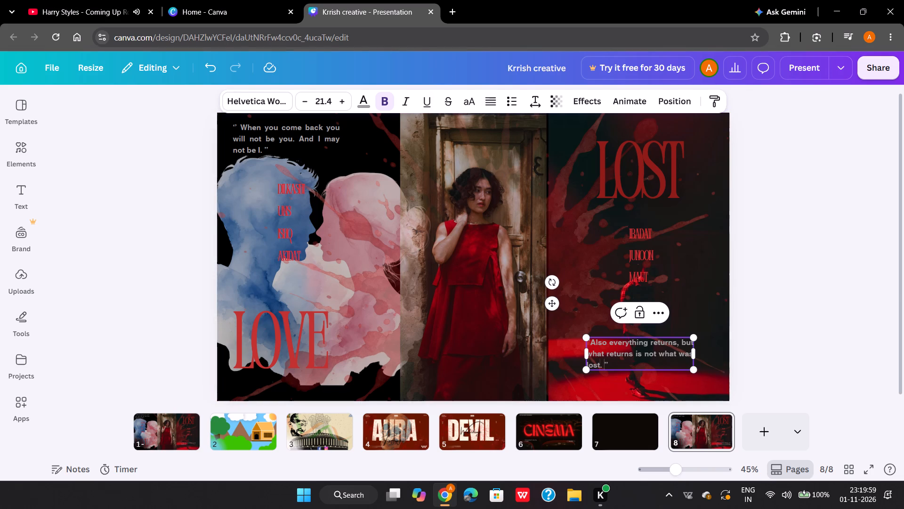
key("BackSpace")
key("BackSpace")
key("BackSpace")
key("BackSpace")
key("BackSpace")
key("BackSpace")
key("BackSpace")
key("BackSpace")
key("BackSpace")
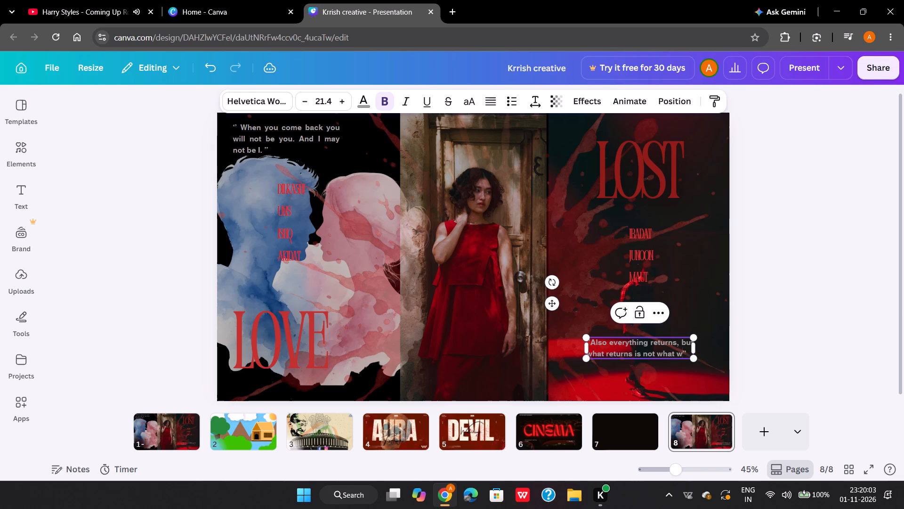
type("ent away")
key("period")
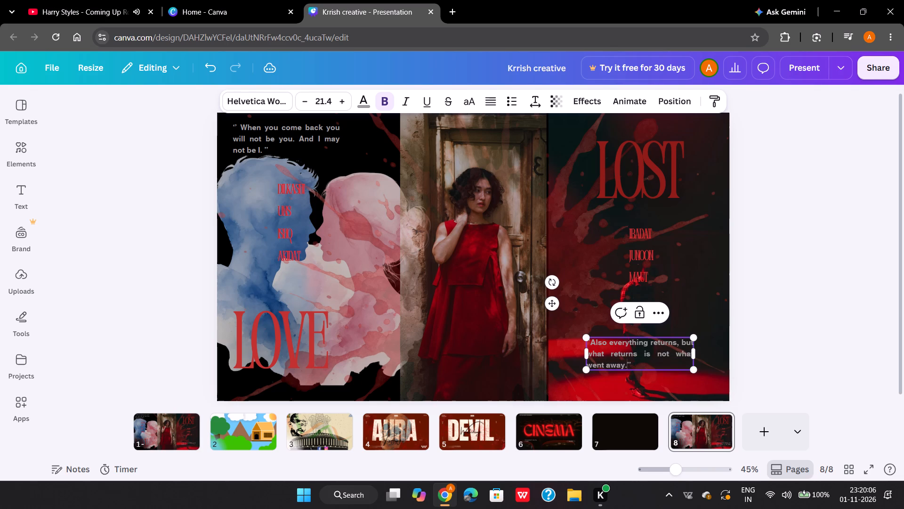
left_click(662, 382)
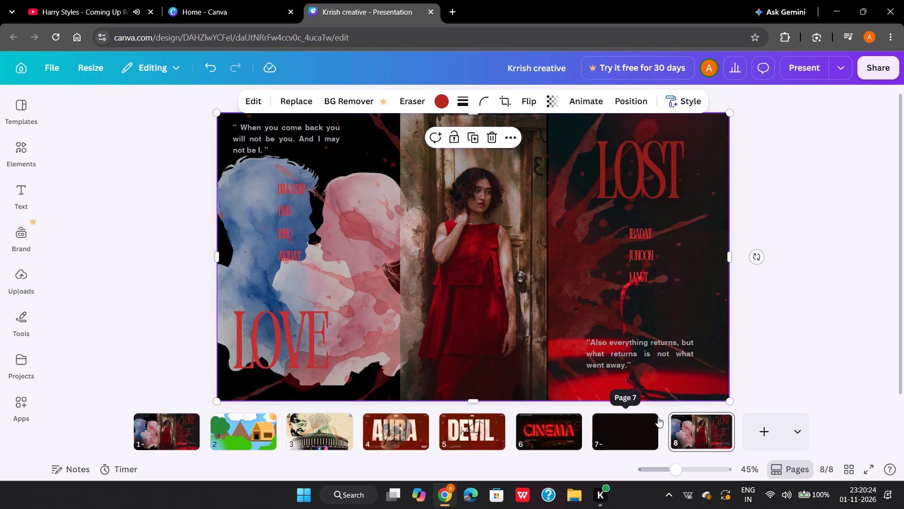
Apply the TARGET CUSTOMER page from the Red and Black Elegant Bold Brand Campaign Presentation template to blank page 7.
left_click(640, 432)
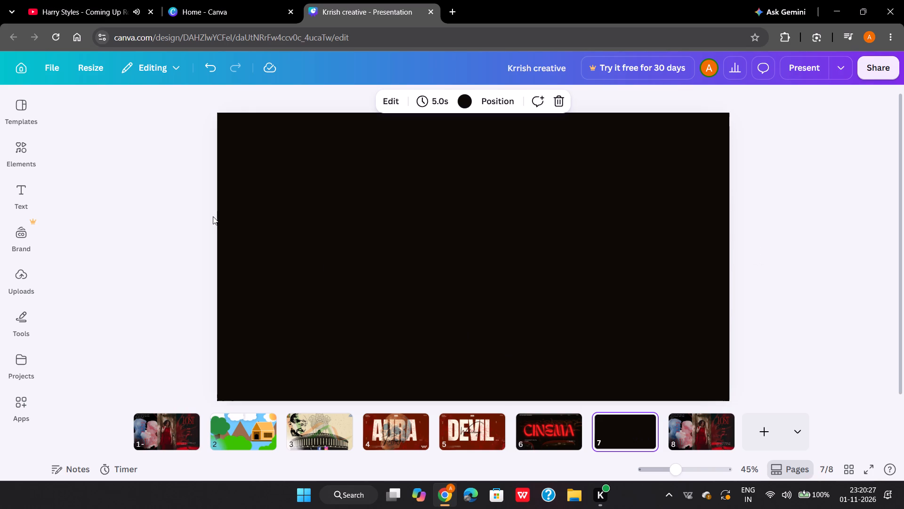
left_click(27, 145)
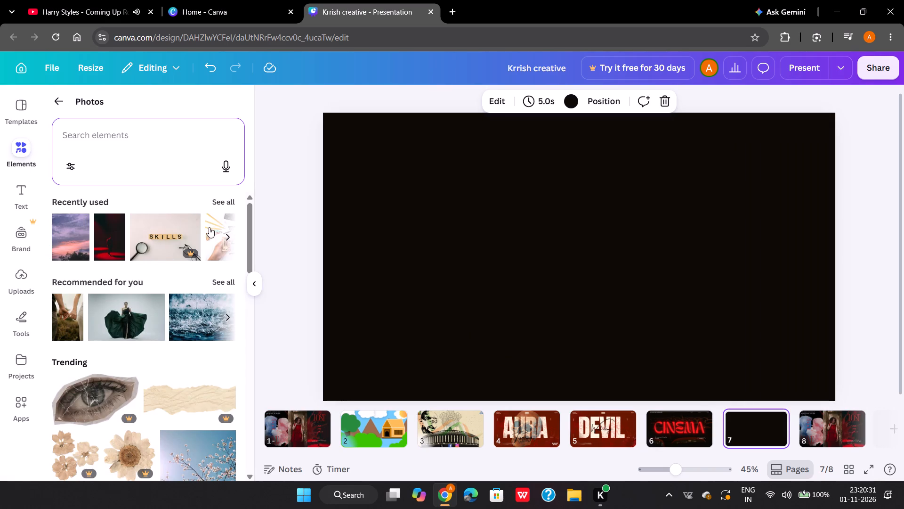
left_click(222, 201)
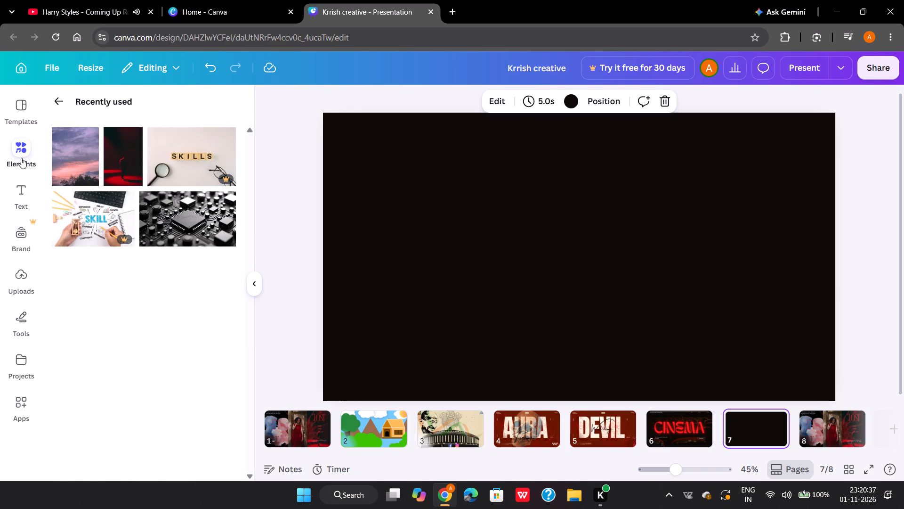
left_click(23, 113)
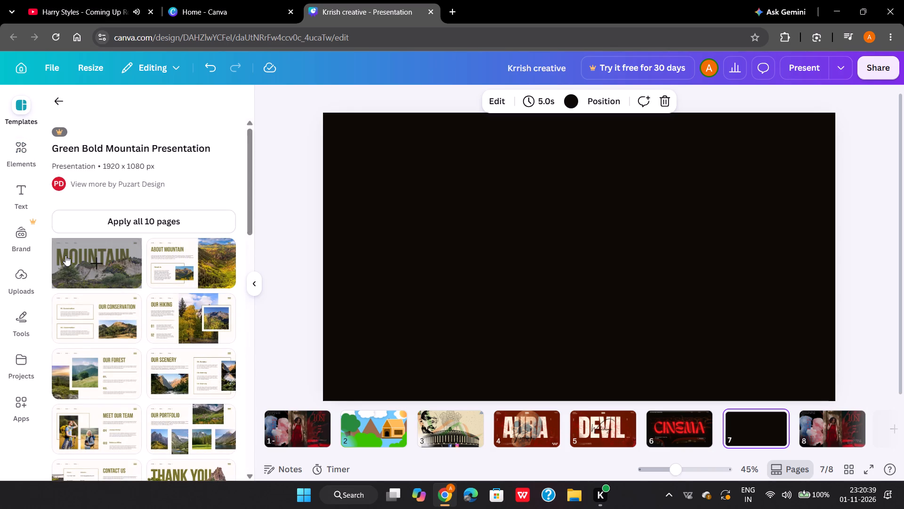
left_click(59, 98)
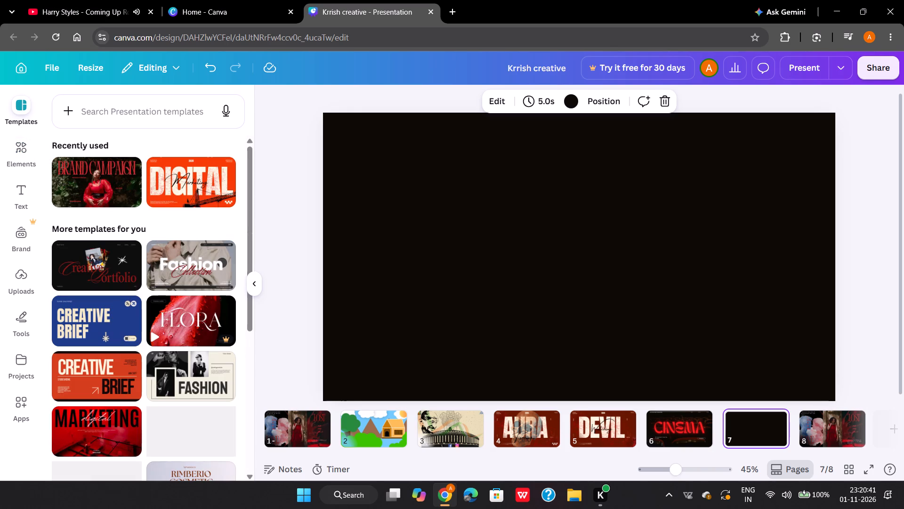
left_click(94, 181)
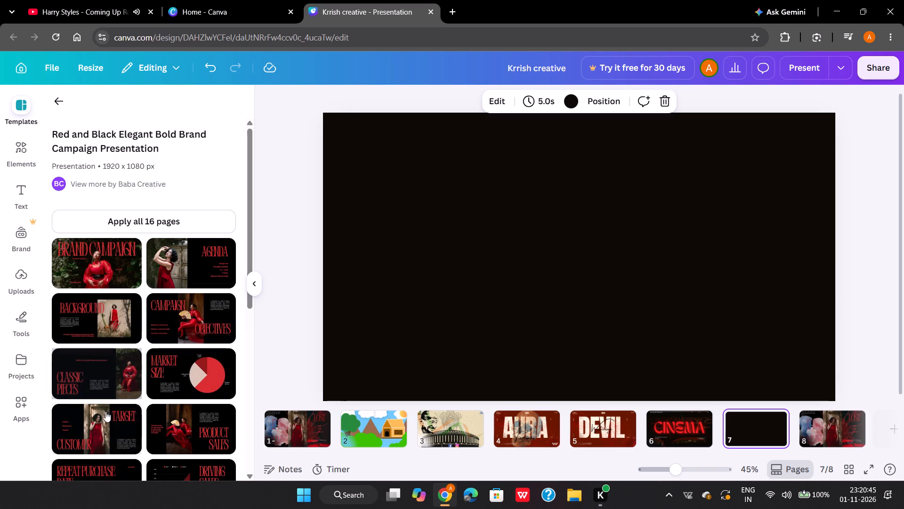
left_click(102, 423)
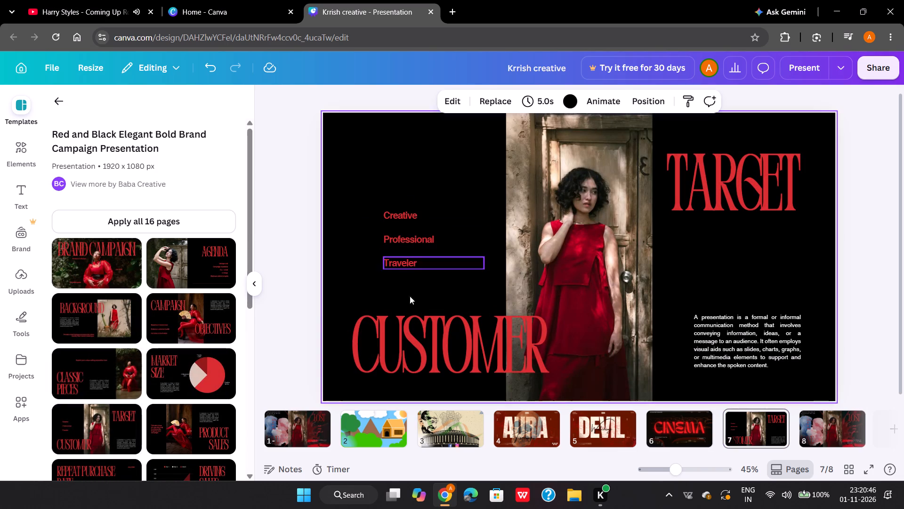
left_click(254, 286)
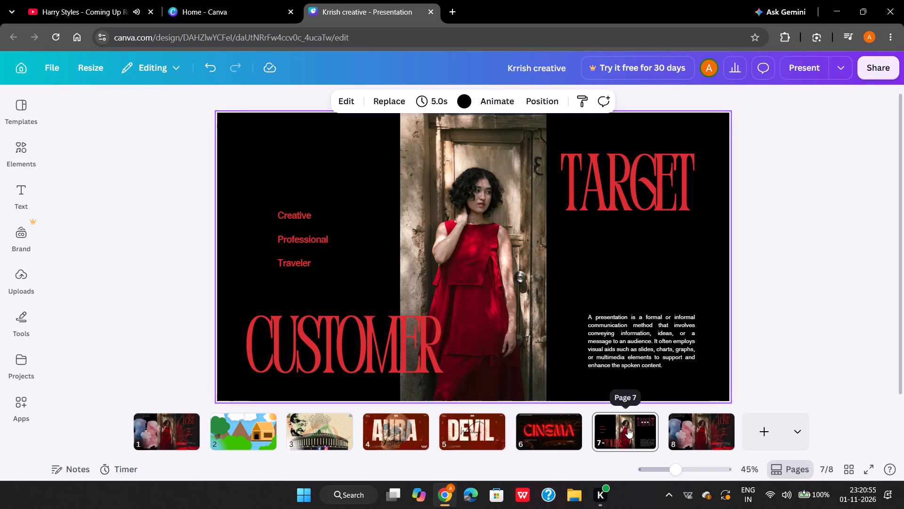
Move the TARGET CUSTOMER template page from page 7 to the page 2 position.
left_click_drag(628, 428, 226, 429)
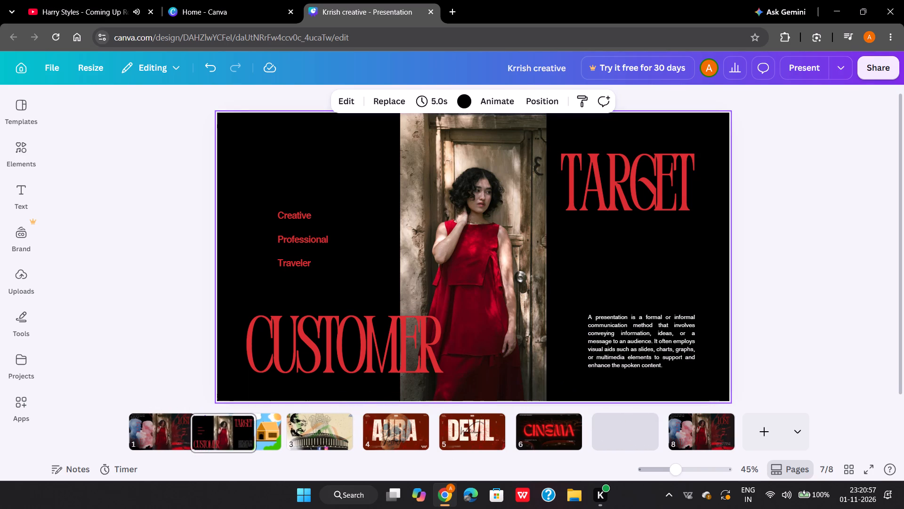
left_click_drag(226, 429, 215, 427)
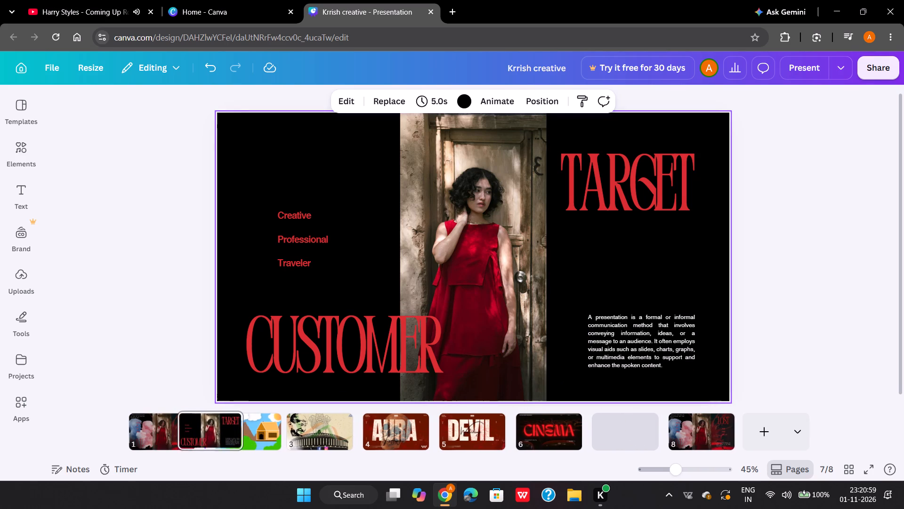
left_click_drag(215, 427, 245, 429)
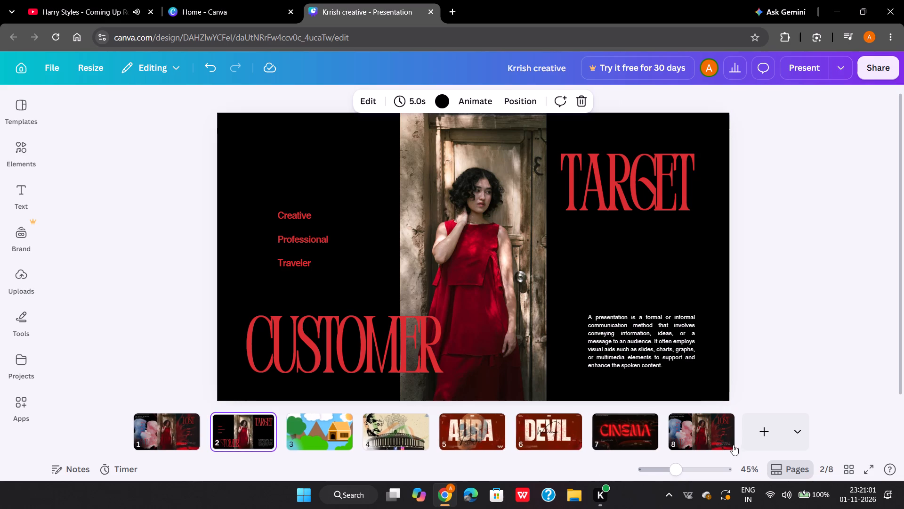
Move the LOVE and LOST poster with the new quotes from page 8 to the page 3 position.
left_click_drag(710, 428, 436, 369)
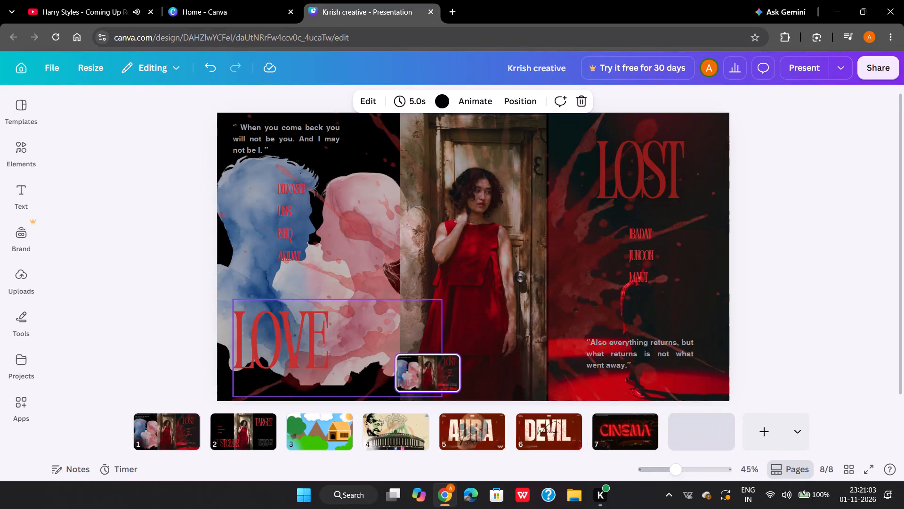
left_click_drag(436, 369, 404, 375)
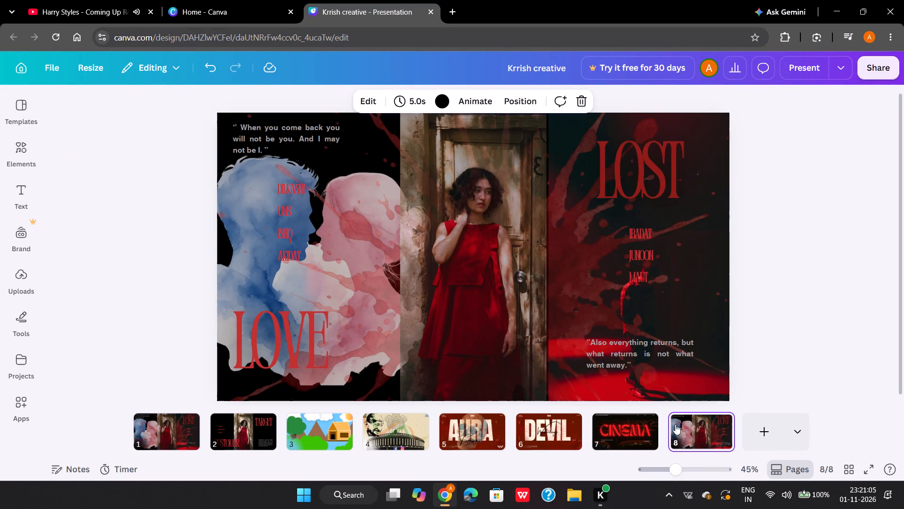
left_click_drag(675, 424, 315, 419)
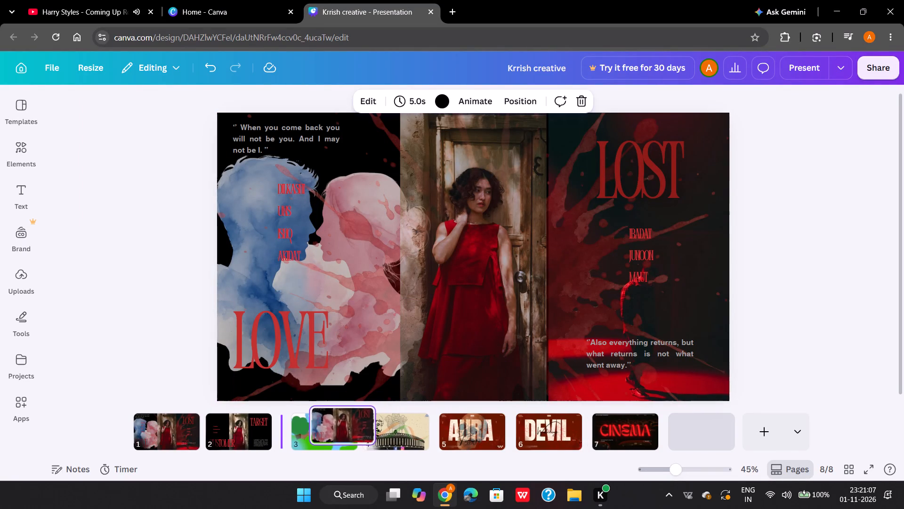
left_click_drag(315, 419, 314, 419)
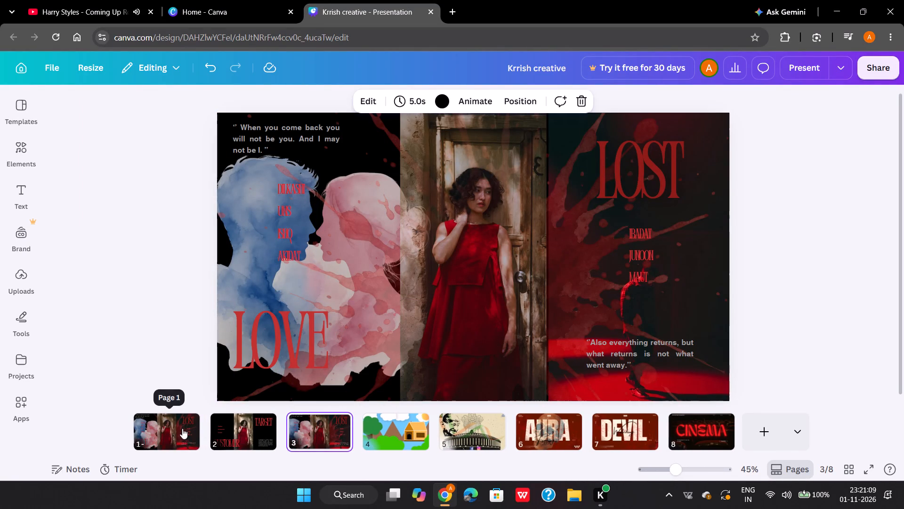
Move the original LOVE and LOST poster from page 1 to page 2, behind the TARGET CUSTOMER page, and check pages 1 to 3.
left_click_drag(177, 430, 262, 420)
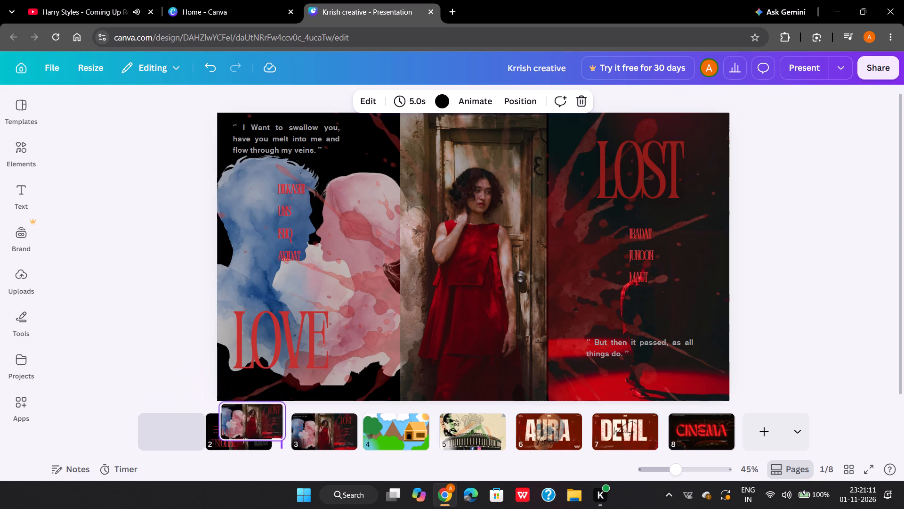
left_click_drag(262, 420, 264, 428)
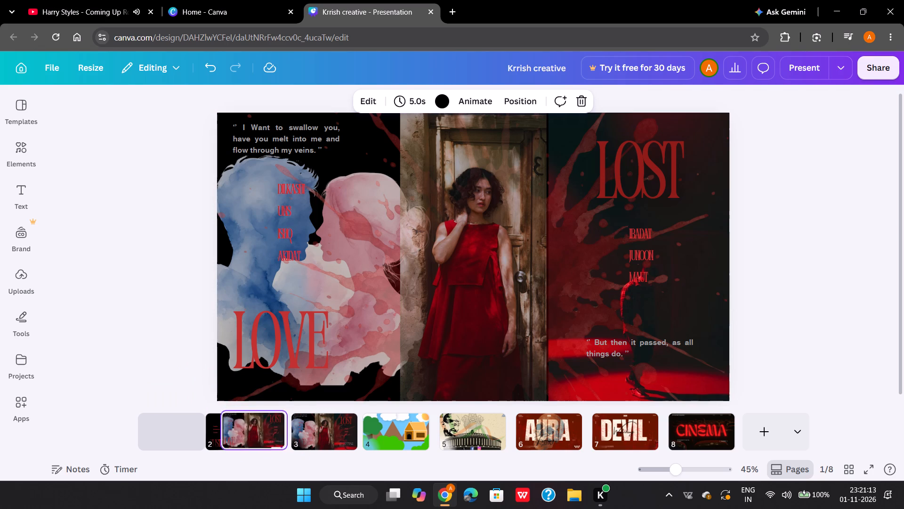
left_click_drag(264, 428, 264, 428)
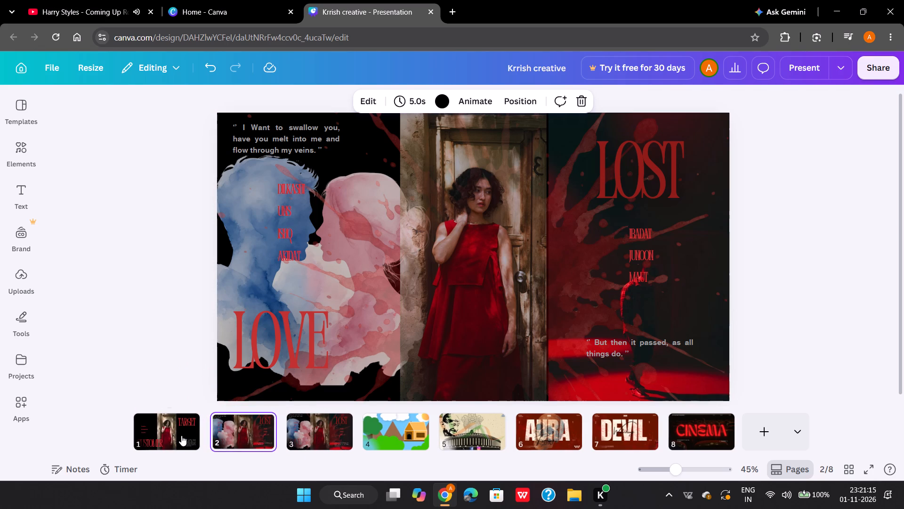
left_click(181, 435)
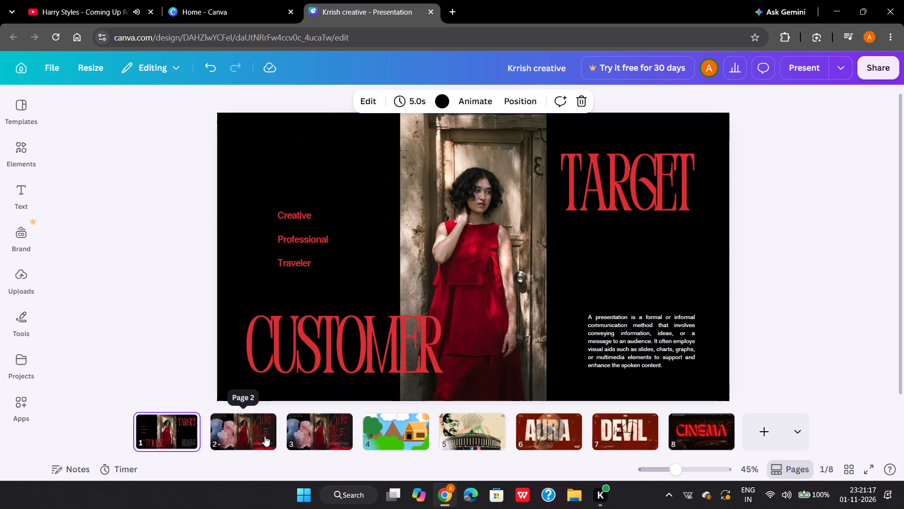
left_click(265, 436)
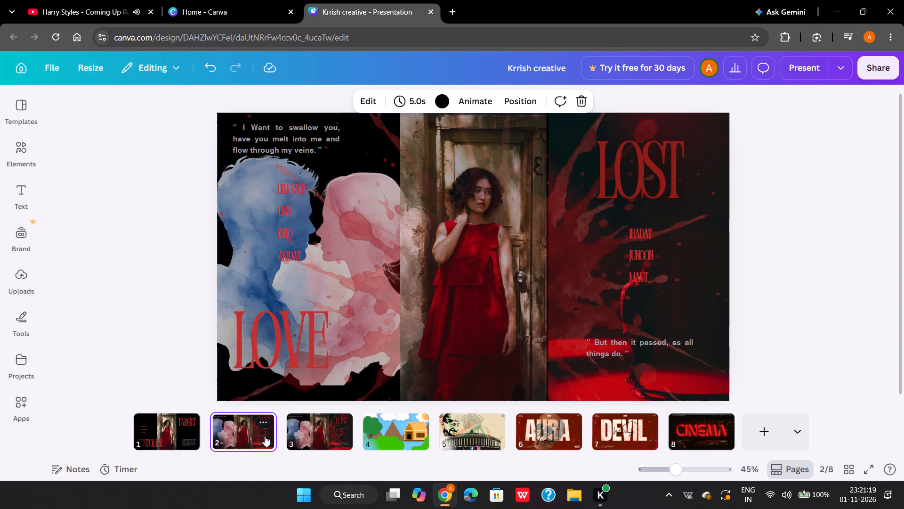
left_click(332, 435)
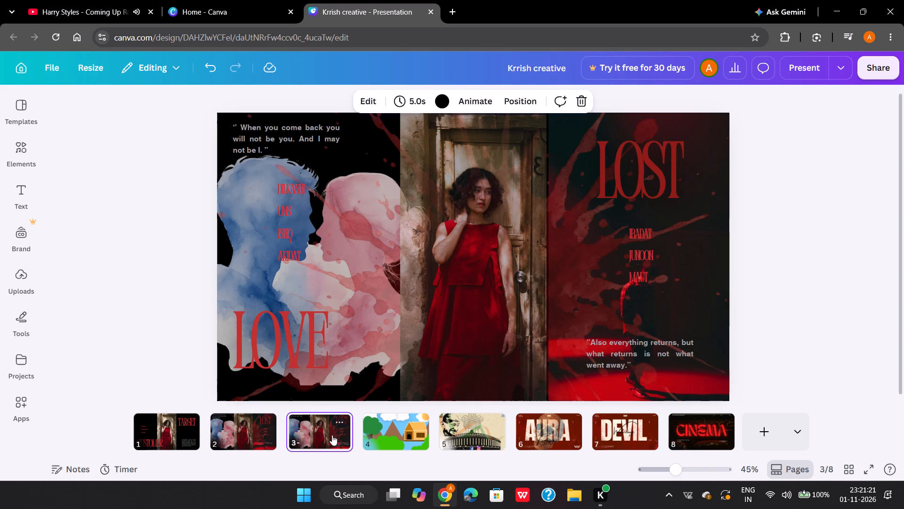
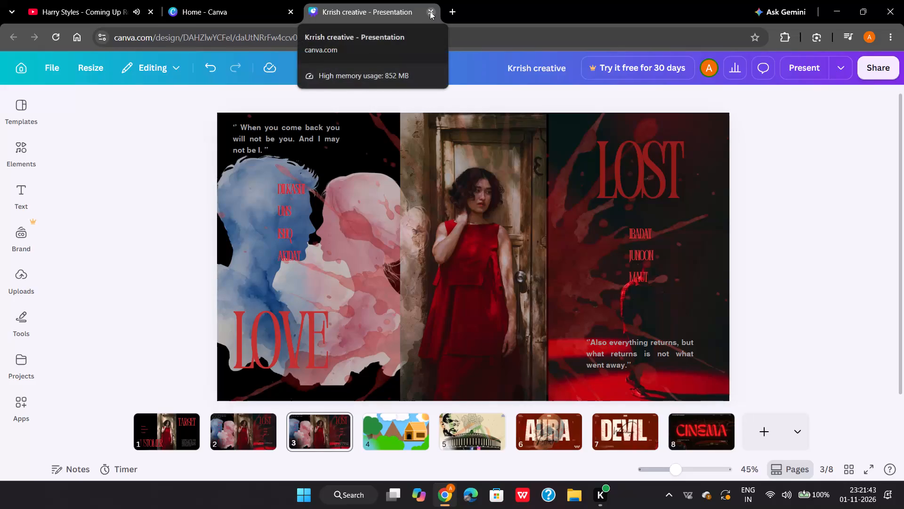
Close the finished Krrish creative presentation and the Canva home page.
left_click(430, 11)
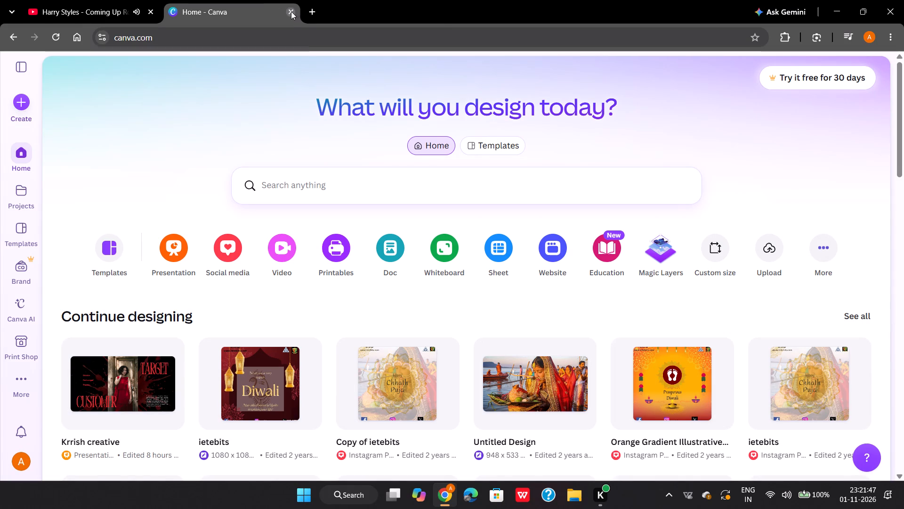
left_click(291, 11)
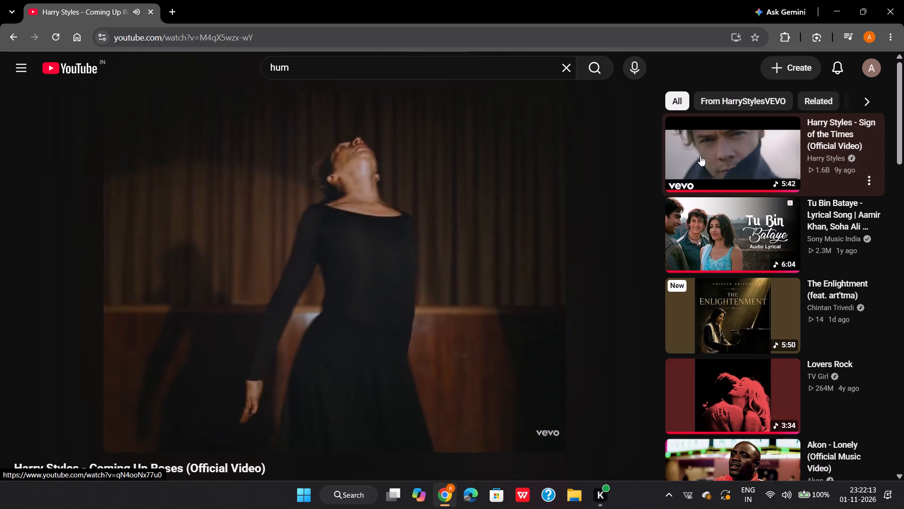
Play the Harry Styles - Sign of the Times official video on YouTube, skipping the opening ad.
left_click(700, 156)
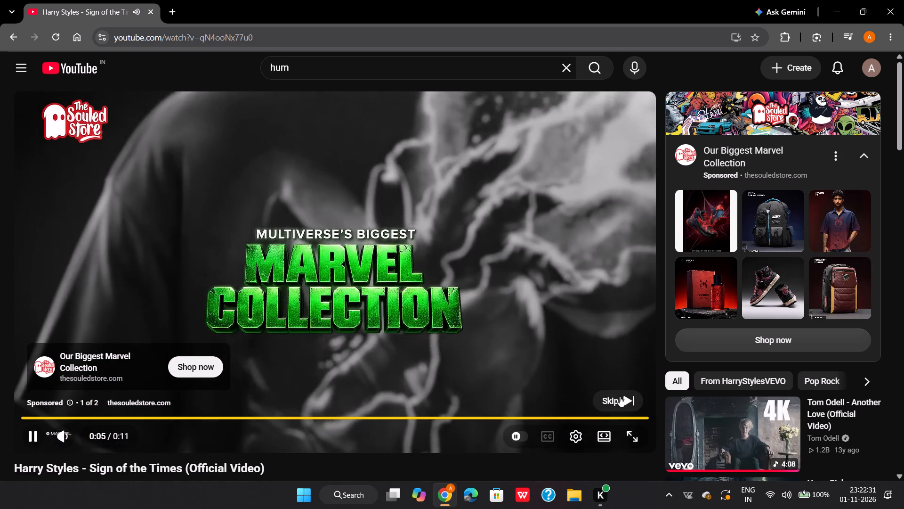
left_click(619, 398)
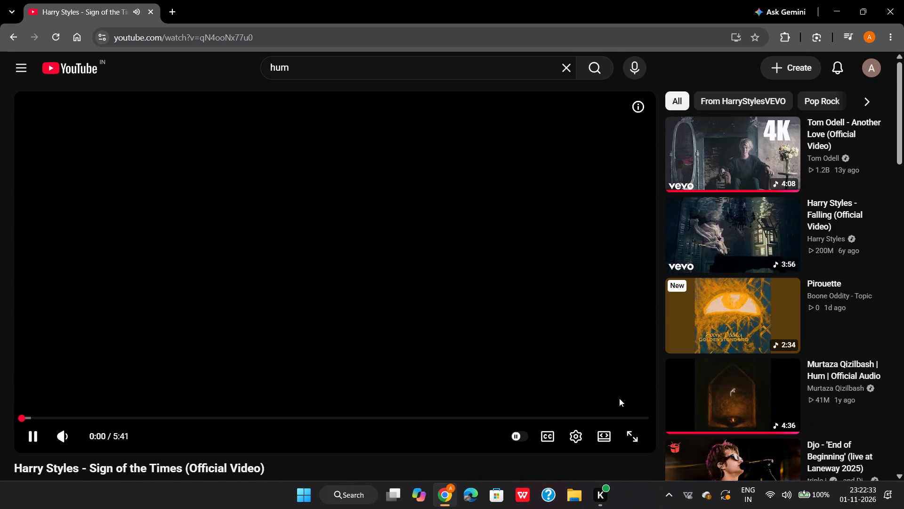